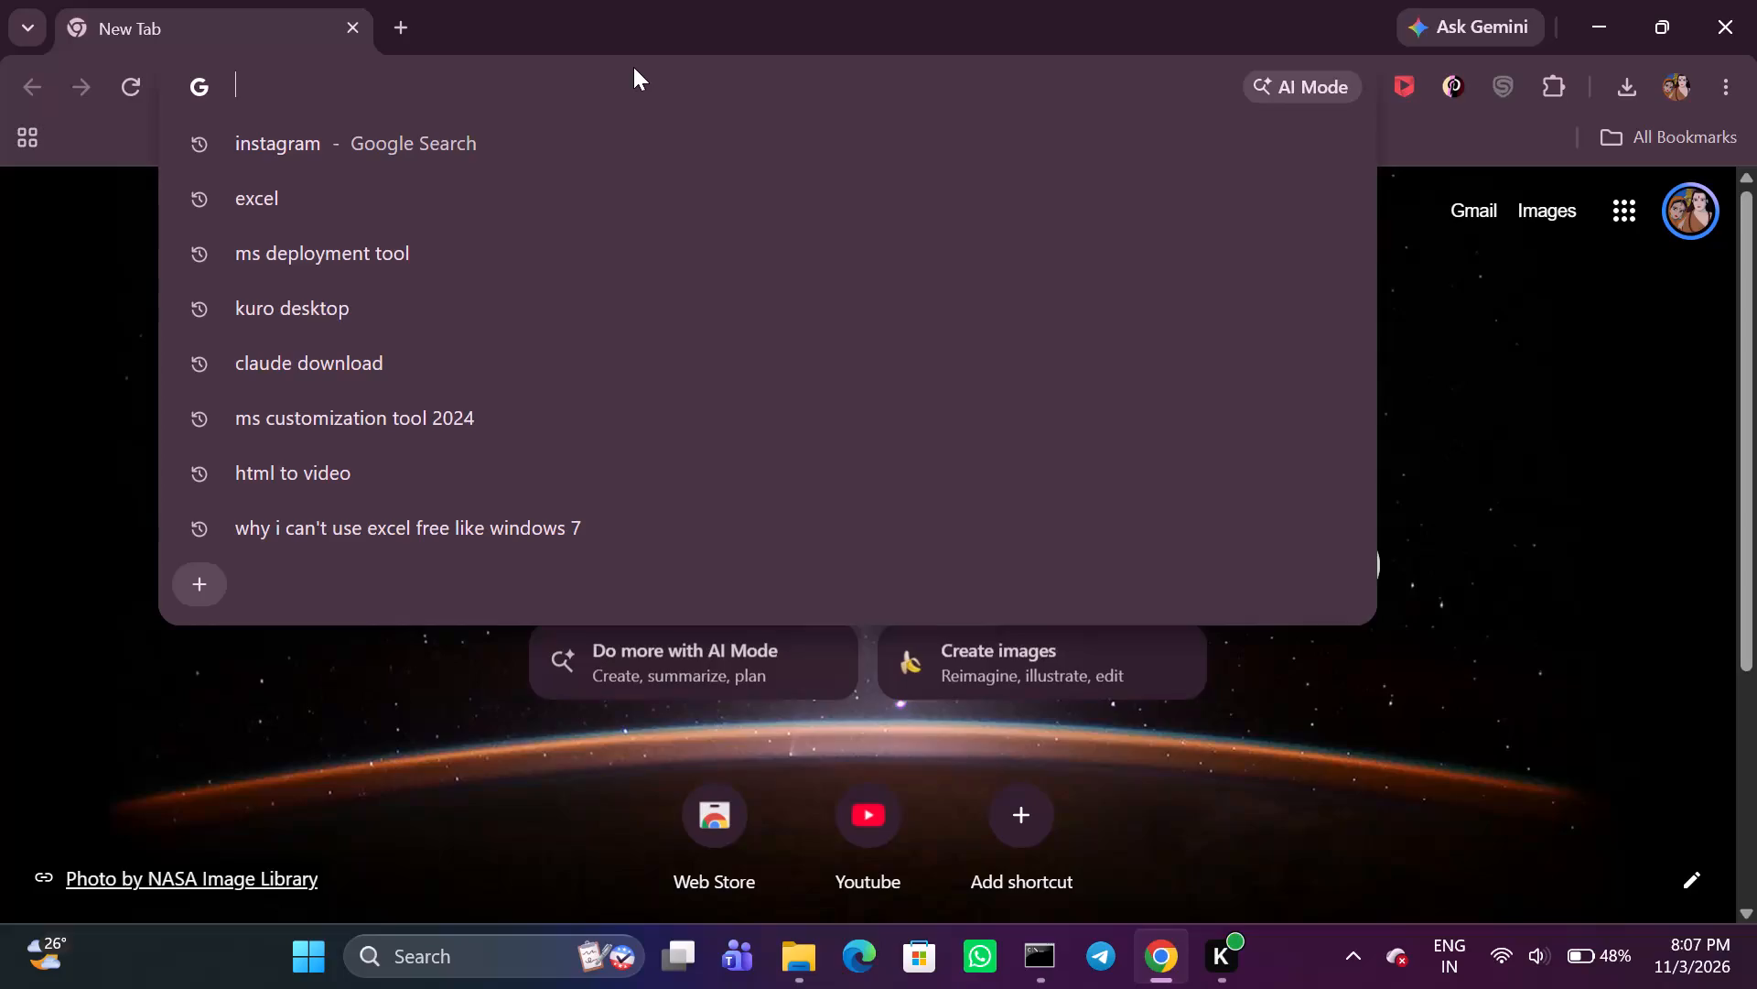
Open the Canva website and go to its home page, skipping the coupon redemption.
{"action": "type", "text": "canva"}
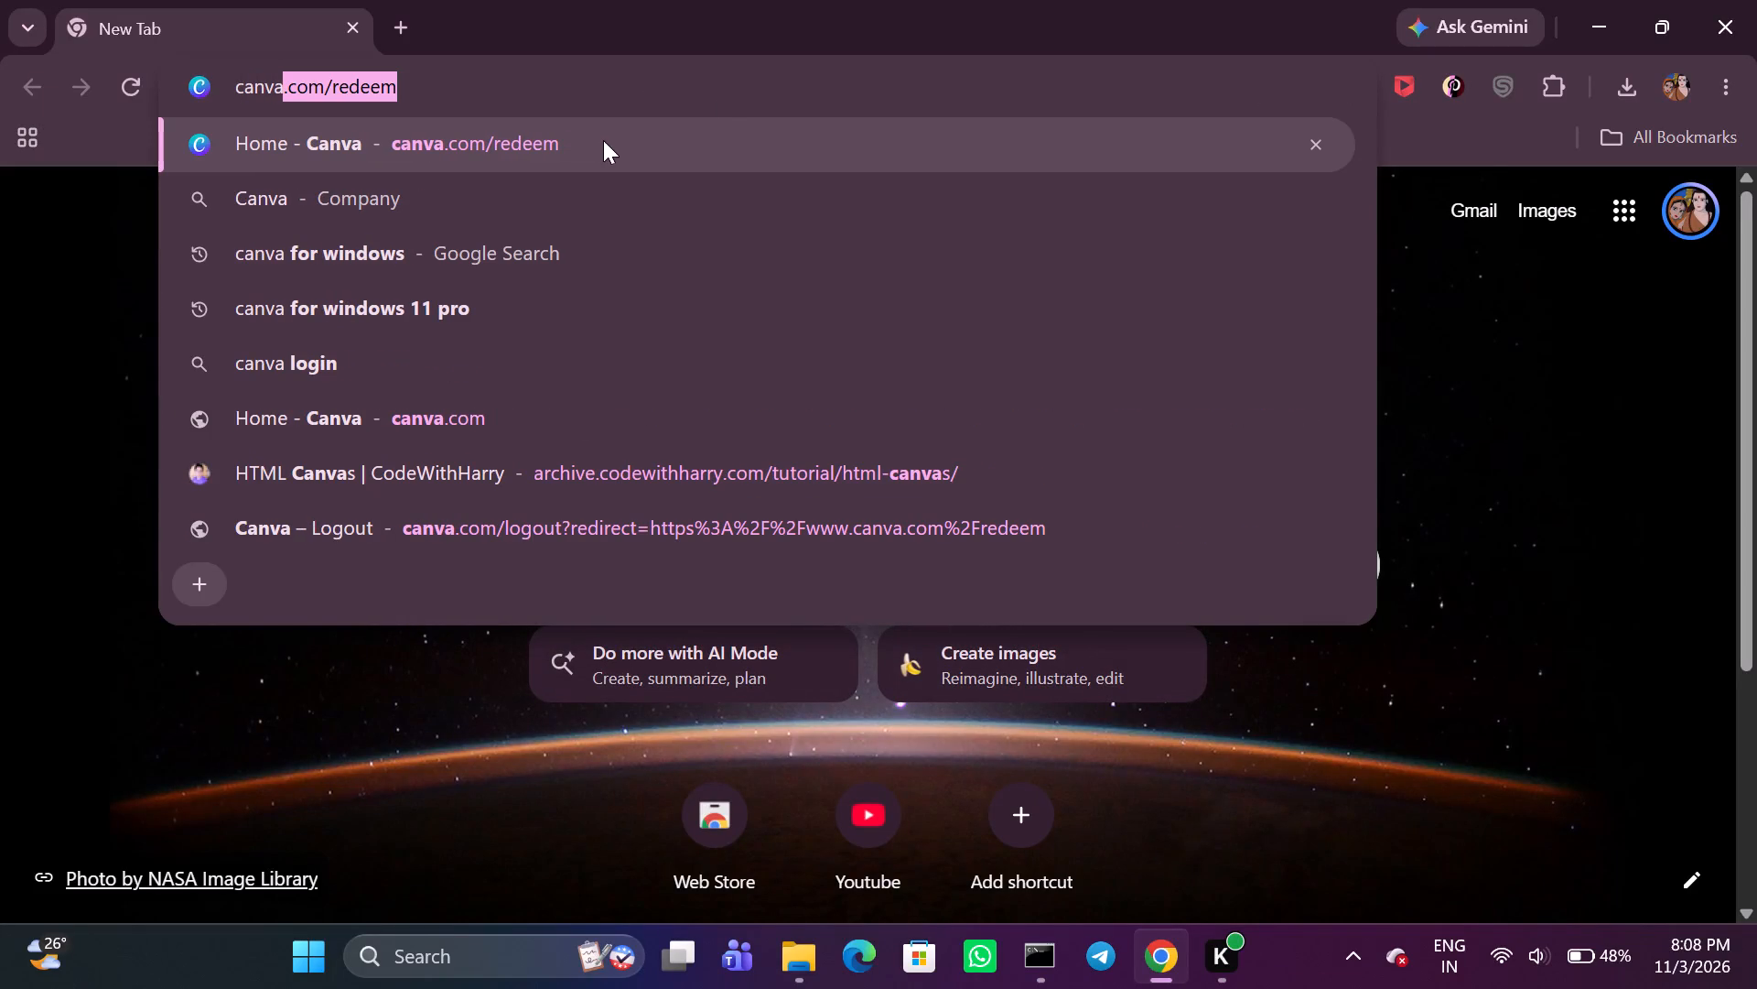
{"action": "left_click", "coordinate": [602, 141]}
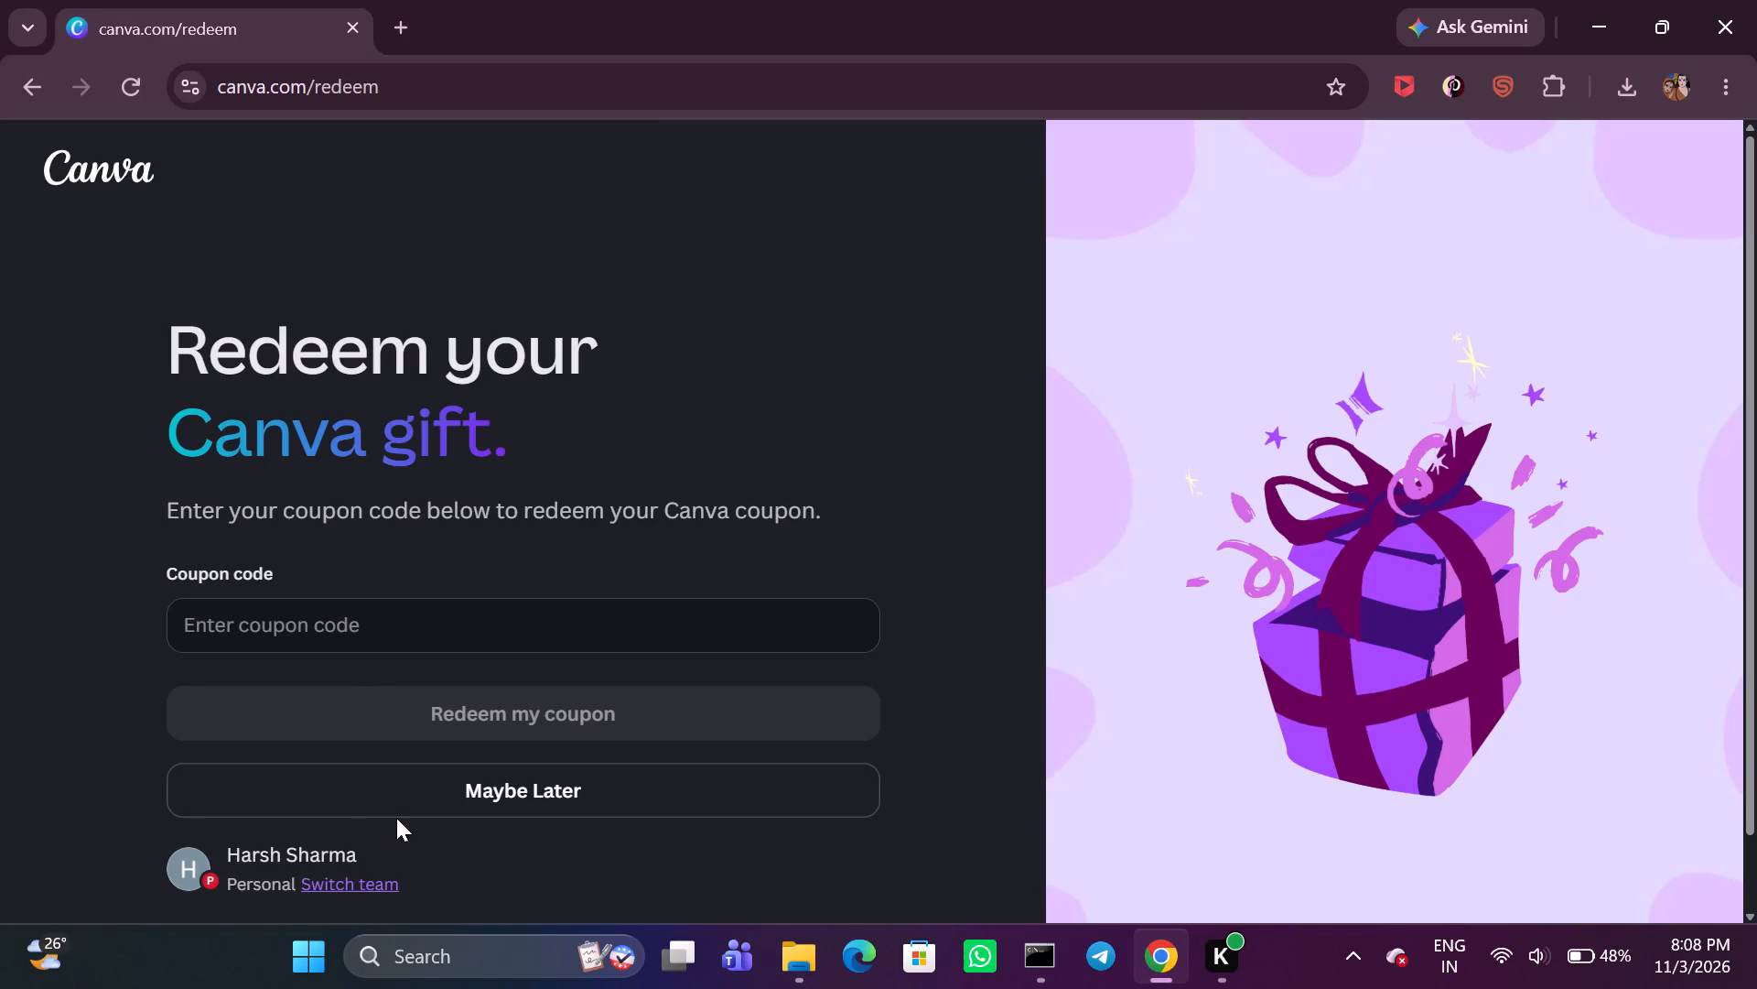
{"action": "left_click", "coordinate": [433, 796]}
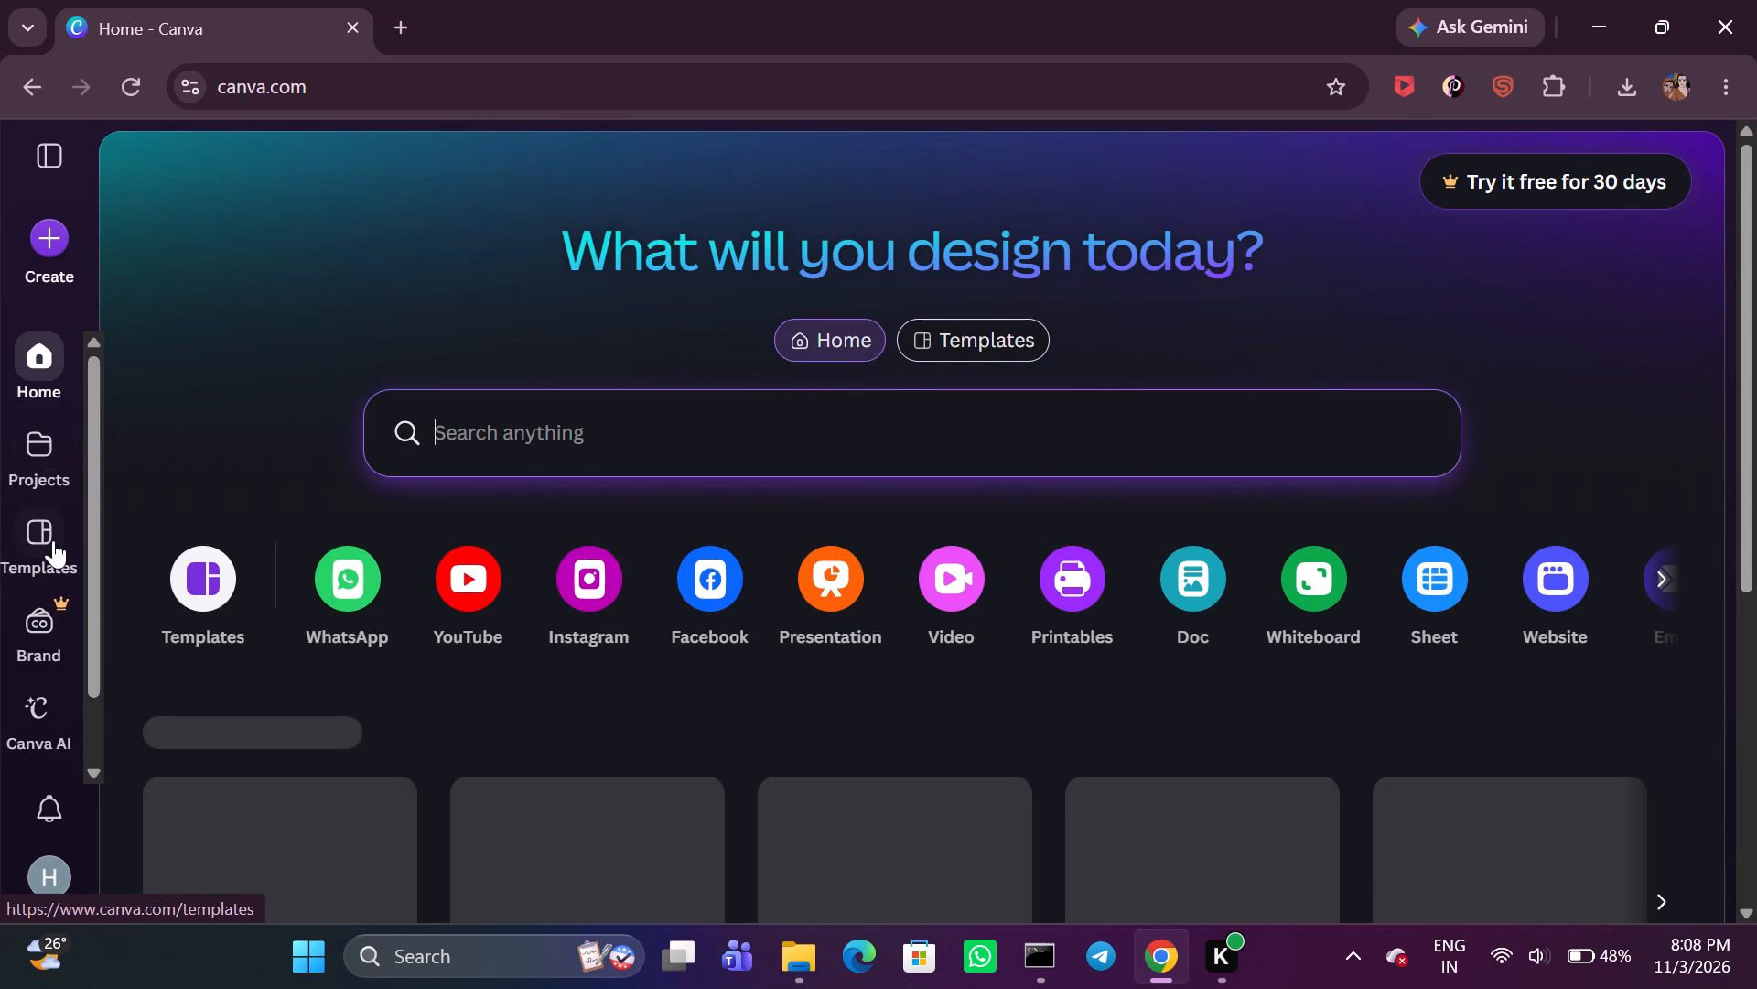
Find the Brown Simple Digital Marketing Presentation among the presentation templates and start a design with all 11 of its pages.
{"action": "left_click", "coordinate": [53, 540]}
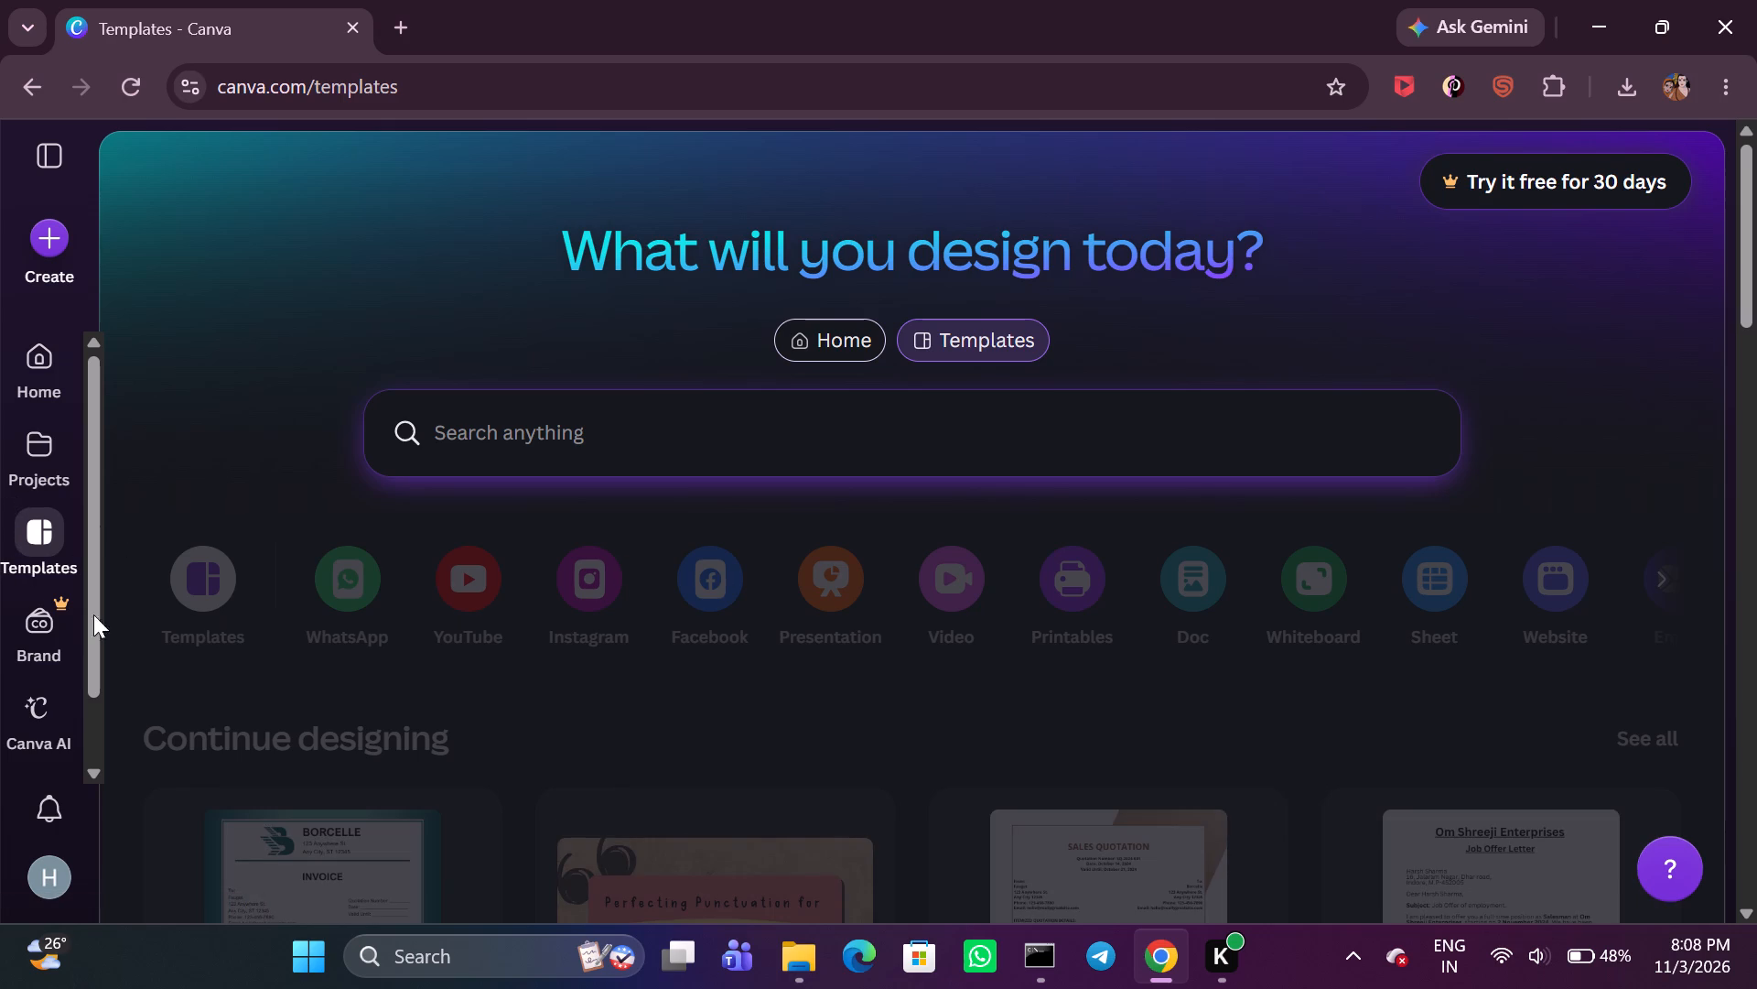
{"action": "scroll", "coordinate": [361, 705], "scroll_direction": "down", "scroll_amount": 1}
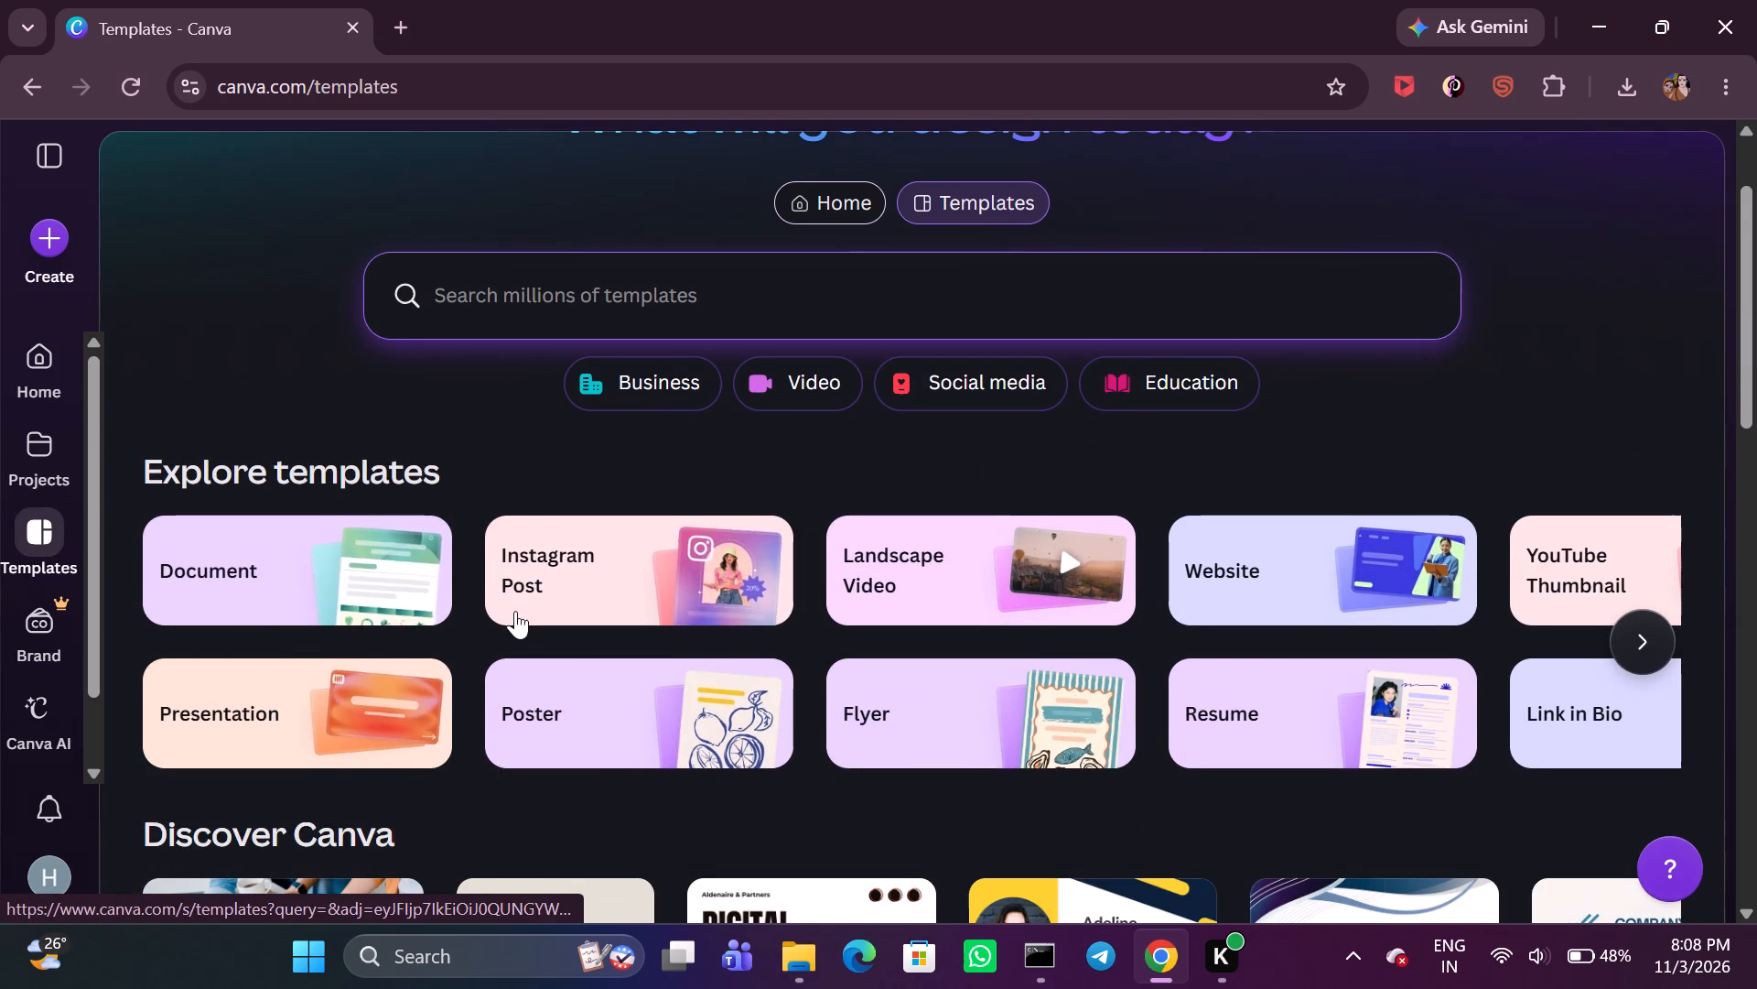
{"action": "scroll", "coordinate": [515, 612], "scroll_direction": "down", "scroll_amount": 1}
{"action": "left_click", "coordinate": [355, 572]}
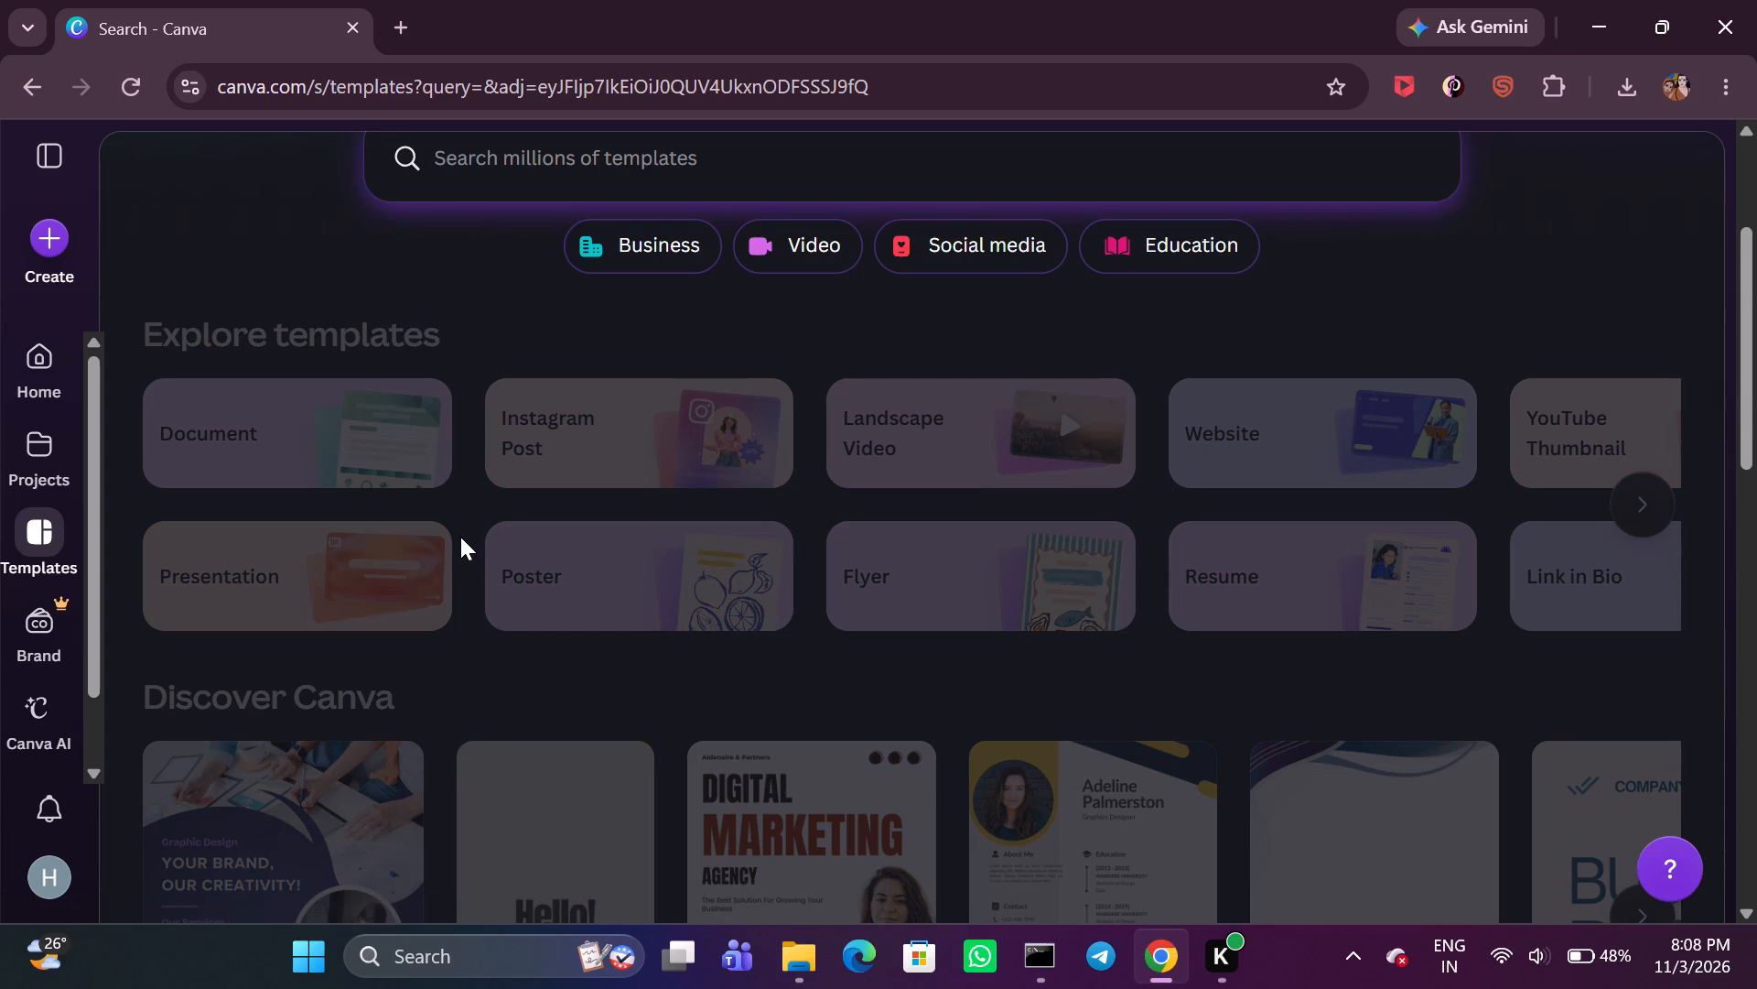
{"action": "scroll", "coordinate": [460, 537], "scroll_direction": "down", "scroll_amount": 1}
{"action": "scroll", "coordinate": [586, 549], "scroll_direction": "down", "scroll_amount": 1}
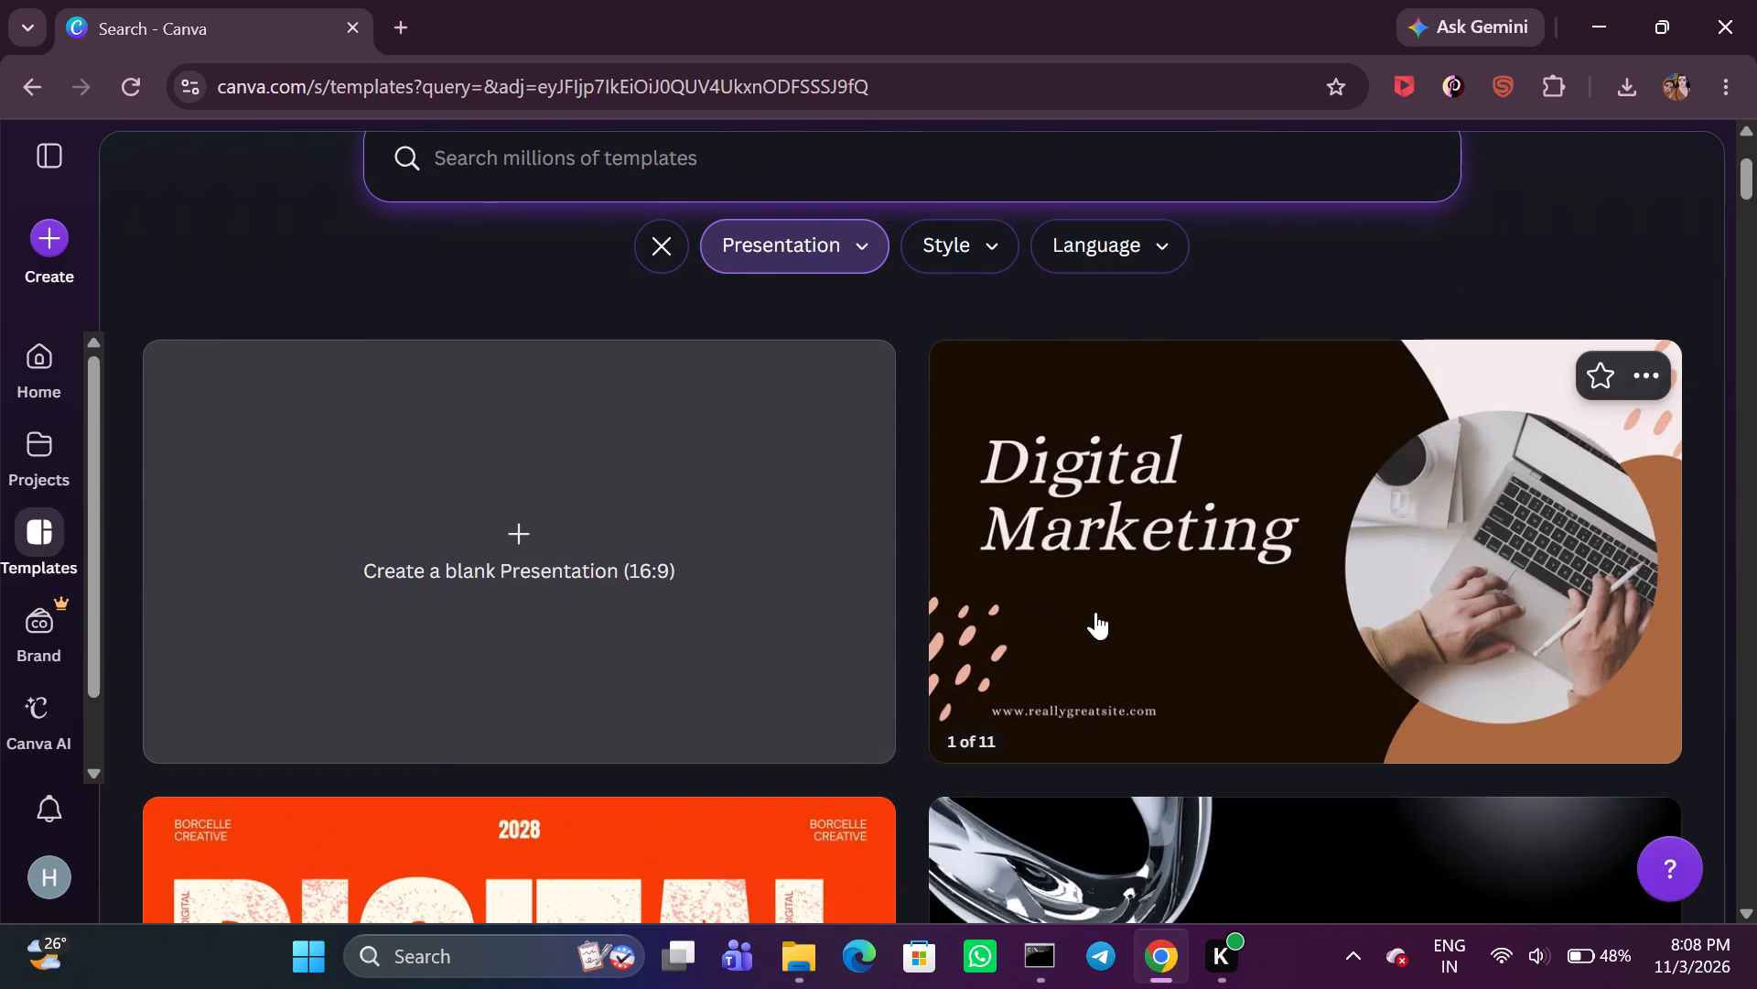
{"action": "left_click", "coordinate": [1149, 606]}
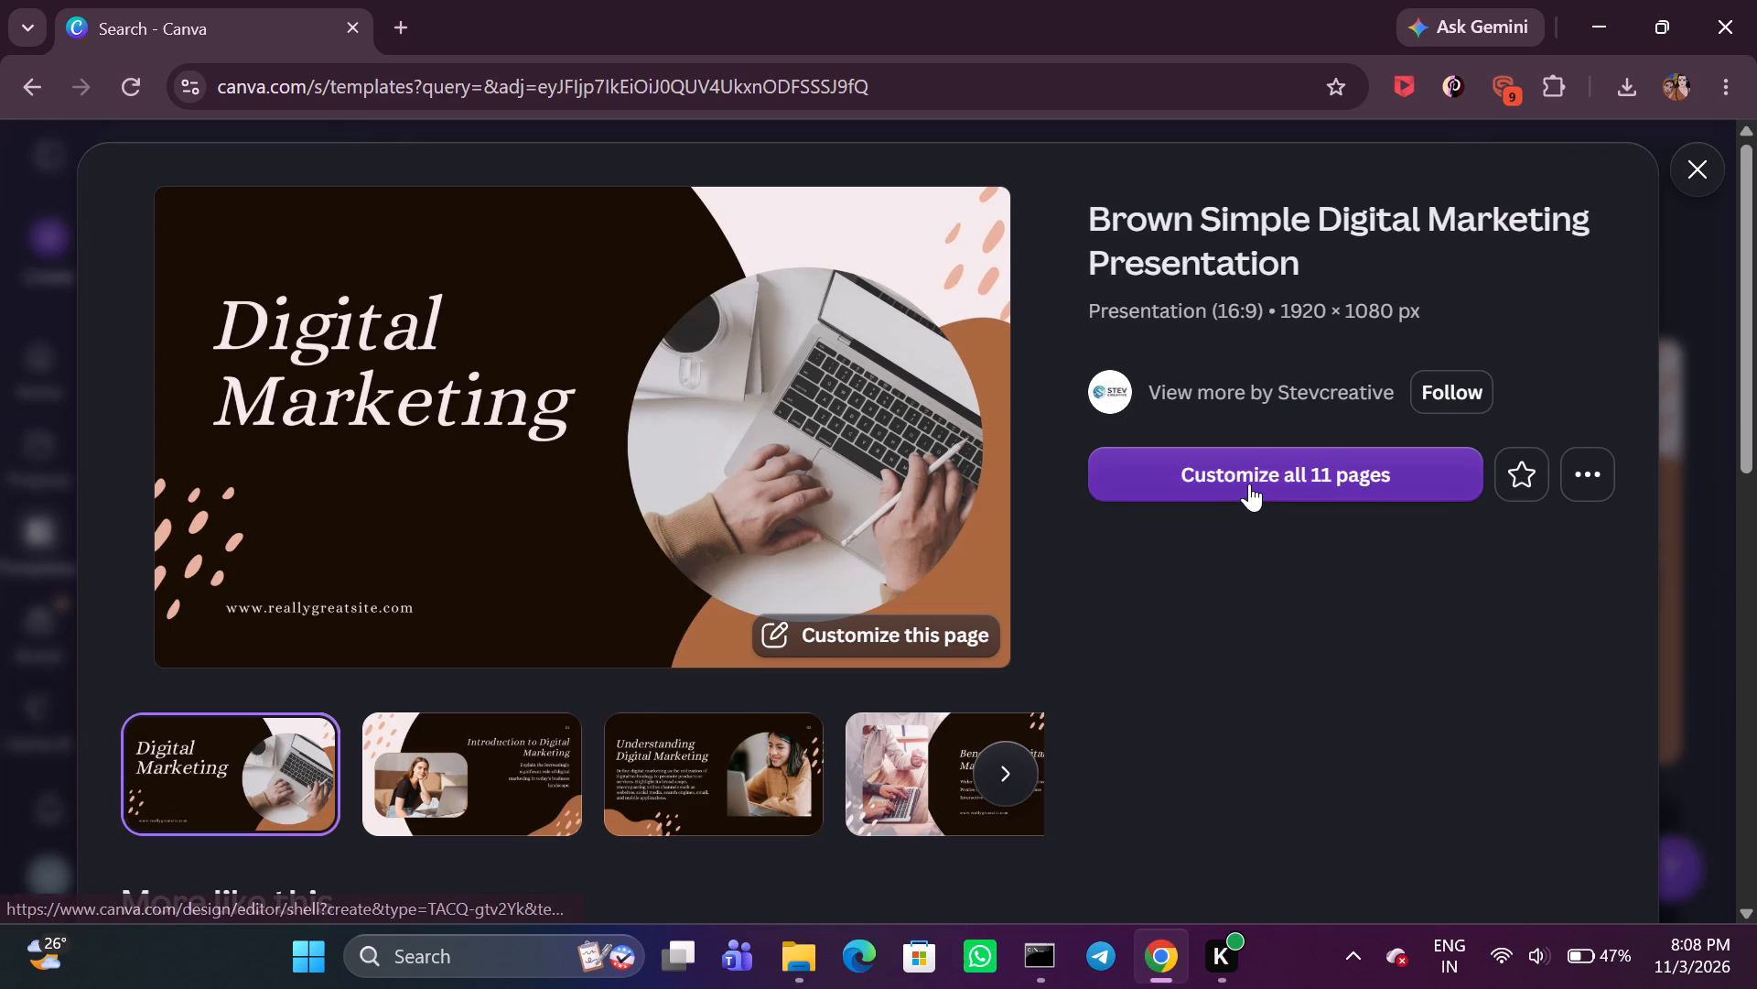
{"action": "left_click", "coordinate": [1249, 484]}
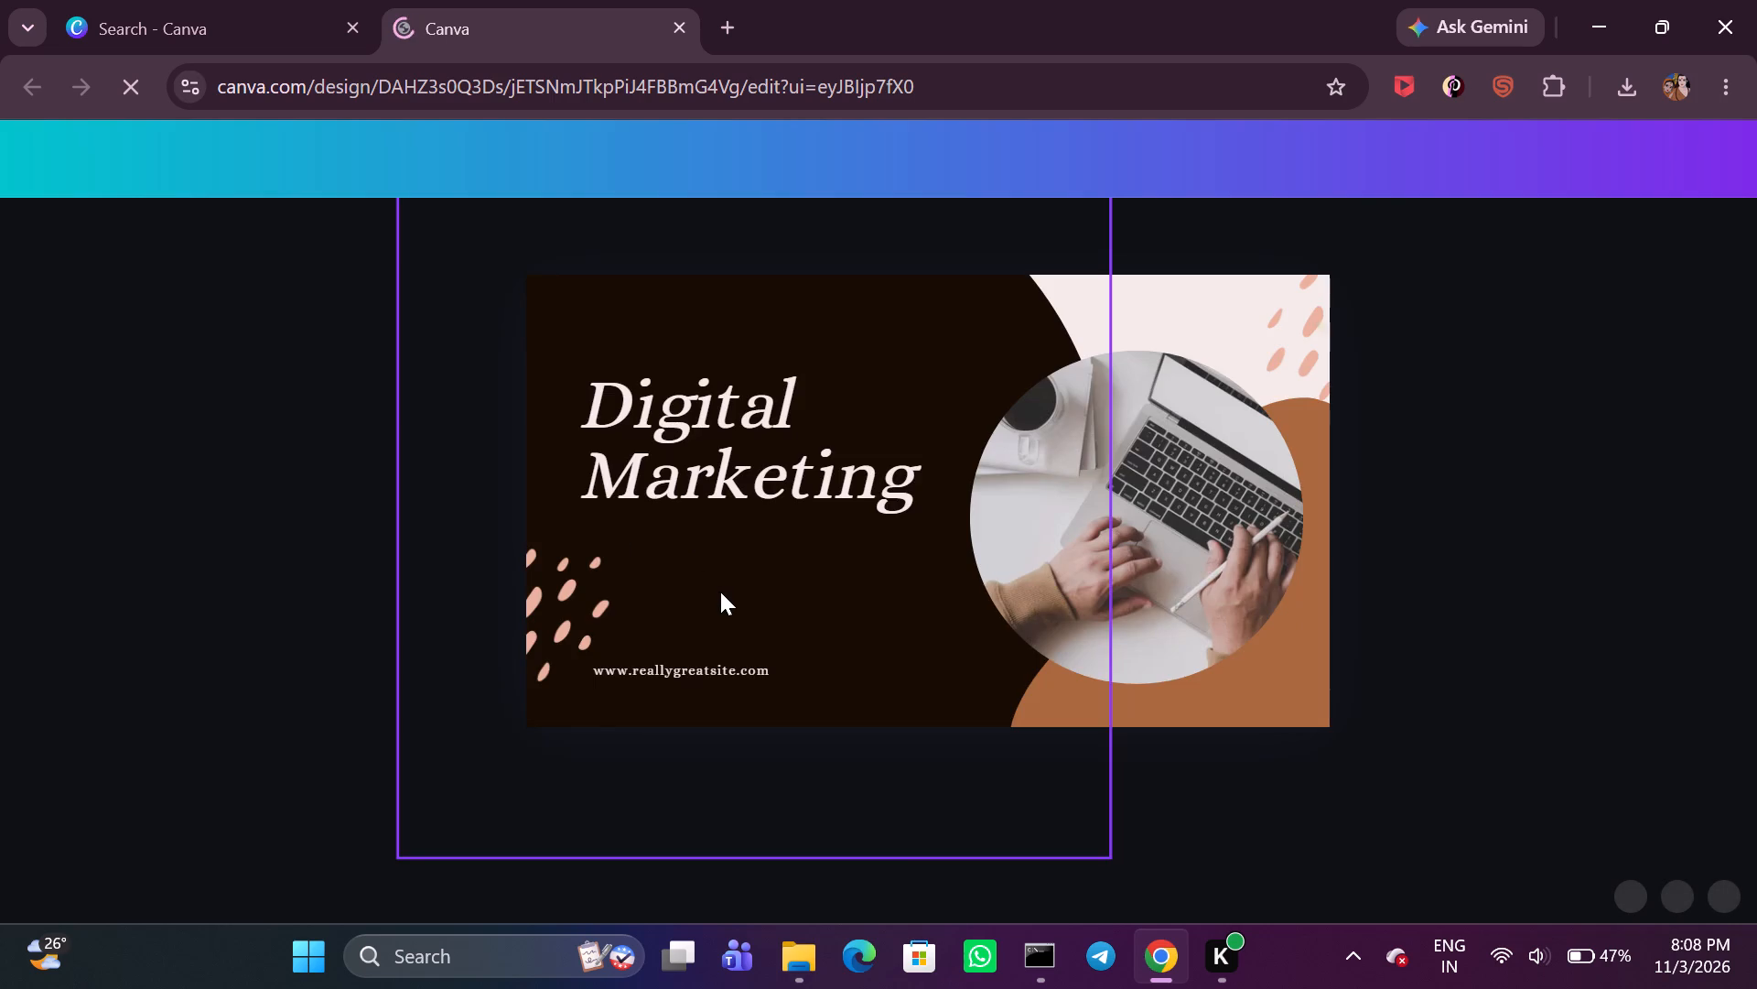
Look through the pages of the new presentation.
{"action": "scroll", "coordinate": [798, 495], "scroll_direction": "down", "scroll_amount": 1}
{"action": "scroll", "coordinate": [655, 504], "scroll_direction": "up", "scroll_amount": 2}
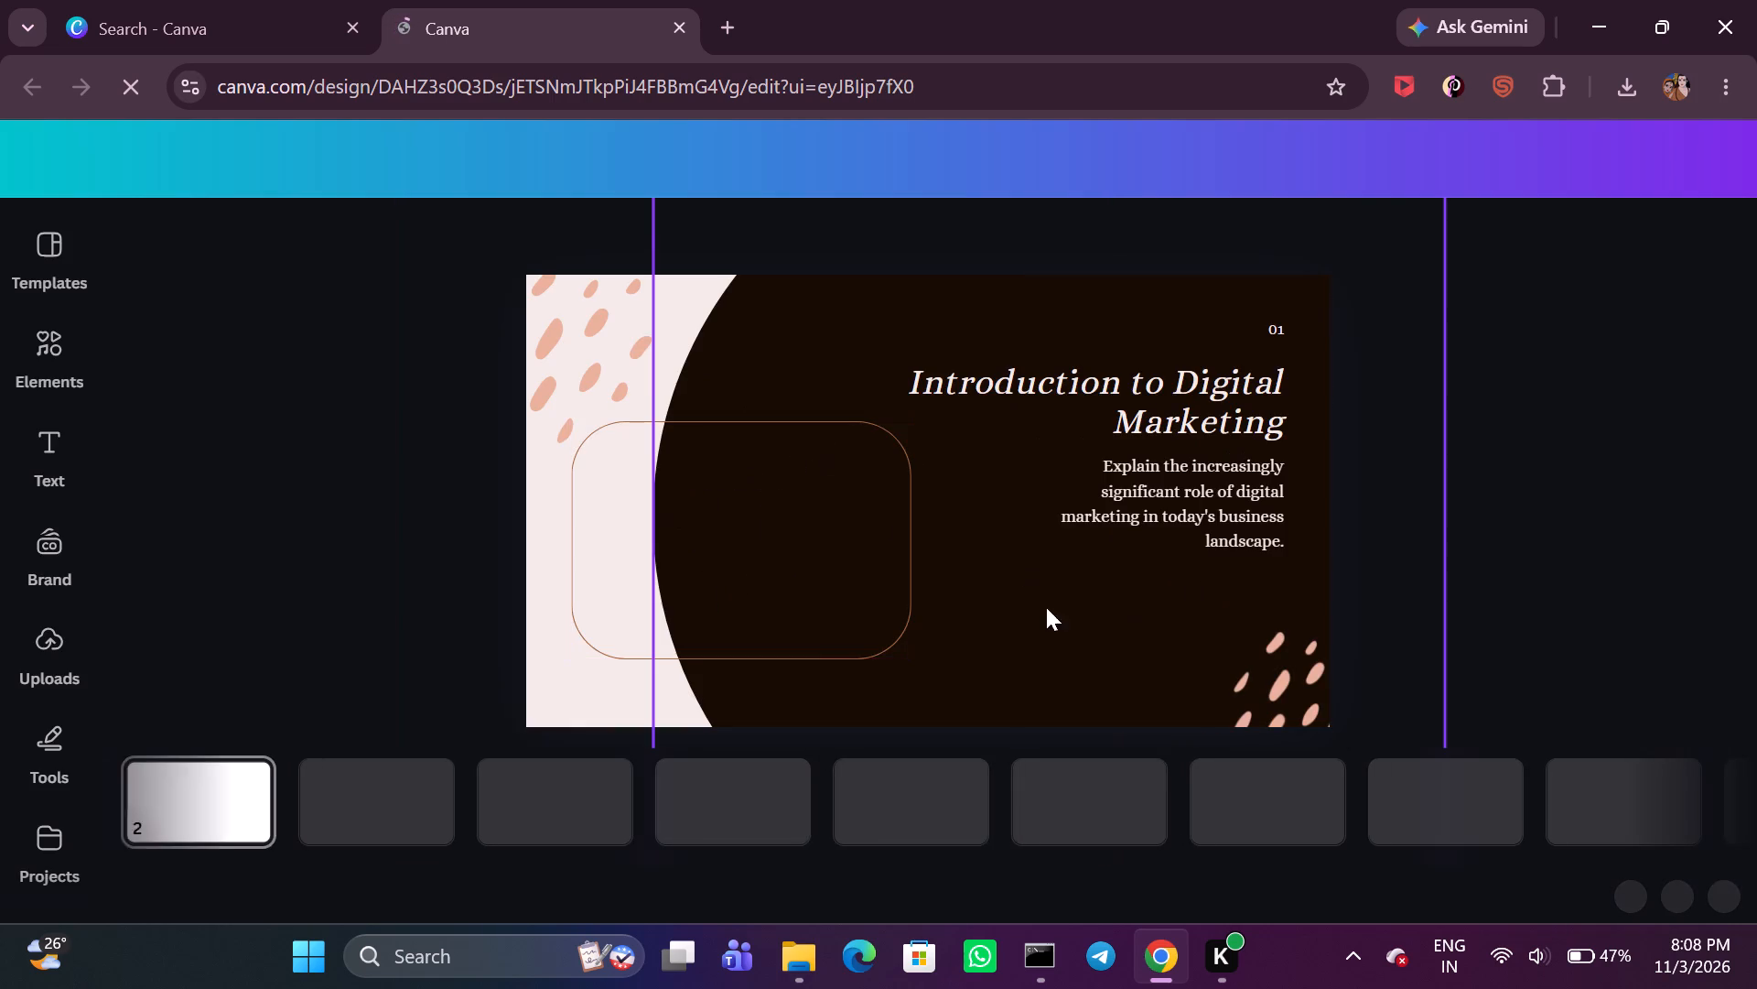
{"action": "scroll", "coordinate": [961, 609], "scroll_direction": "down", "scroll_amount": 1}
{"action": "scroll", "coordinate": [205, 606], "scroll_direction": "up", "scroll_amount": 1}
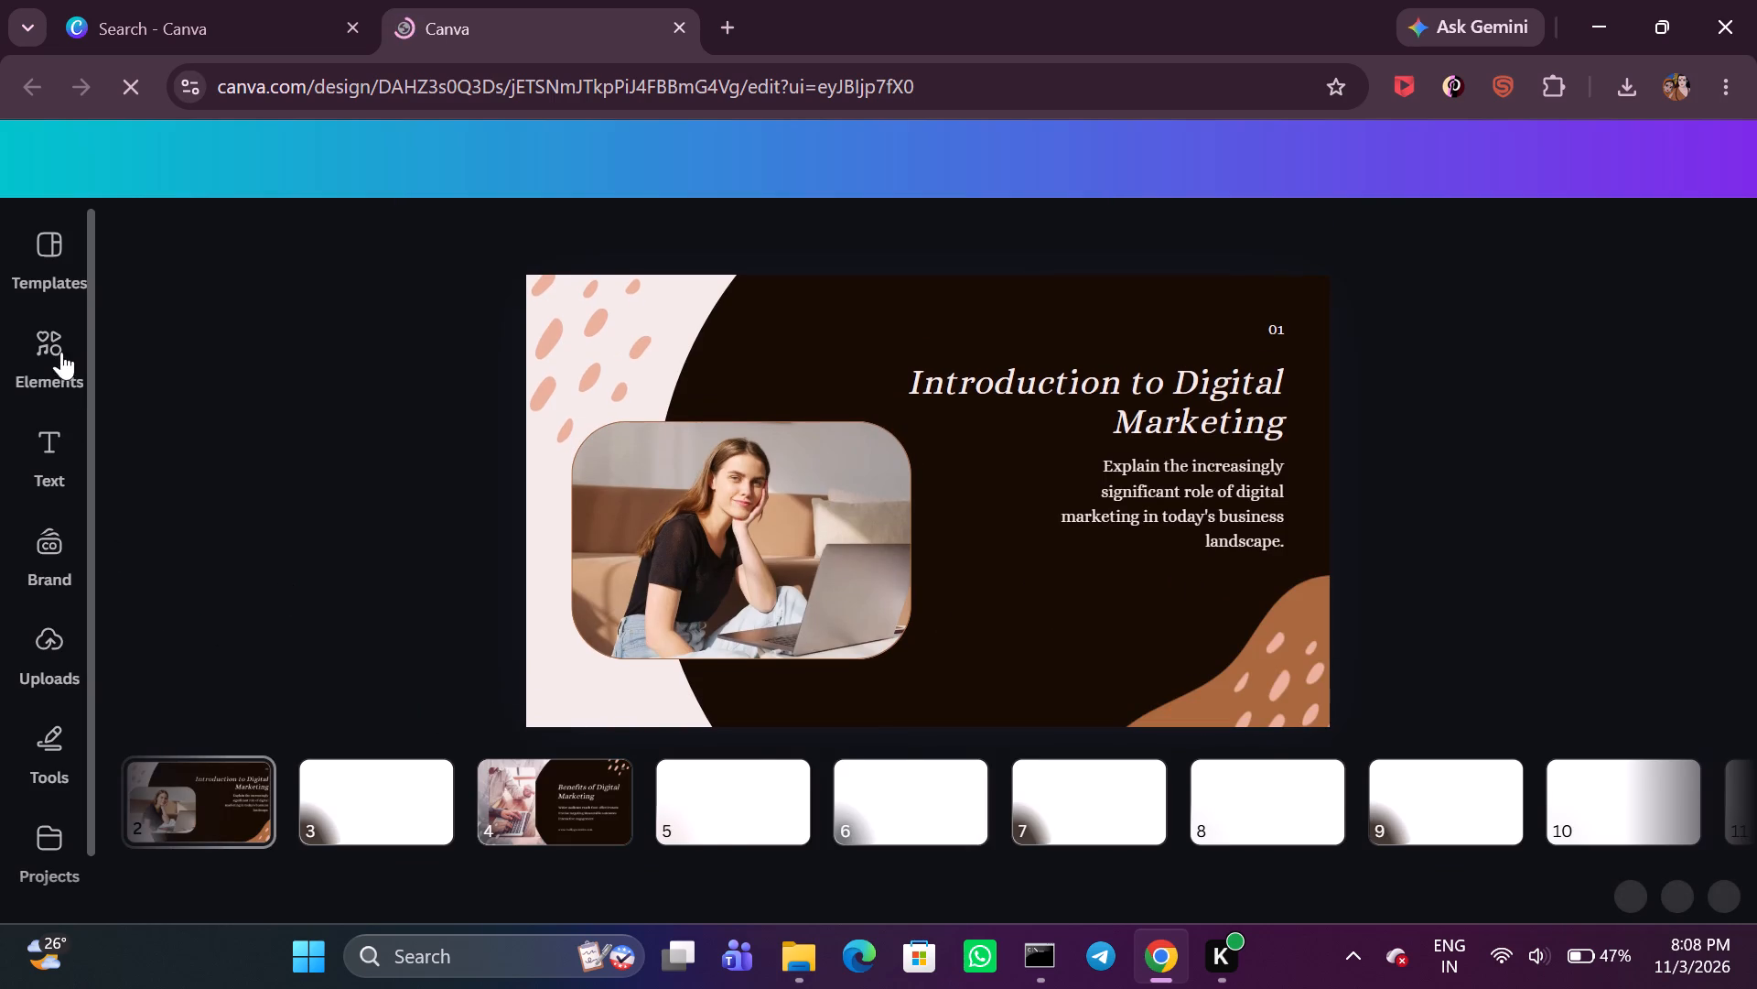
{"action": "scroll", "coordinate": [768, 827], "scroll_direction": "down", "scroll_amount": 3}
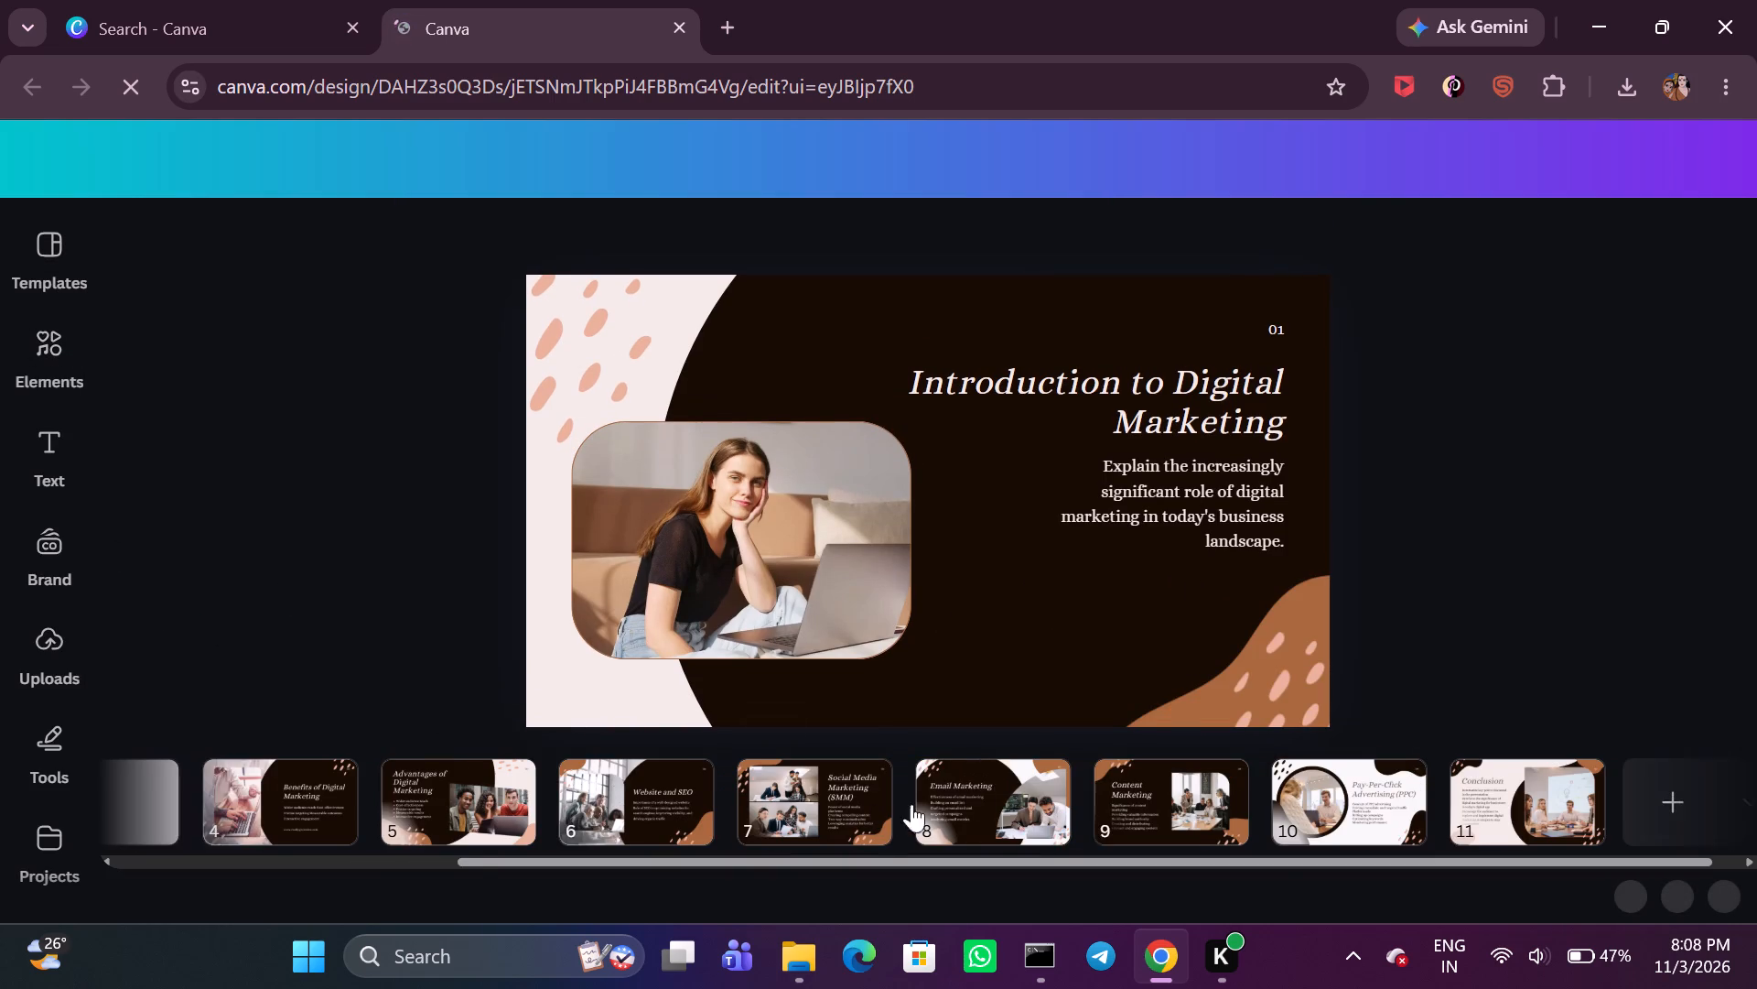
{"action": "scroll", "coordinate": [1050, 769], "scroll_direction": "down", "scroll_amount": 3}
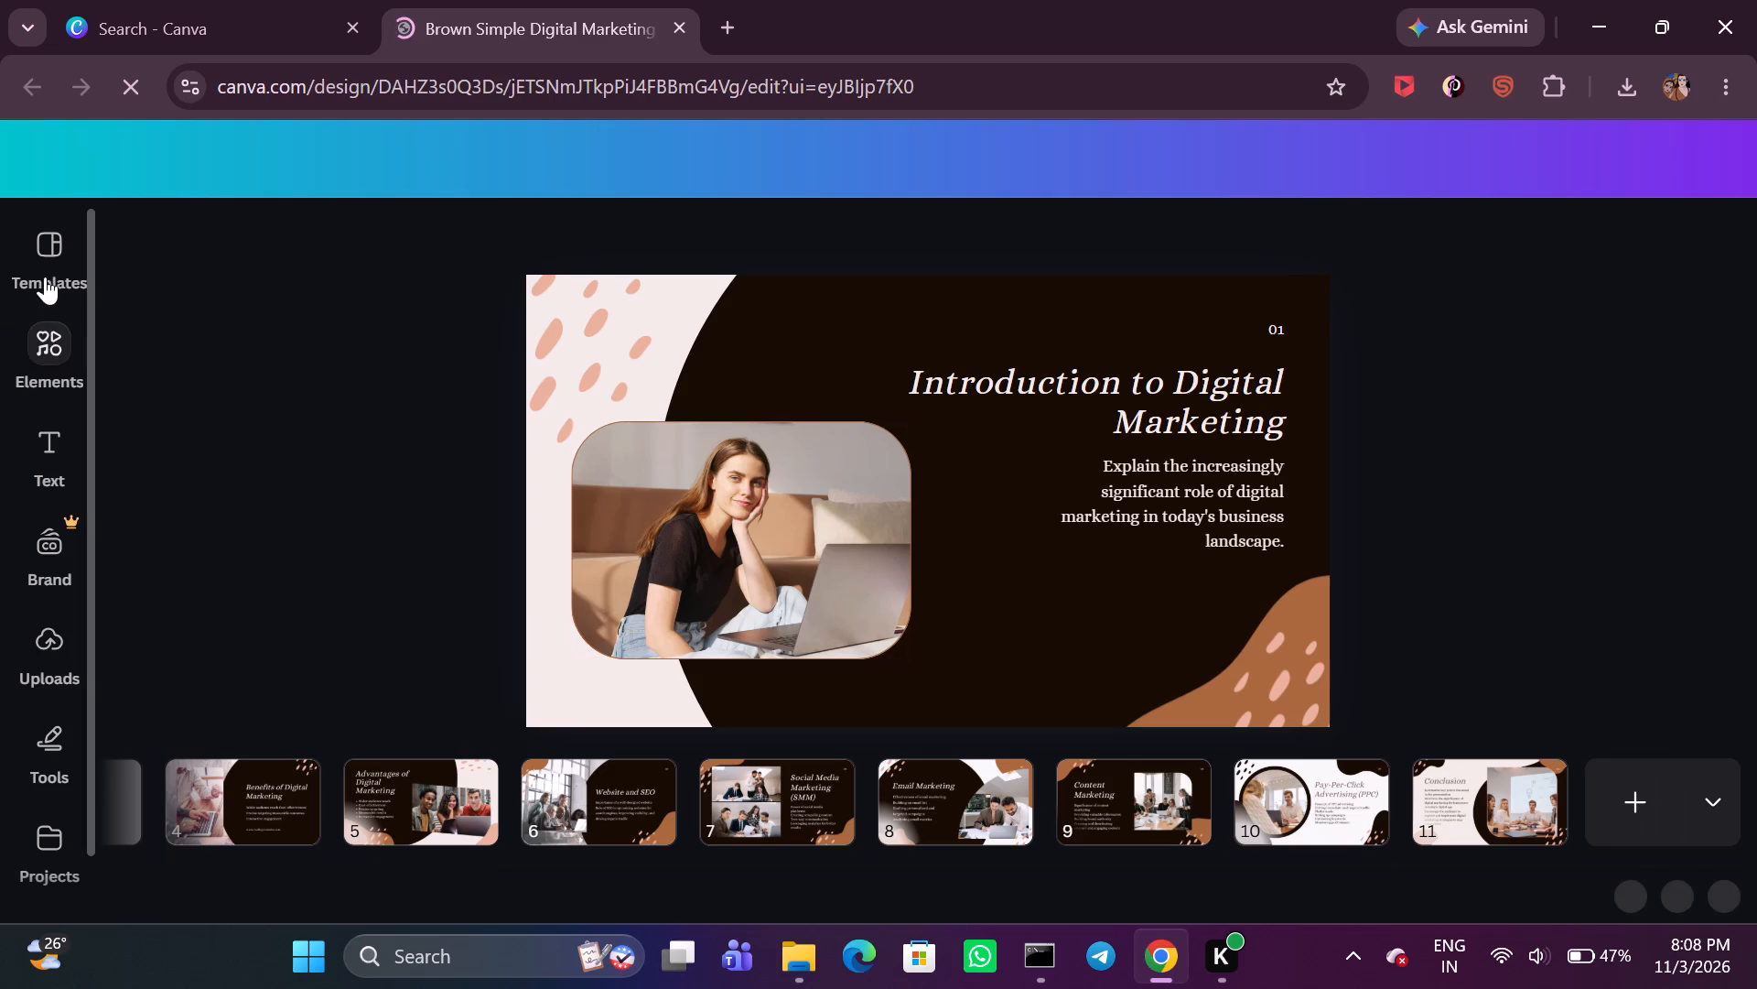
Browse the current template's pages, its style and the similar presentation templates.
{"action": "left_click", "coordinate": [47, 255]}
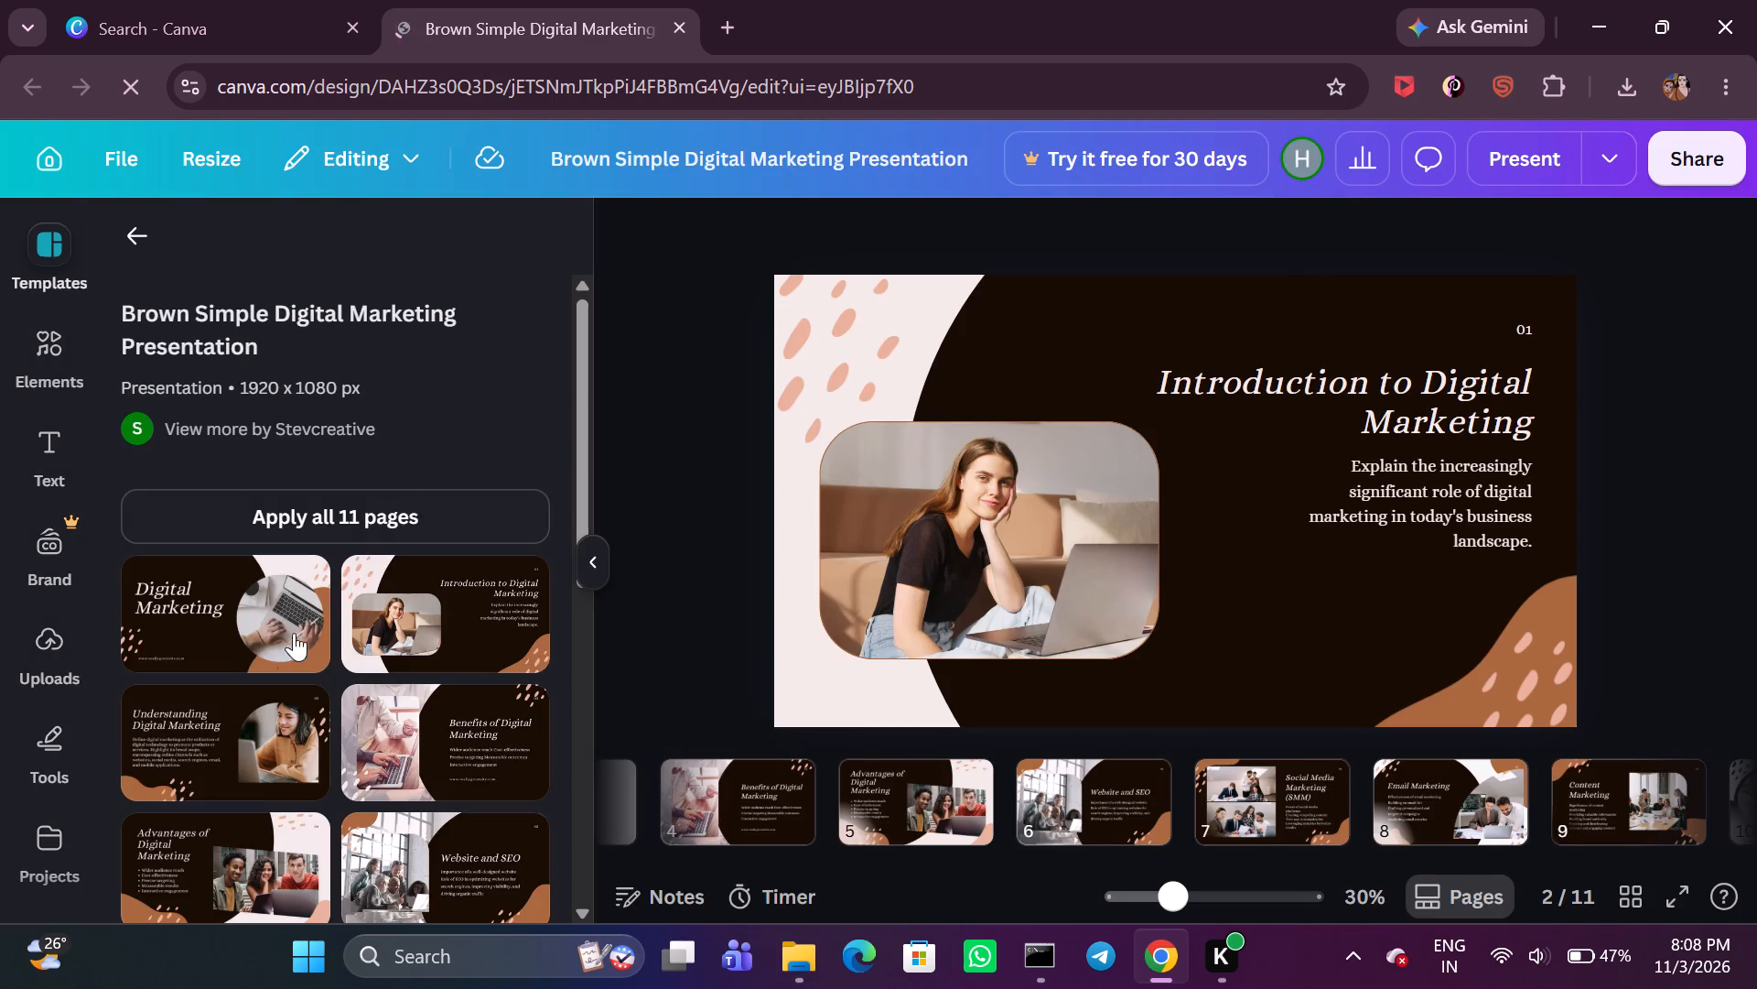
{"action": "scroll", "coordinate": [345, 667], "scroll_direction": "down", "scroll_amount": 5}
{"action": "scroll", "coordinate": [152, 625], "scroll_direction": "down", "scroll_amount": 3}
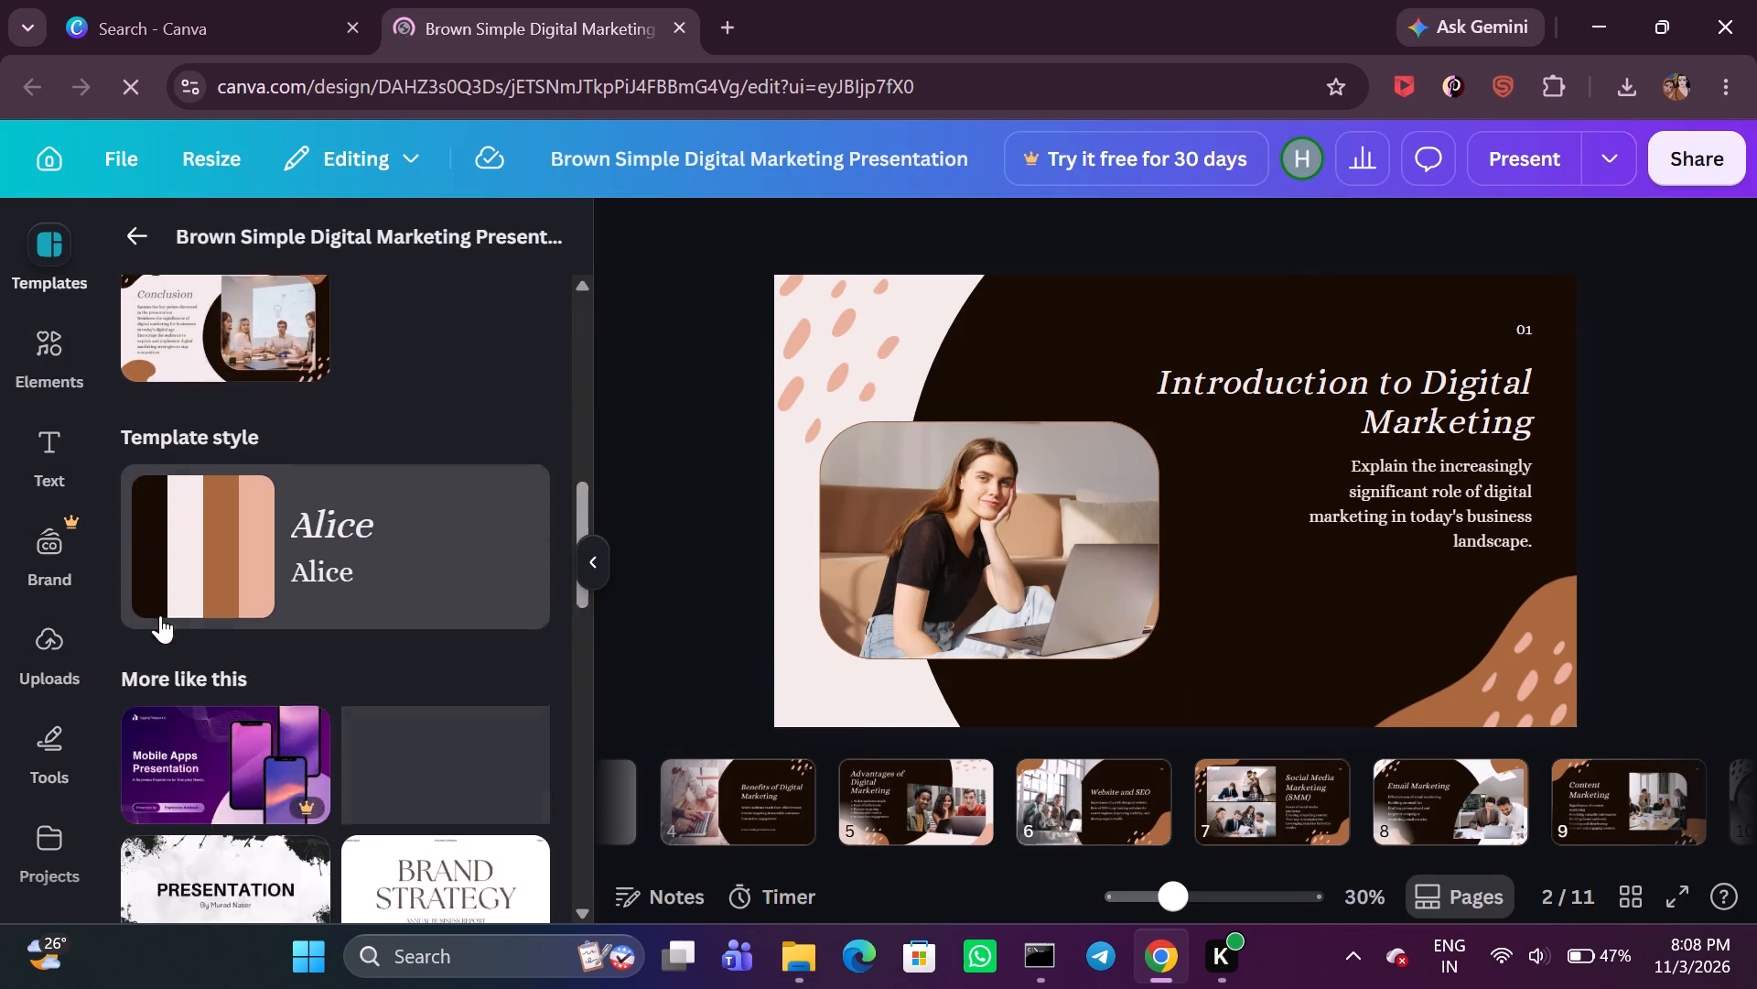
{"action": "scroll", "coordinate": [276, 600], "scroll_direction": "down", "scroll_amount": 2}
{"action": "scroll", "coordinate": [808, 683], "scroll_direction": "down", "scroll_amount": 2}
{"action": "scroll", "coordinate": [1232, 786], "scroll_direction": "down", "scroll_amount": 8}
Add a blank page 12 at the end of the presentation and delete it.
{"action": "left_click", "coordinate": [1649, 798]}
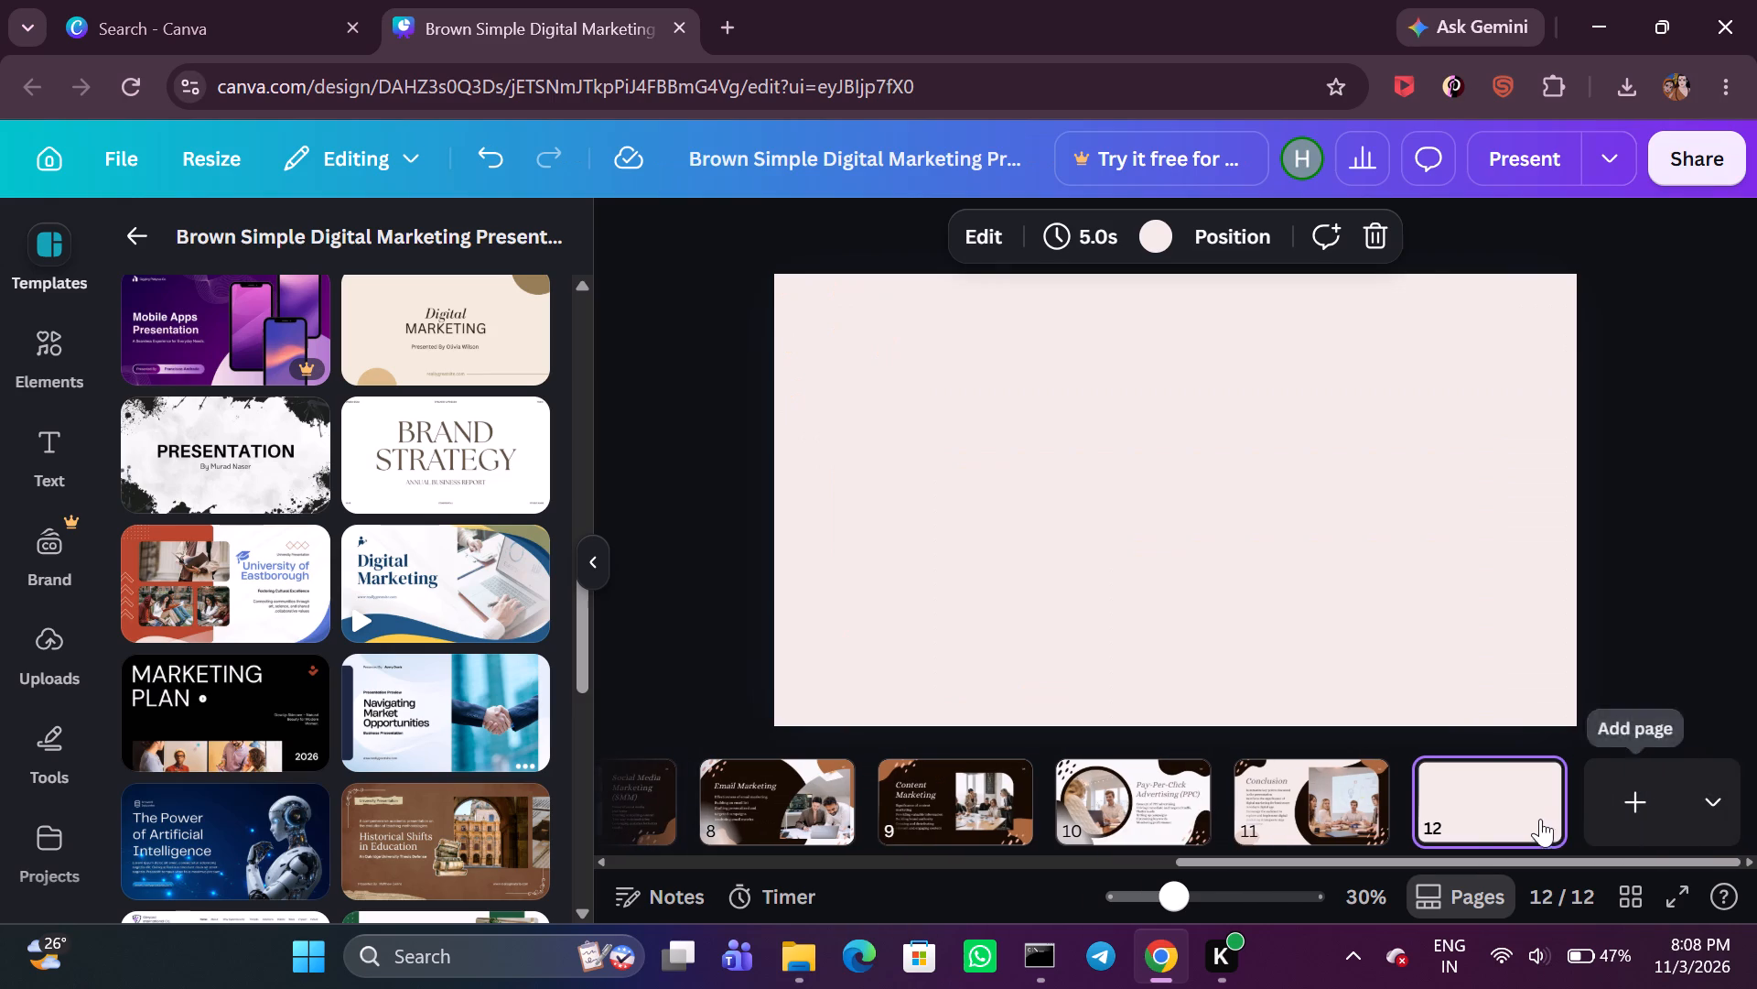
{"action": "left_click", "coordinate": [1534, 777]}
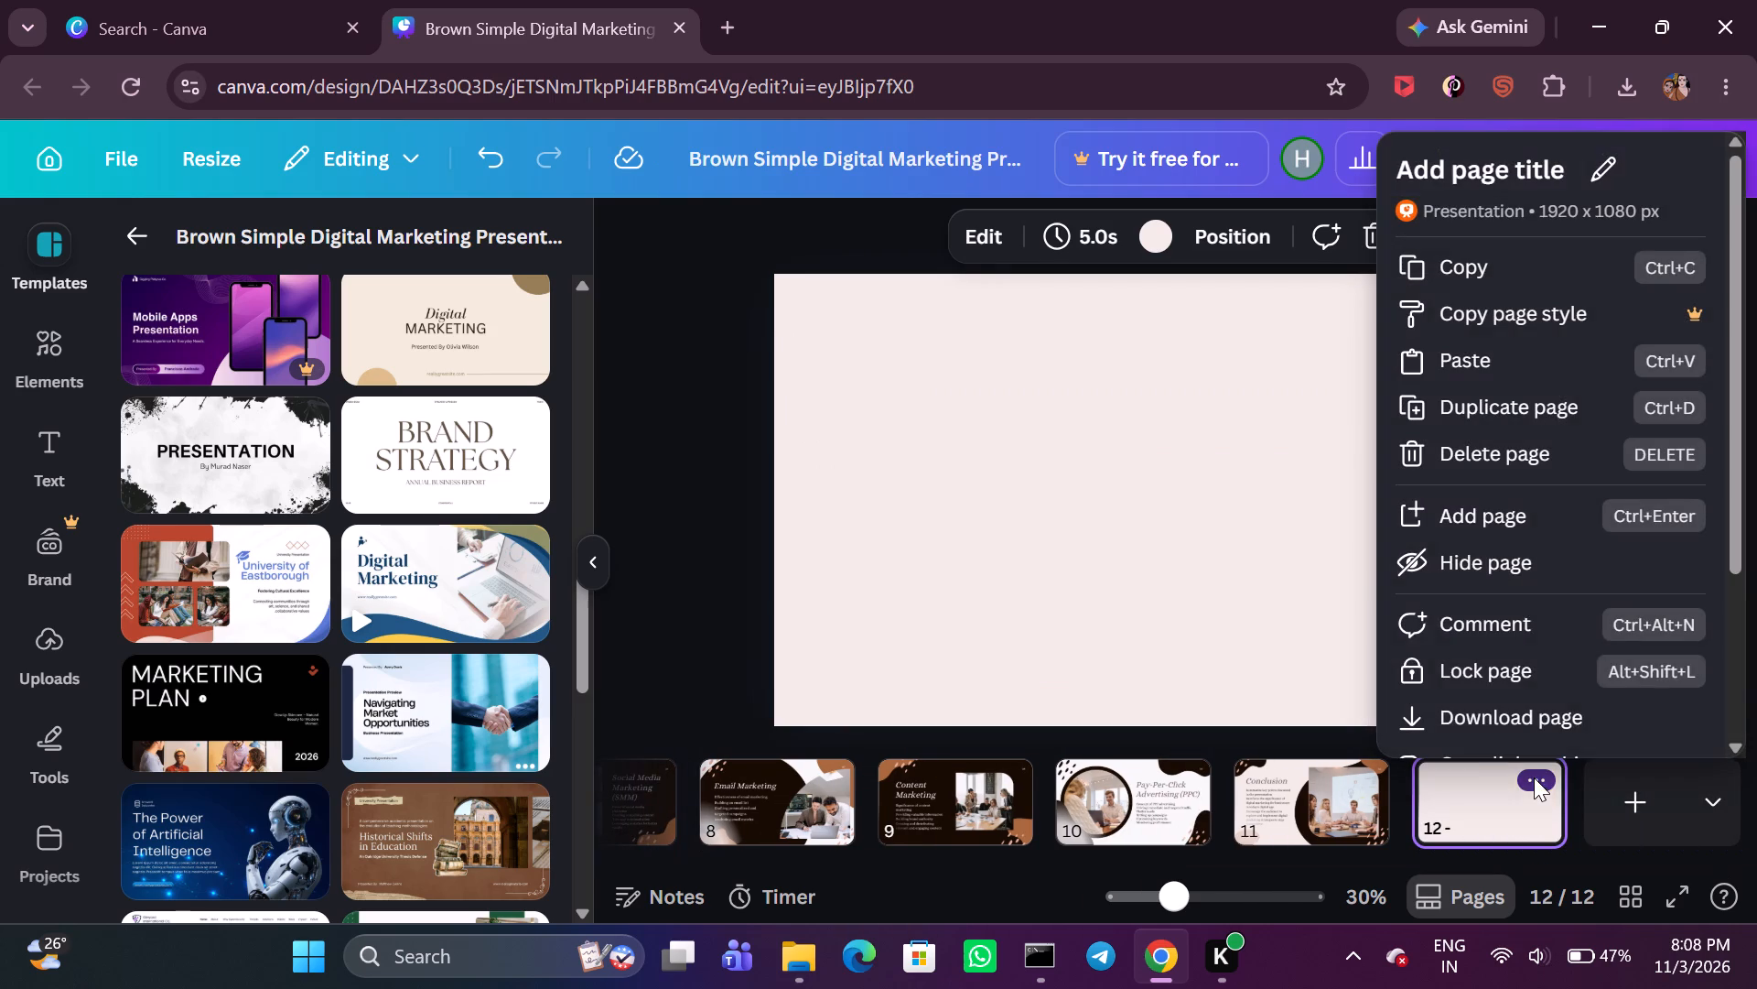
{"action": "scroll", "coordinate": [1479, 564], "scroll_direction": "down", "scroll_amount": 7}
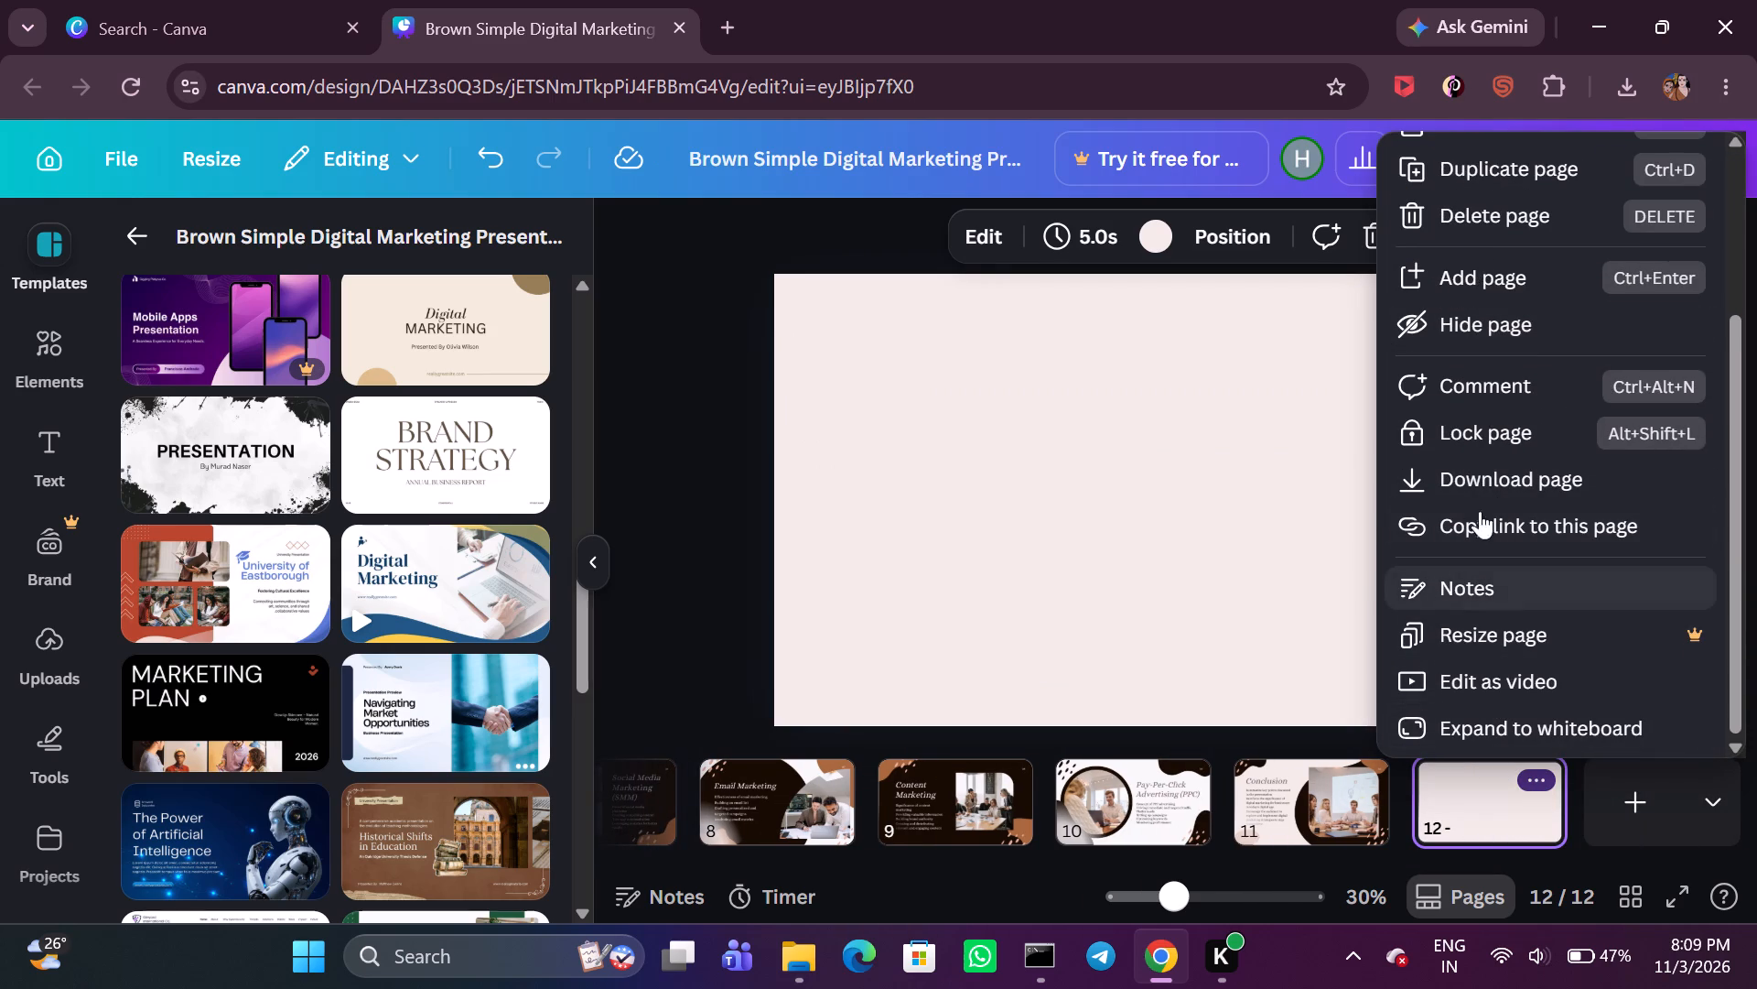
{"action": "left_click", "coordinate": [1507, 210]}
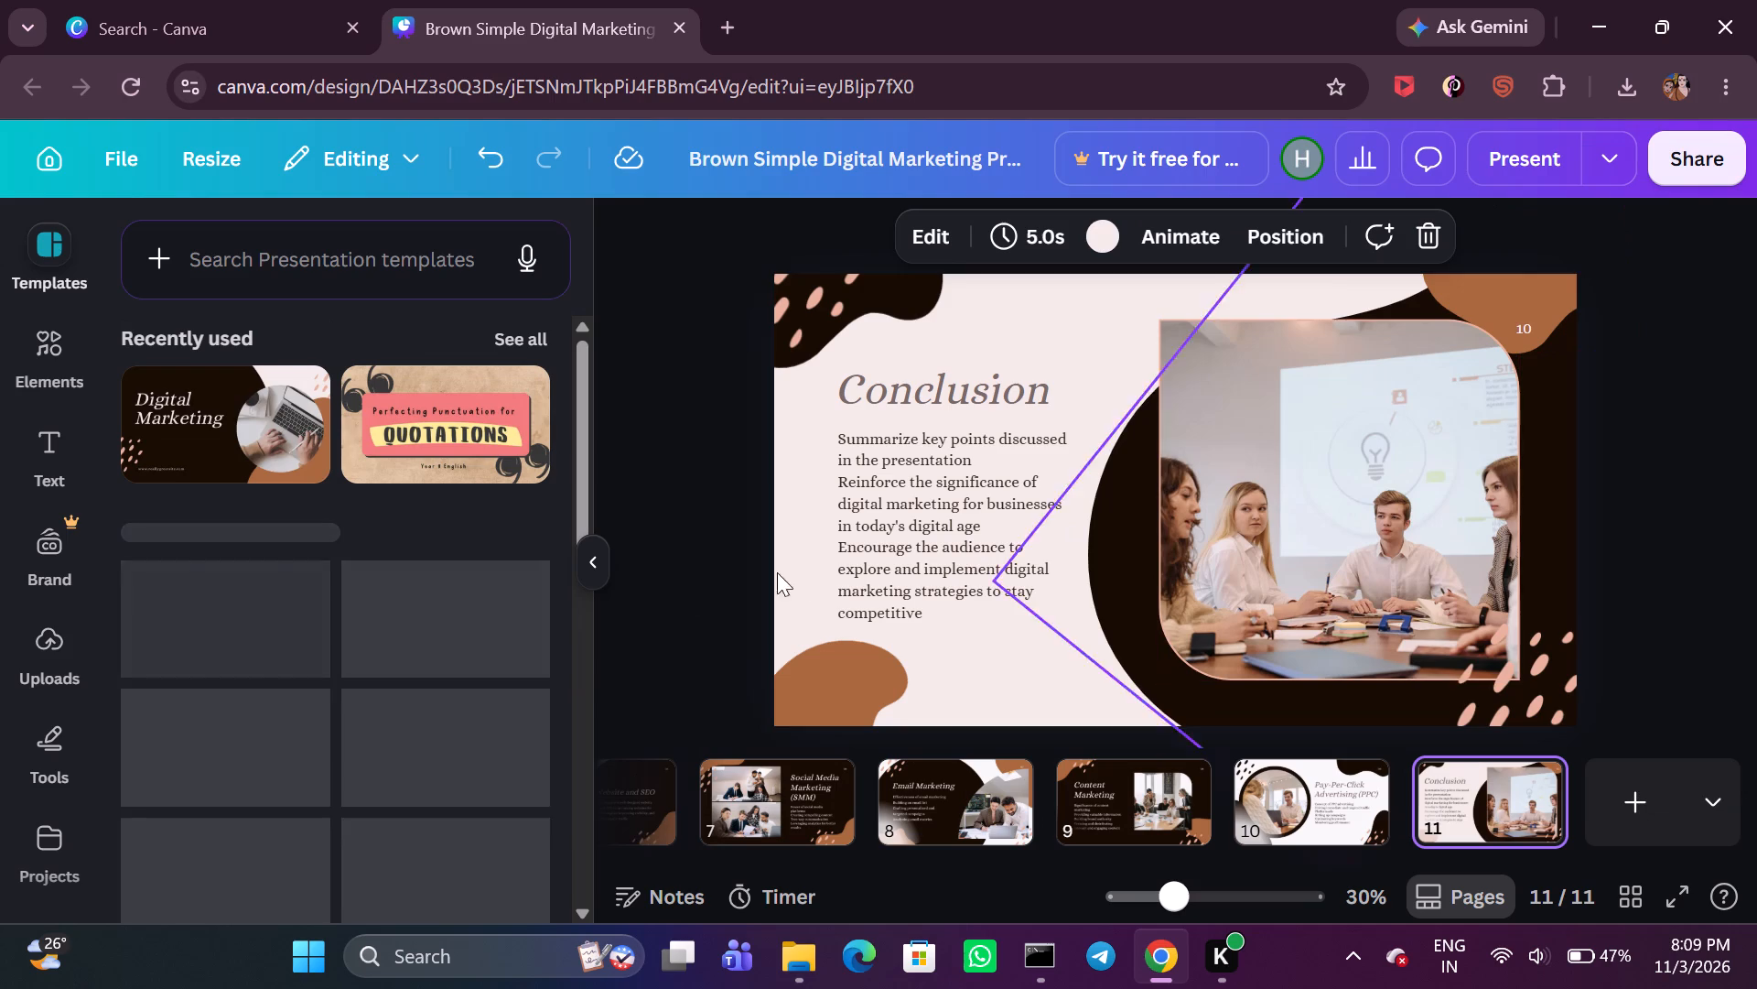
Open the Black Minimalist Marketing Plan template and apply its Executive Summary layout to page 11.
{"action": "scroll", "coordinate": [292, 684], "scroll_direction": "down", "scroll_amount": 2}
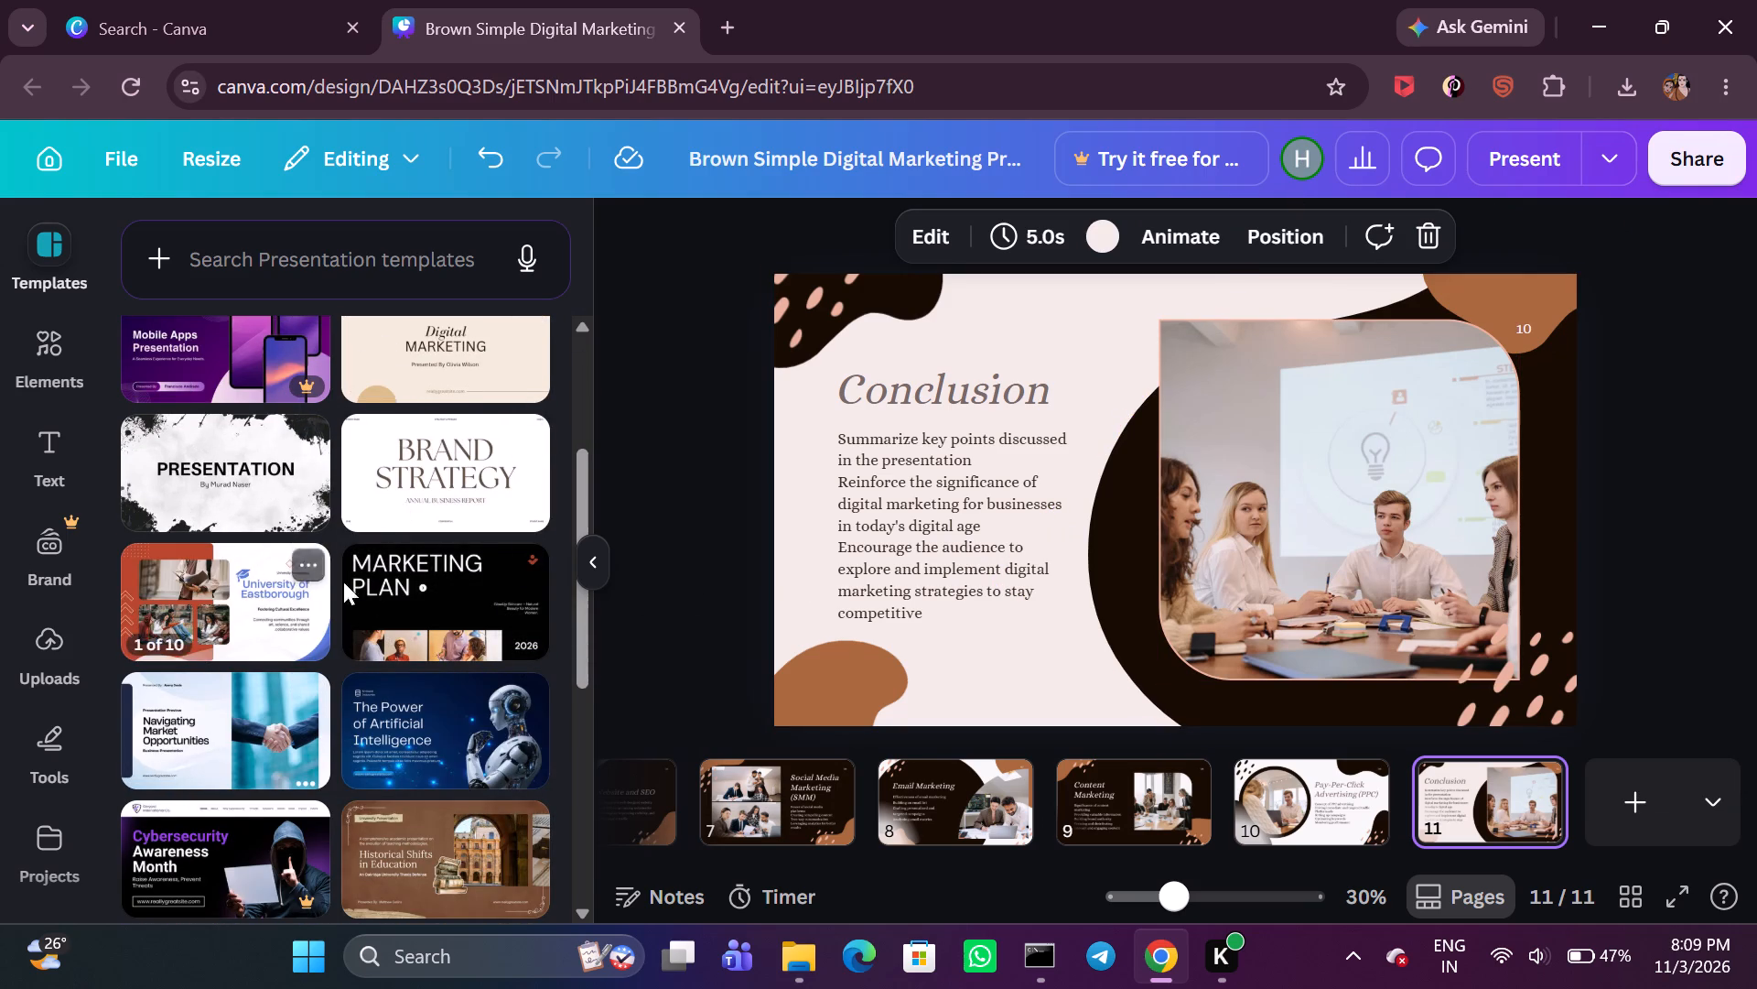
{"action": "double_click", "coordinate": [464, 596]}
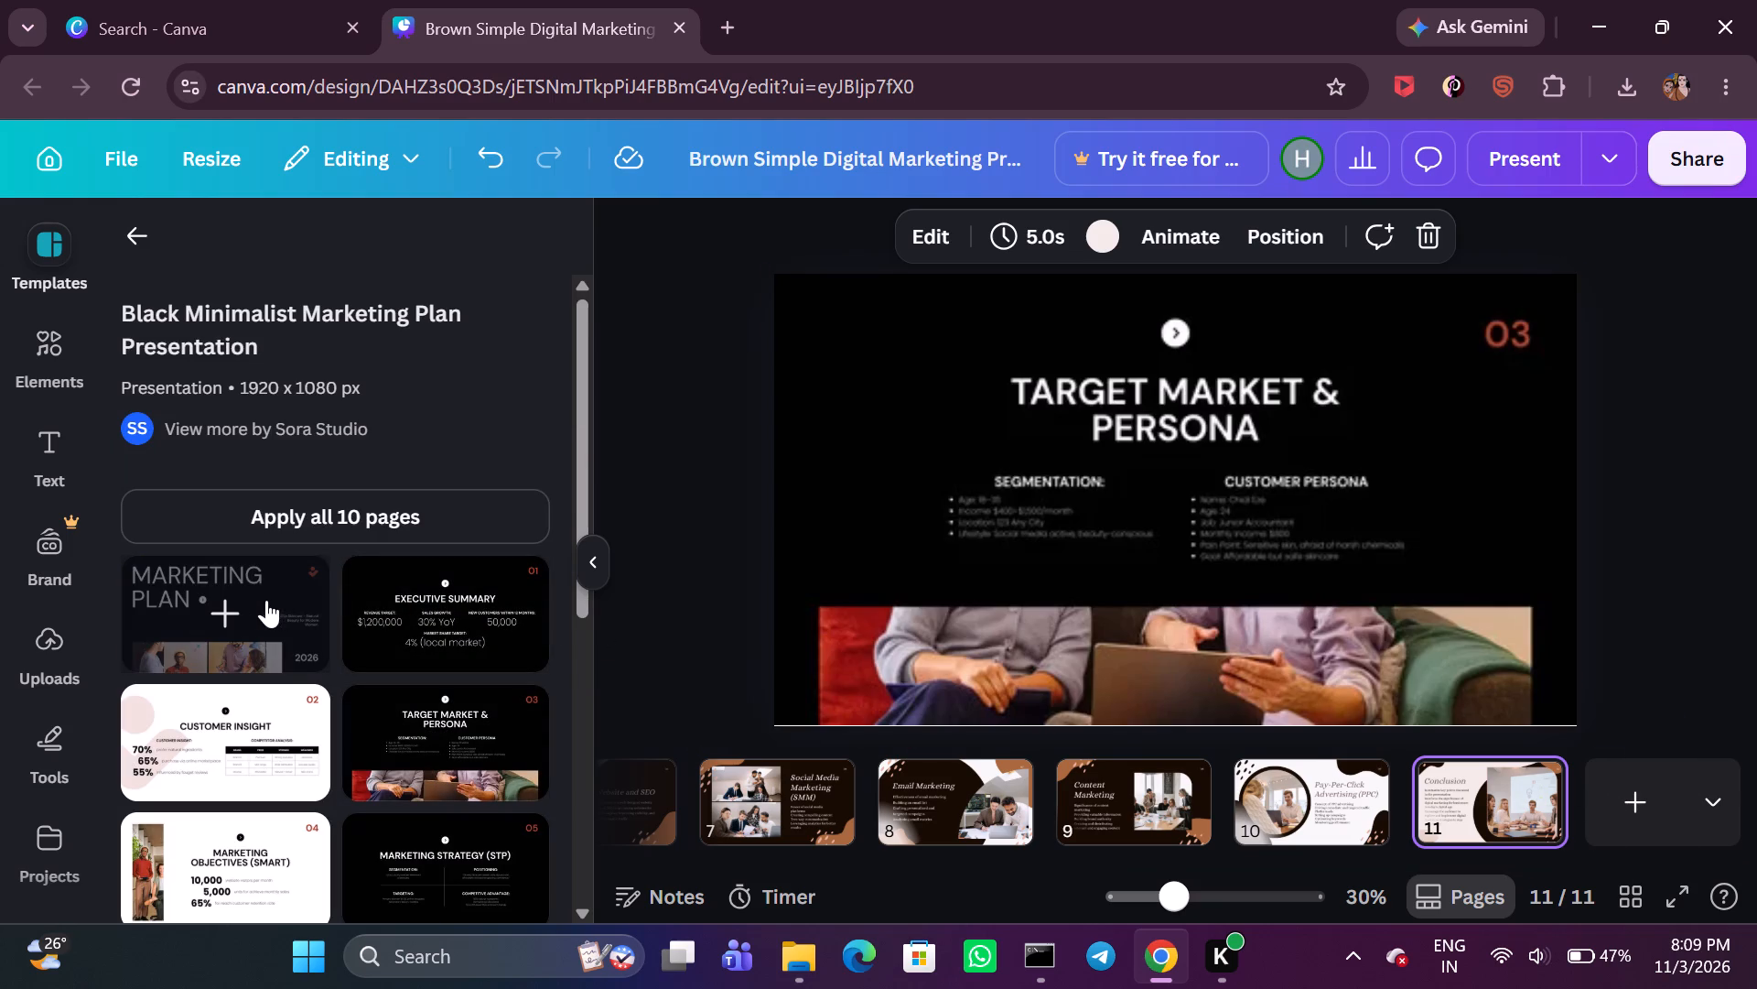
{"action": "left_click", "coordinate": [910, 396]}
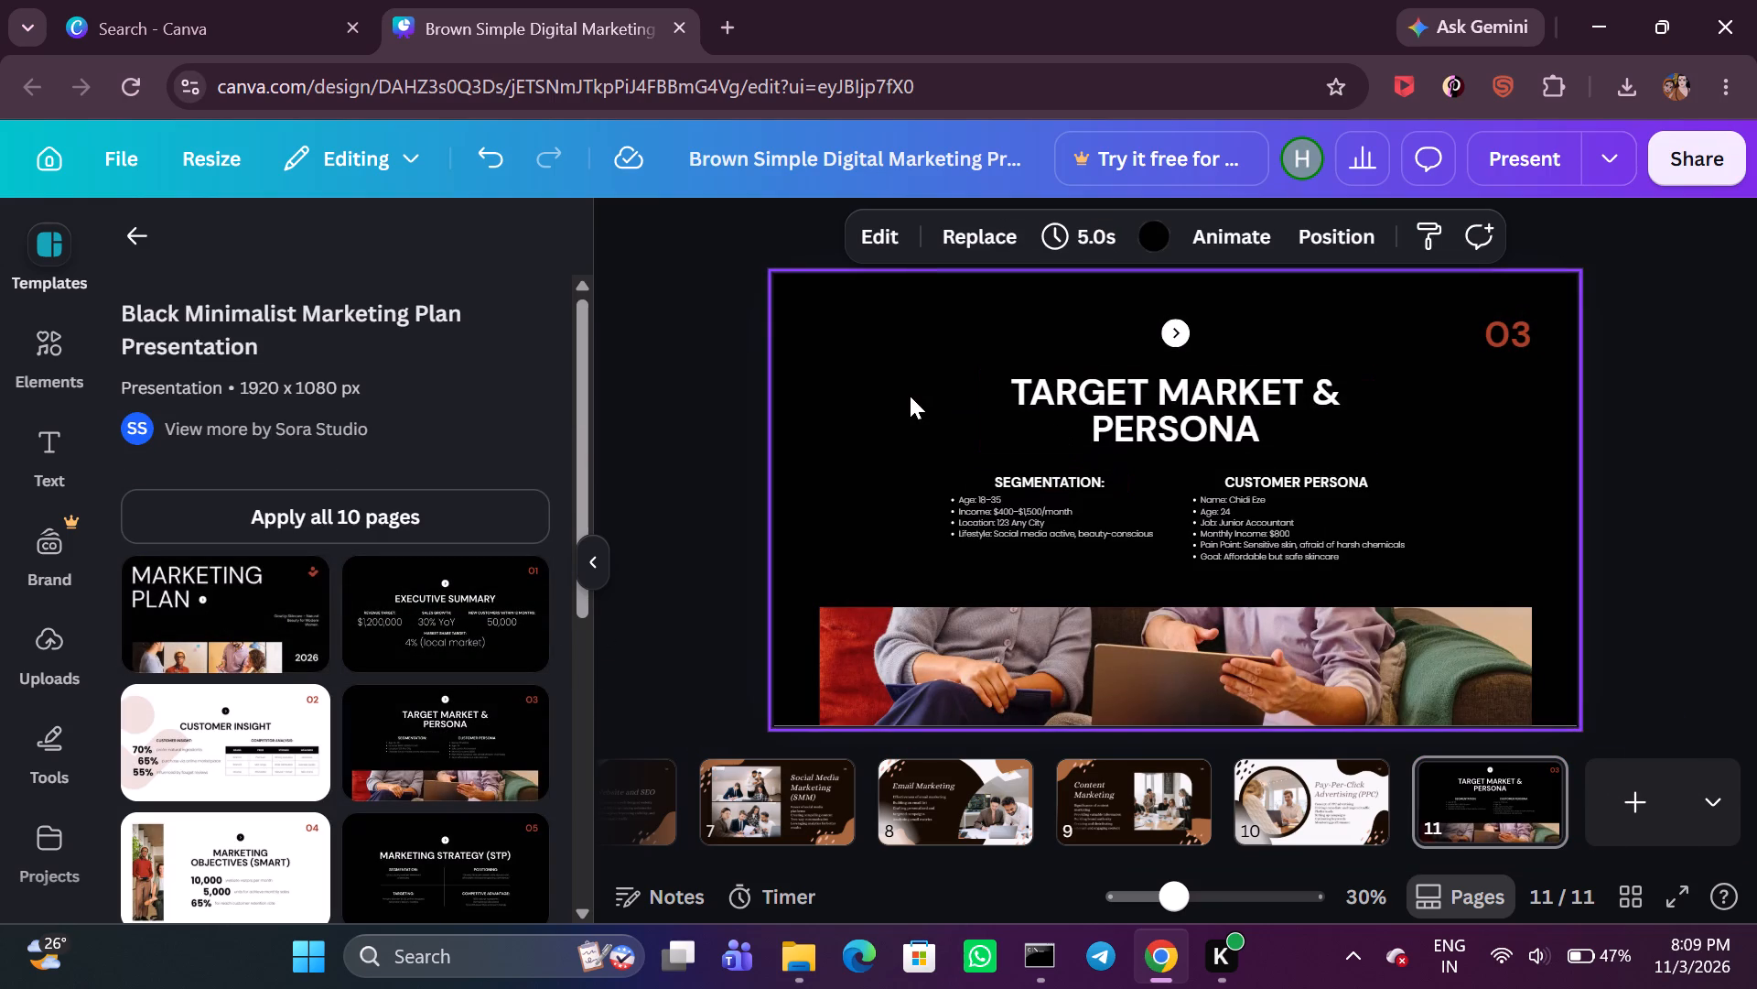
{"action": "left_click_drag", "start_coordinate": [1130, 321], "coordinate": [1003, 334]}
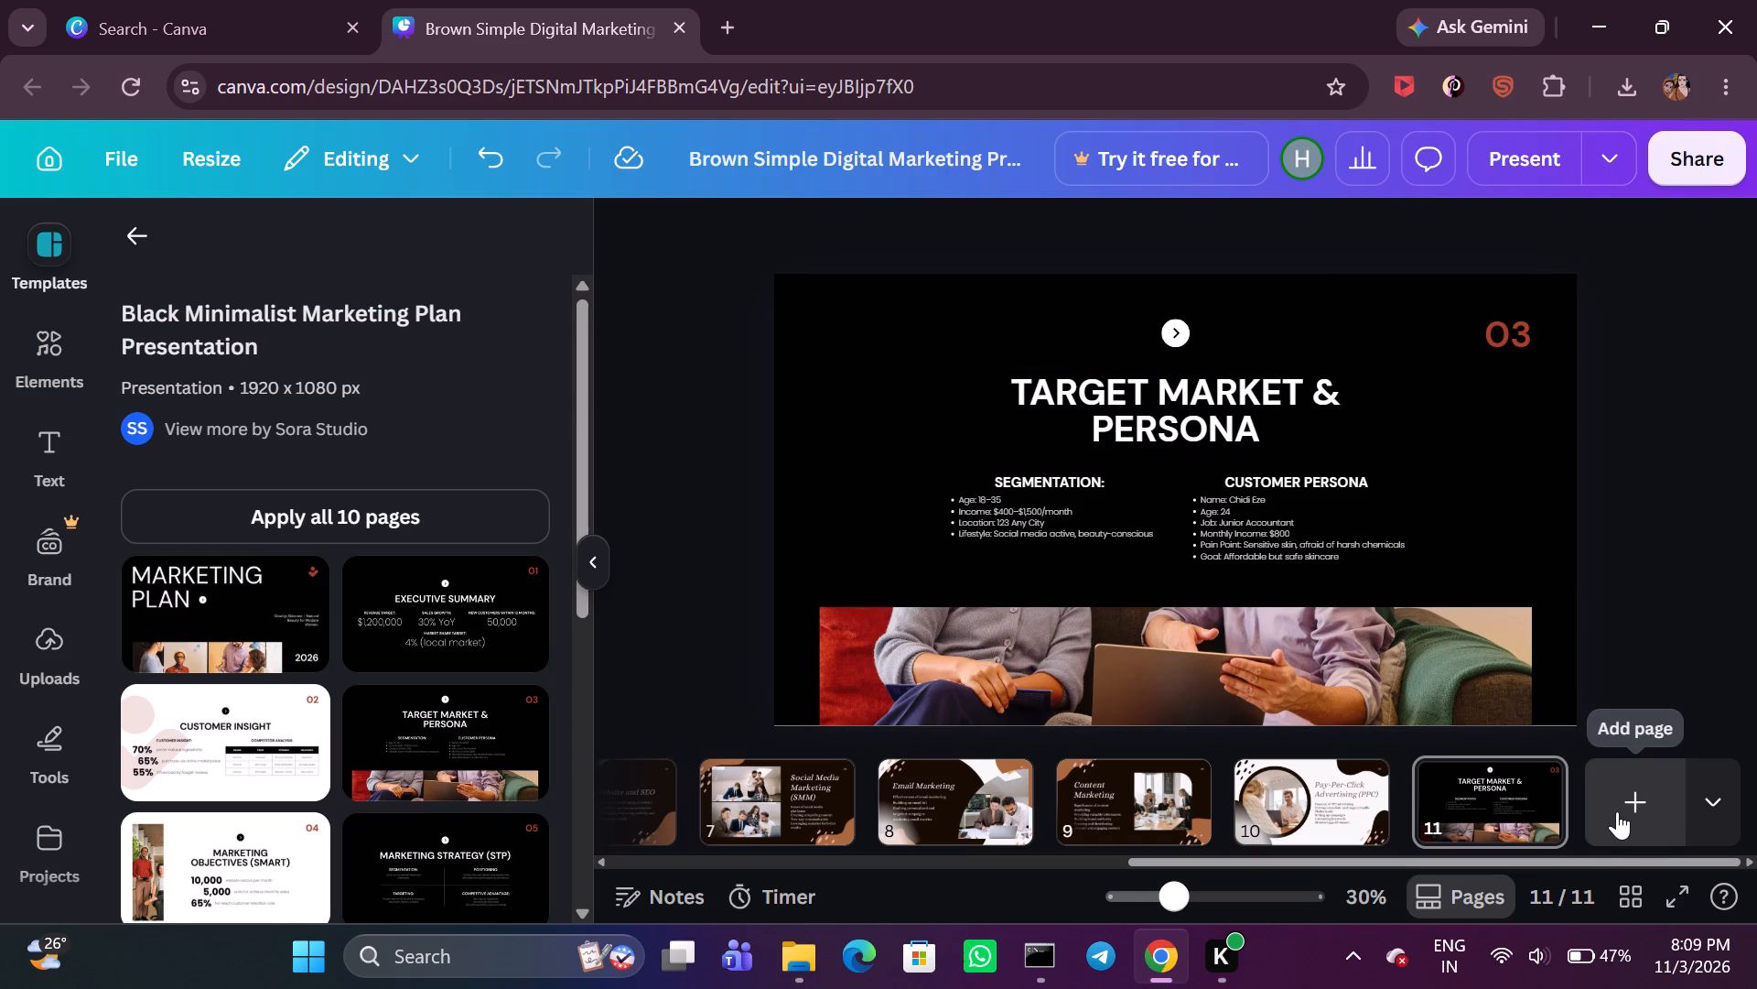
{"action": "double_click", "coordinate": [468, 628]}
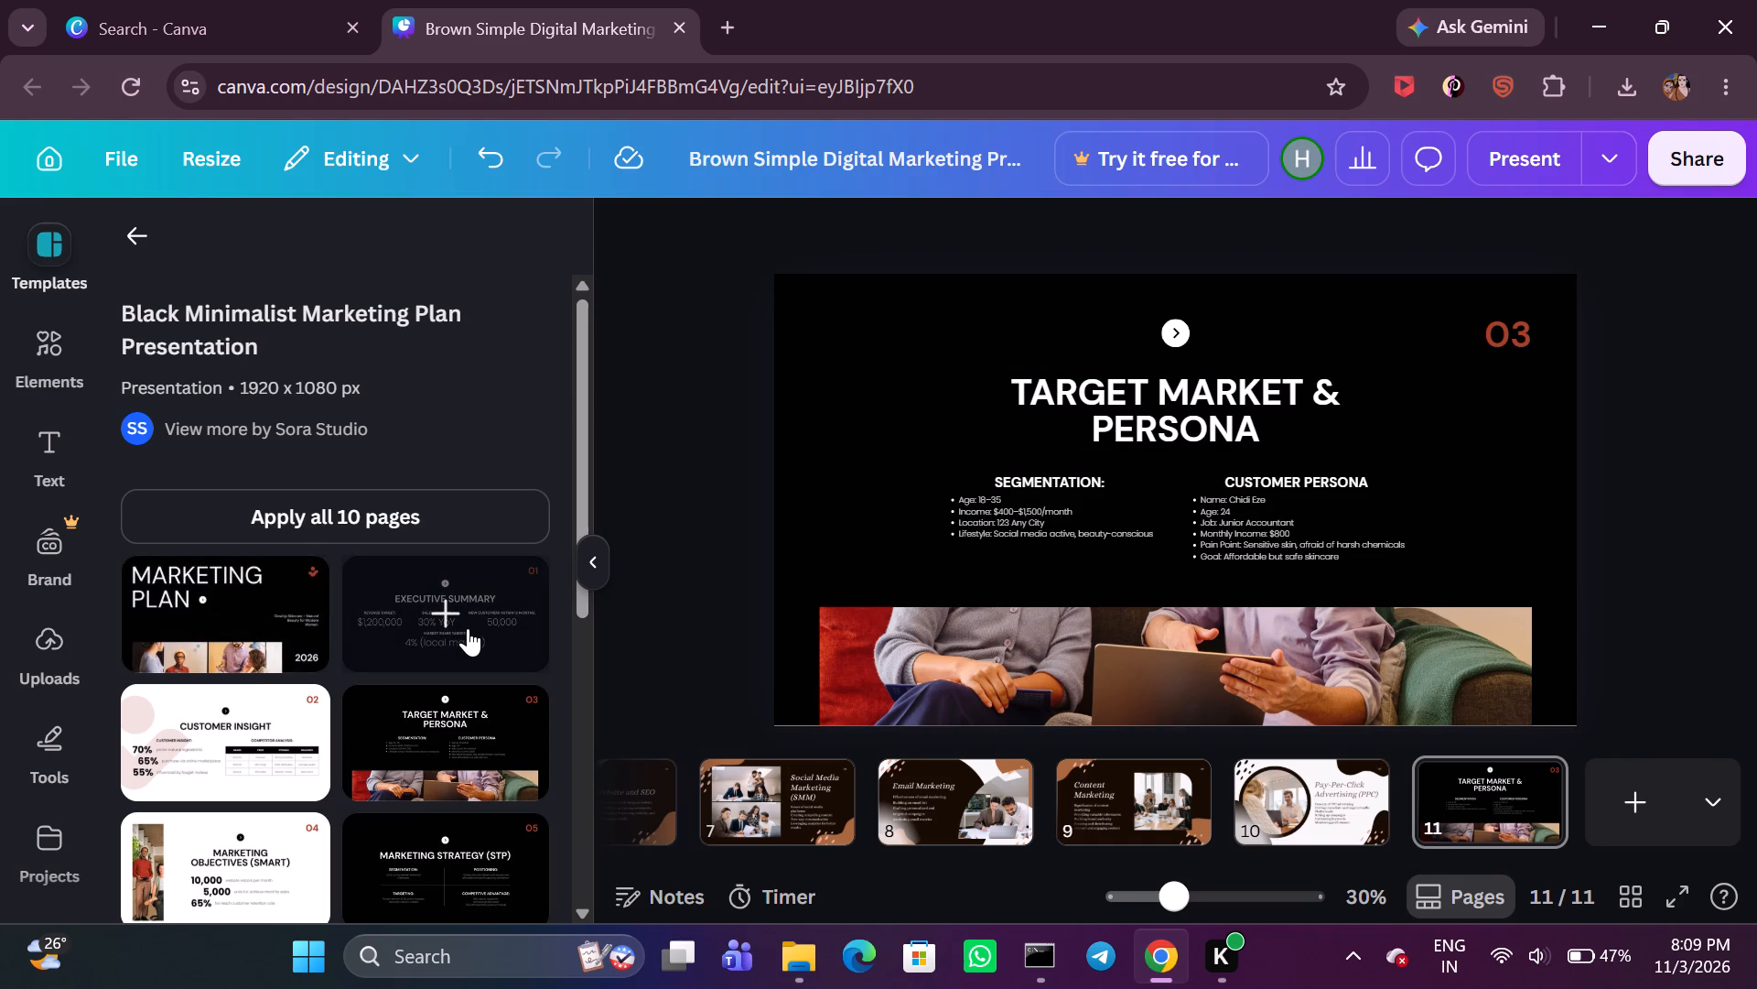
Add pages 12 and 13 using the template's Customer Insight and Target Market & Persona layouts.
{"action": "left_click", "coordinate": [1622, 799]}
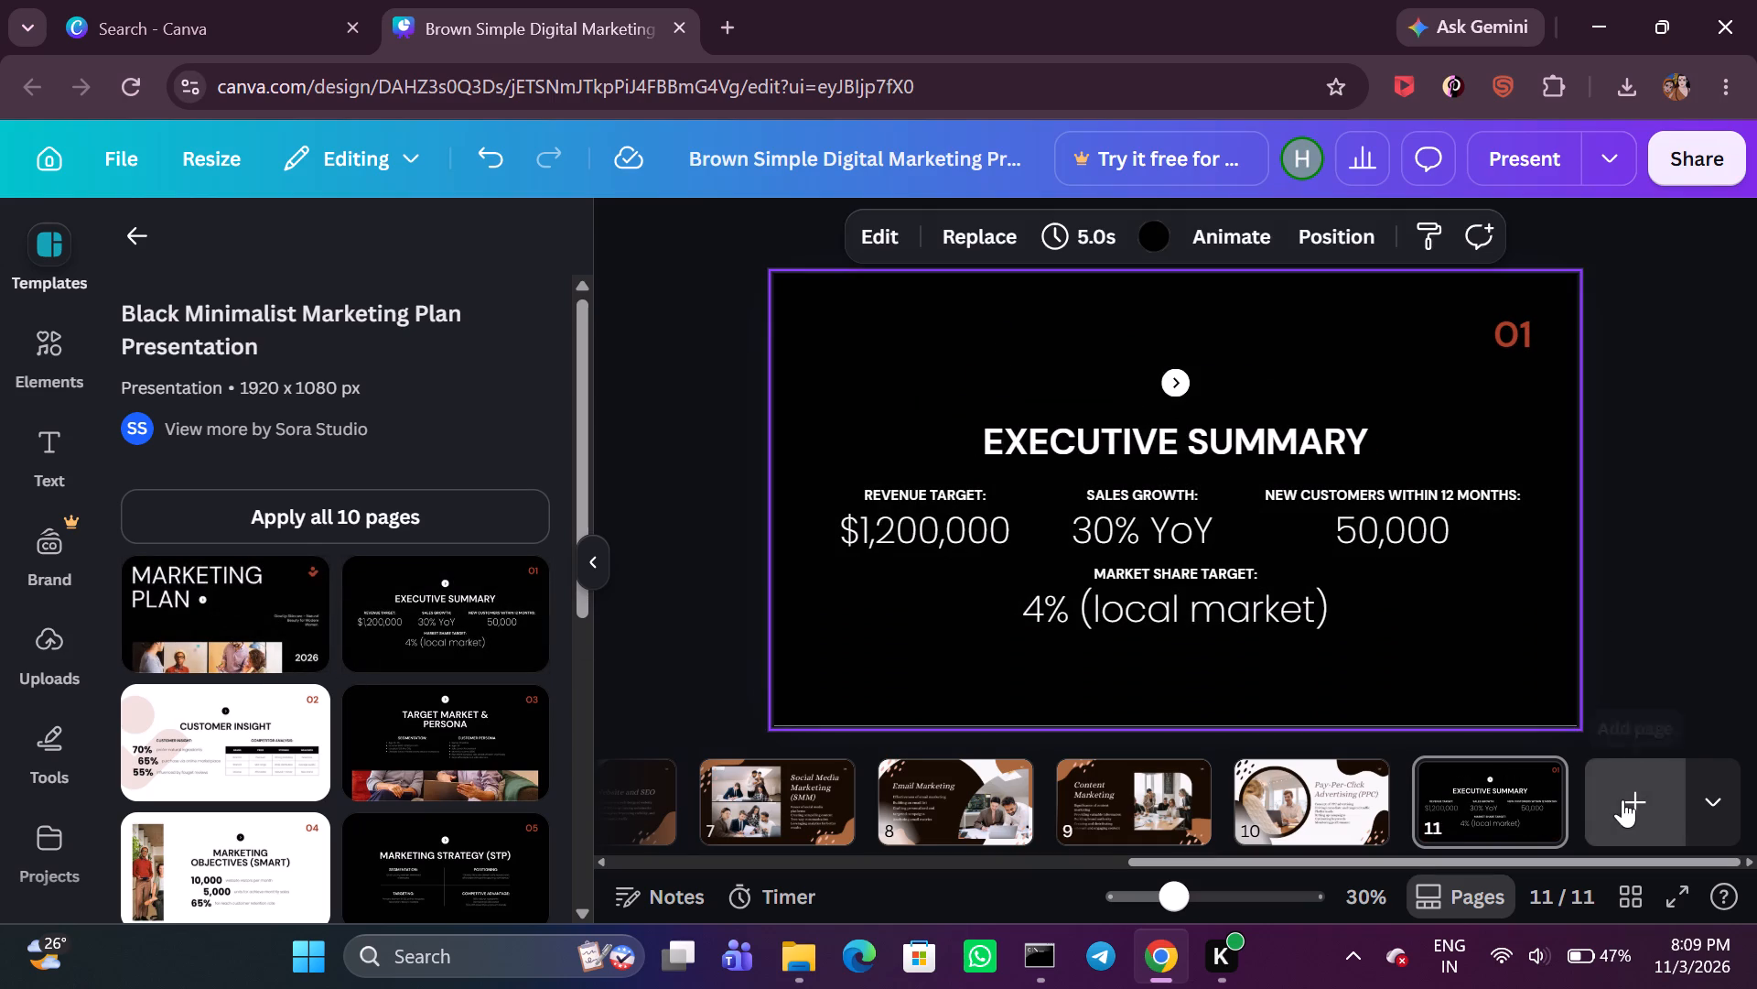
{"action": "left_click", "coordinate": [287, 754]}
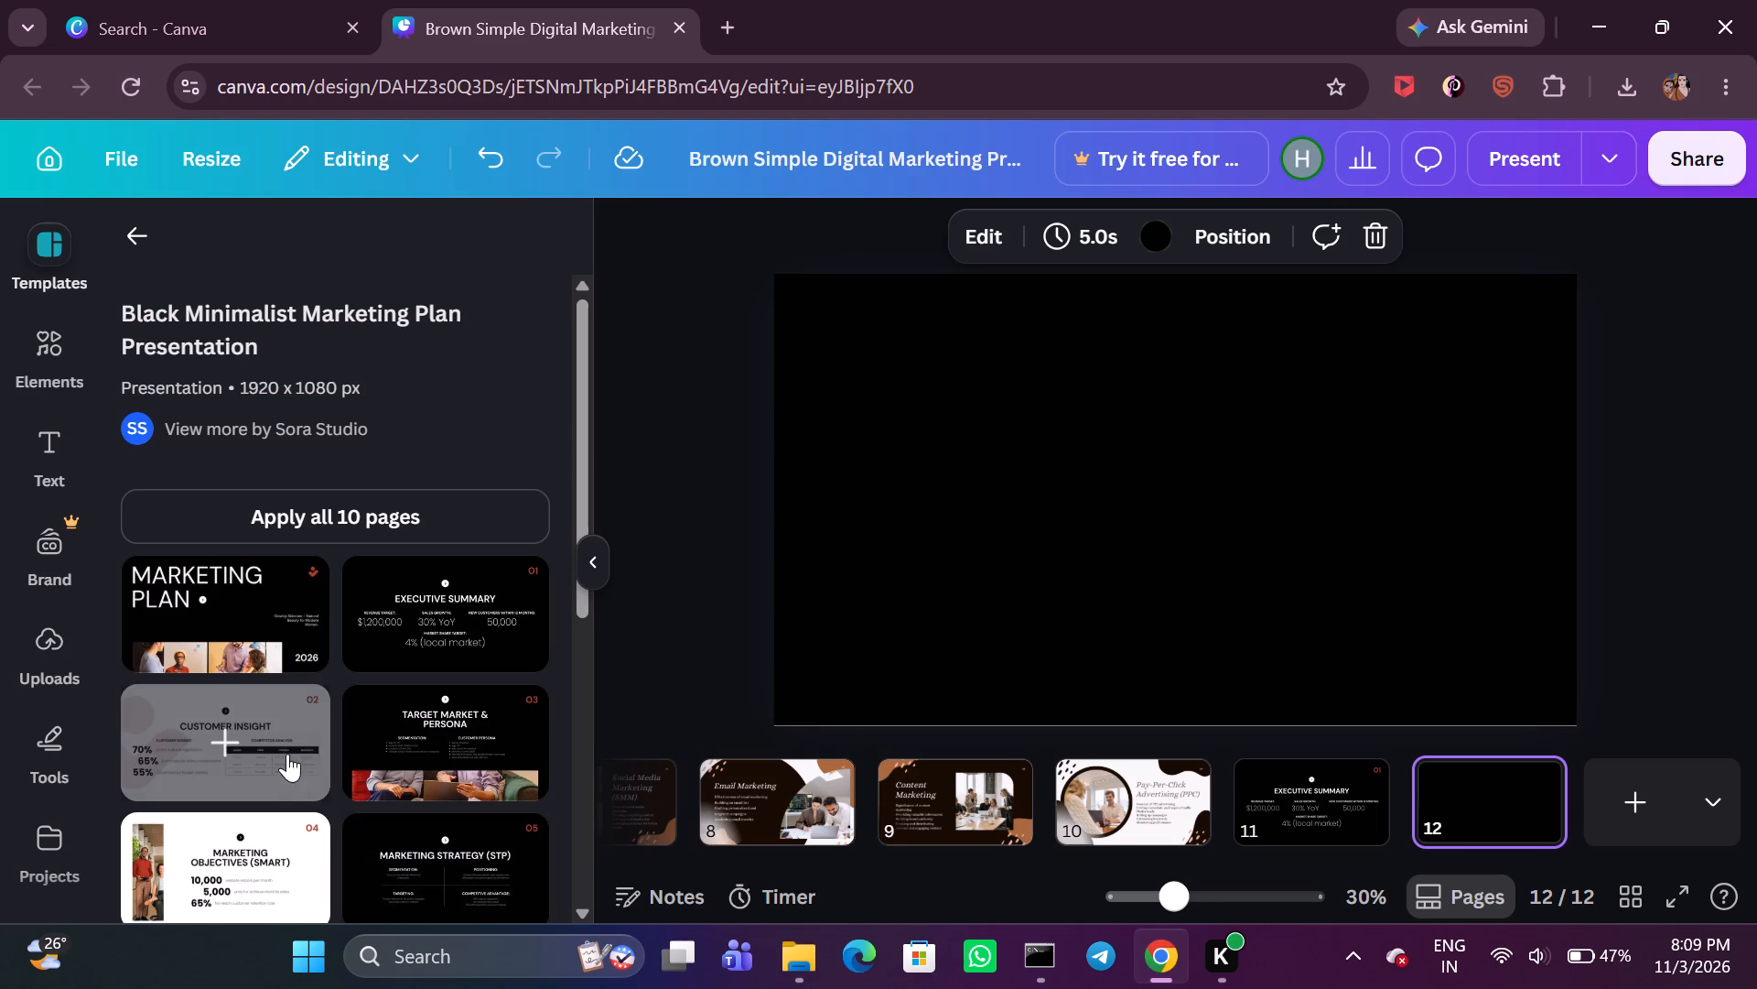
{"action": "left_click", "coordinate": [1528, 810]}
{"action": "left_click", "coordinate": [1660, 799]}
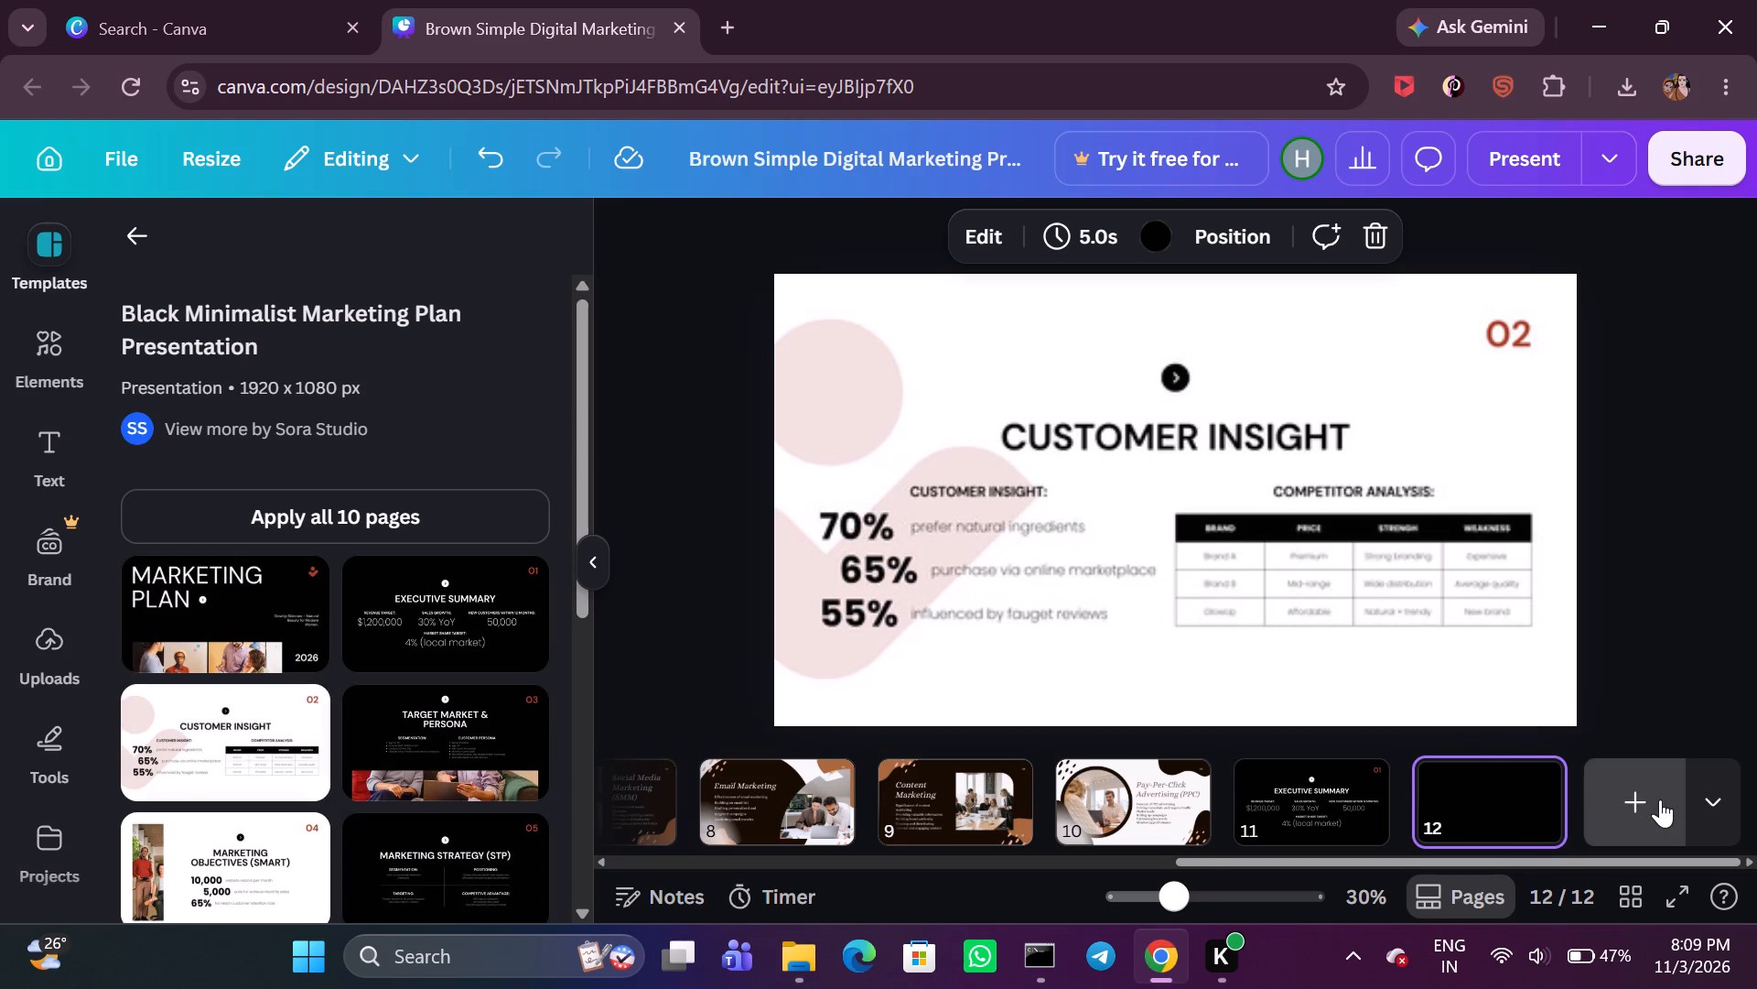
{"action": "left_click", "coordinate": [483, 742]}
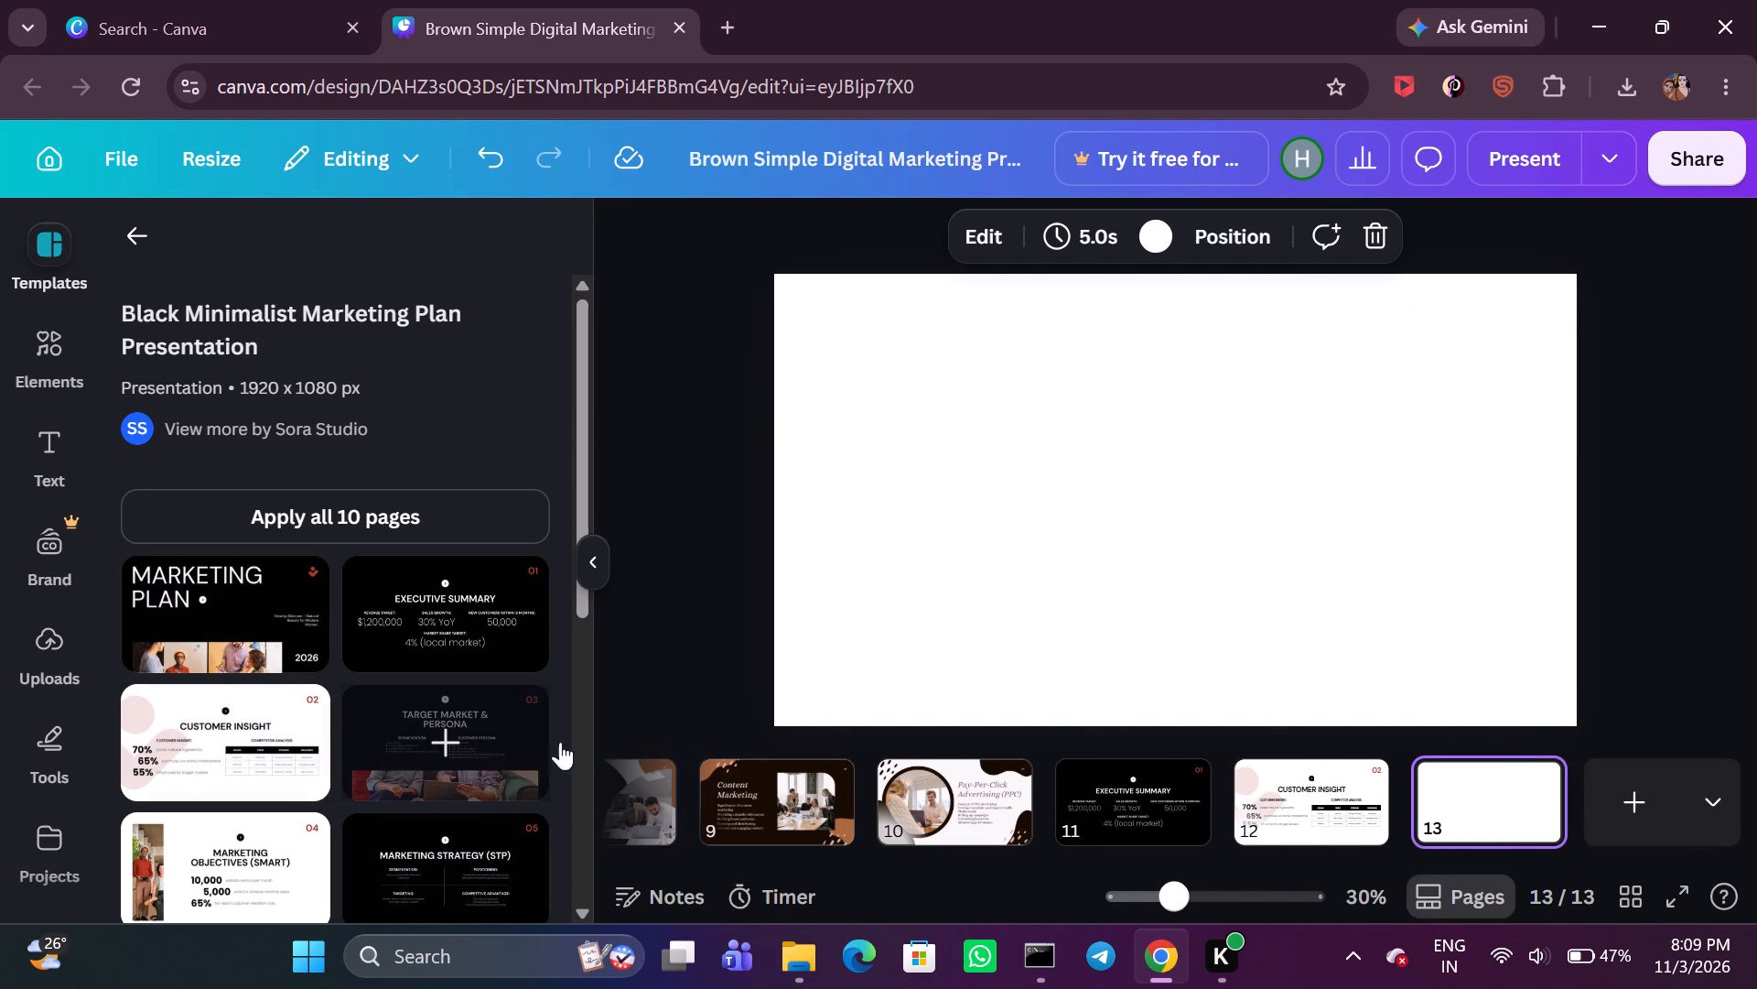
Add pages 14 and 15 using the Marketing Objectives (SMART) and Marketing Strategy (STP) layouts.
{"action": "left_click", "coordinate": [1638, 796]}
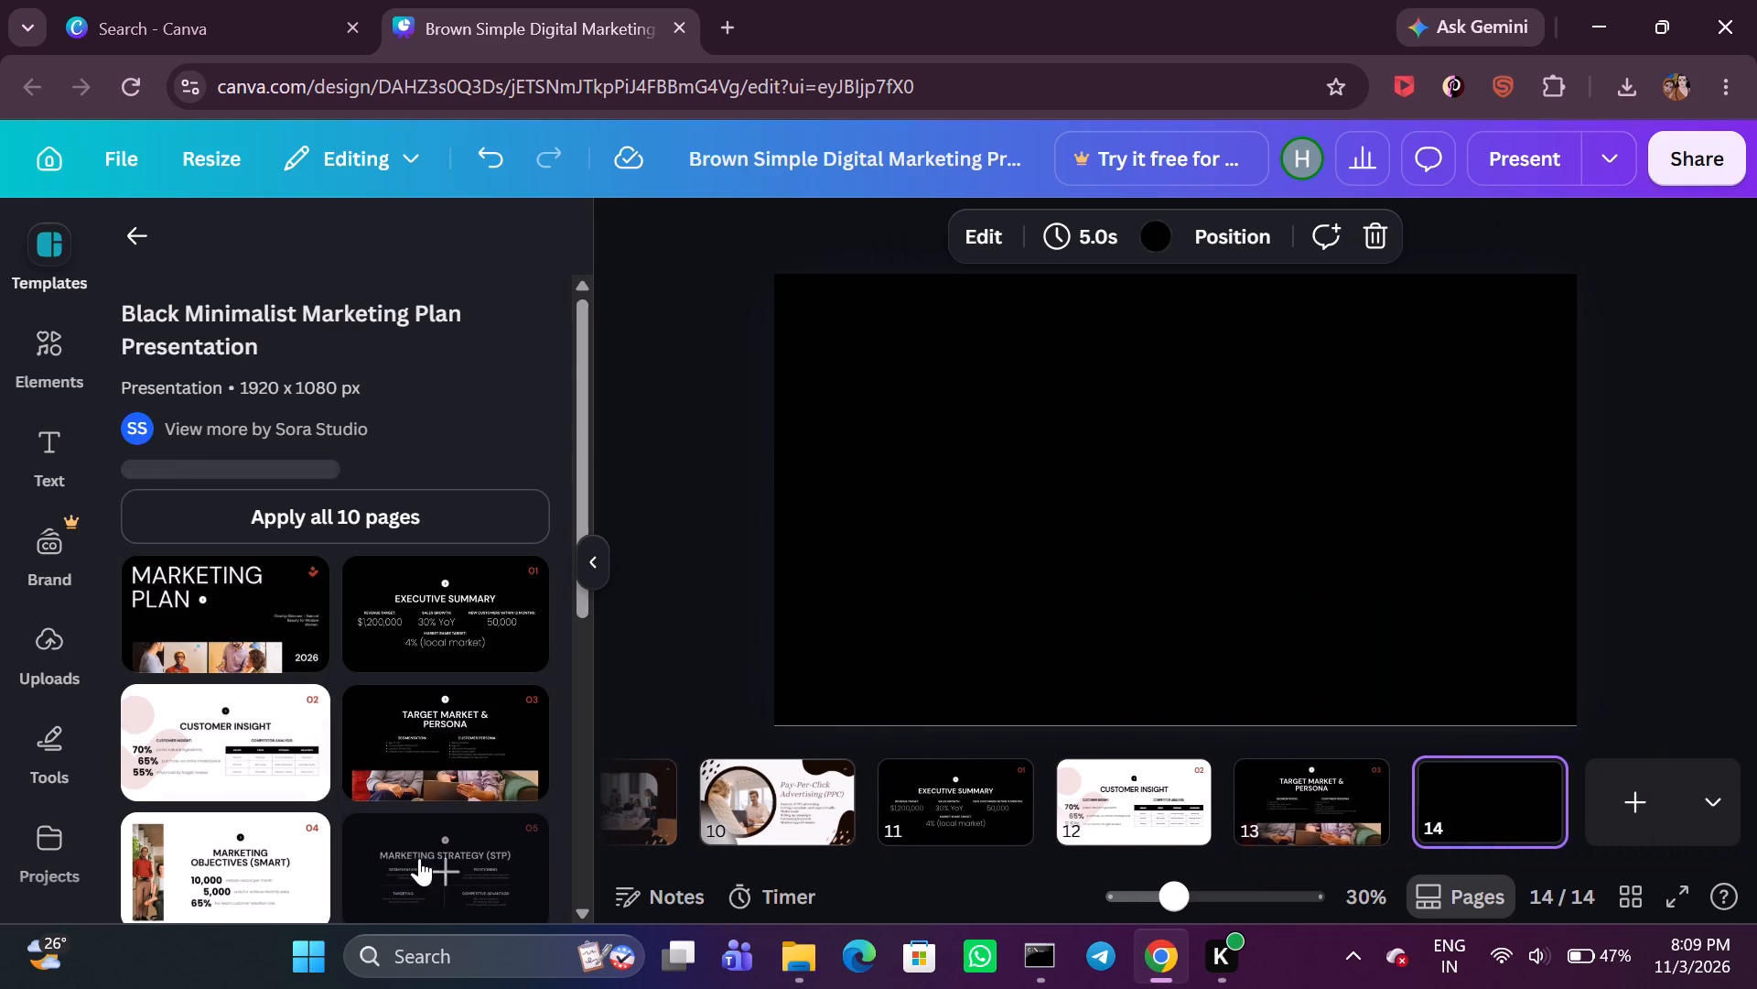
{"action": "scroll", "coordinate": [415, 857], "scroll_direction": "down", "scroll_amount": 1}
{"action": "left_click", "coordinate": [239, 738]}
{"action": "left_click", "coordinate": [1667, 811]}
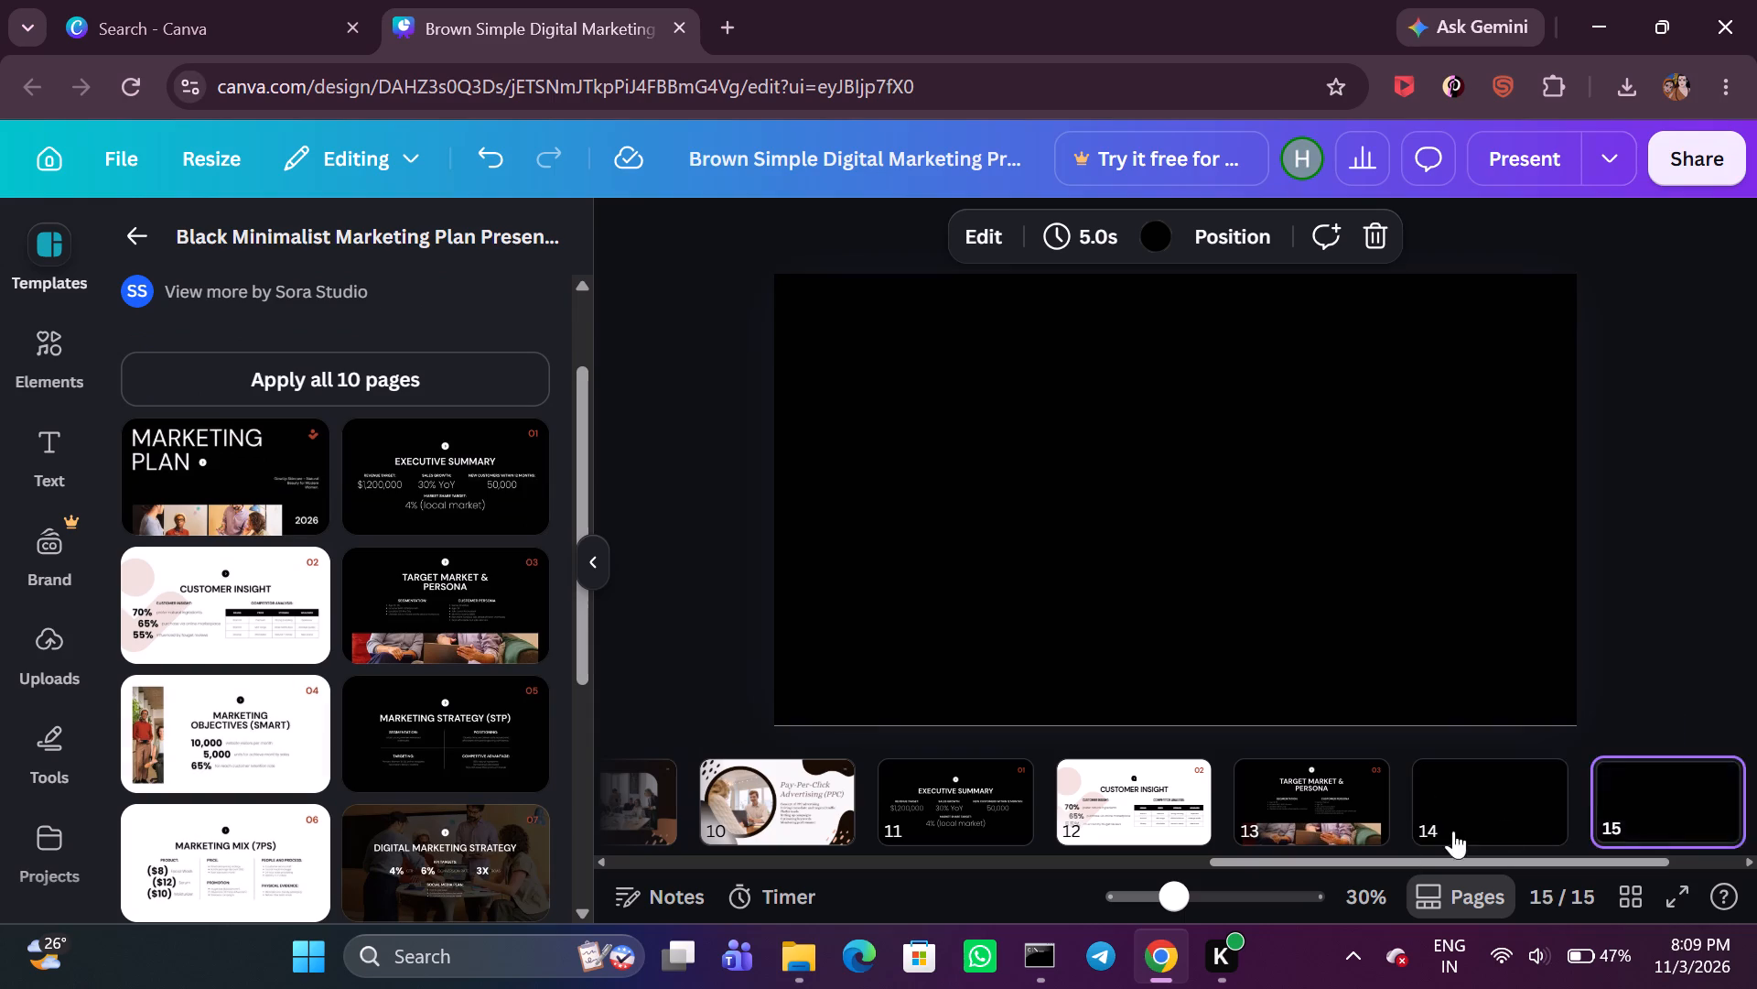
{"action": "left_click", "coordinate": [381, 730]}
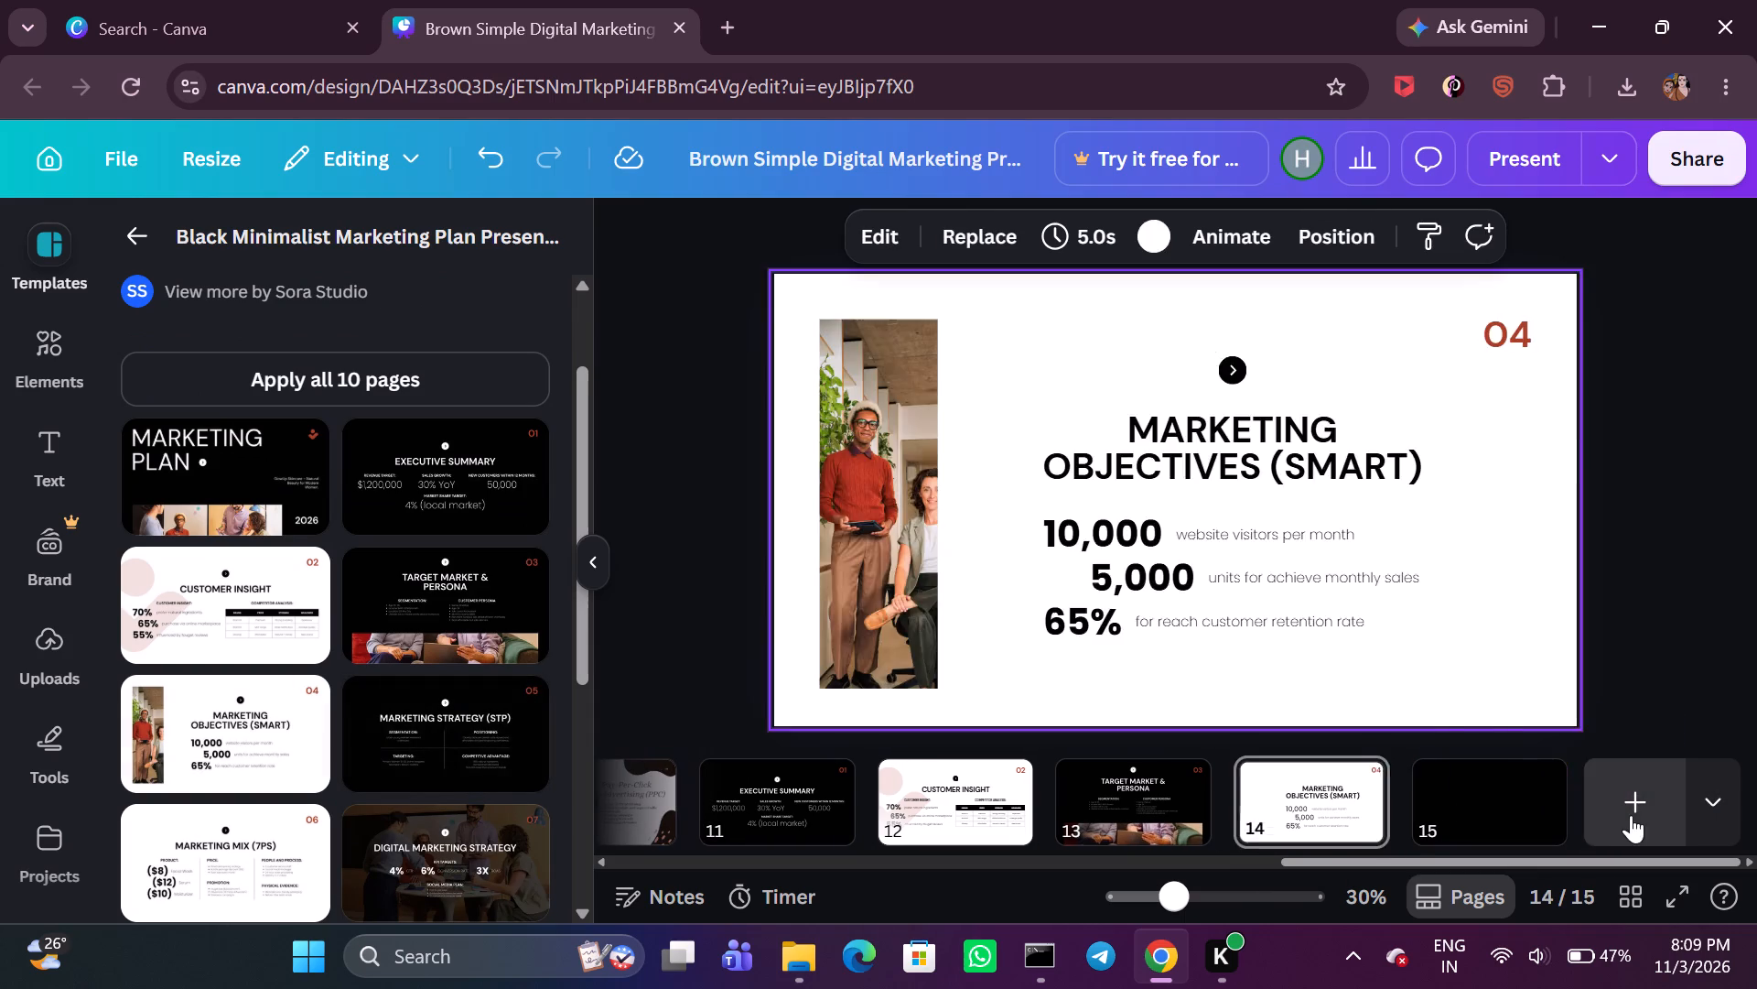
Add pages 16 and 17 using the Marketing Mix (7Ps) and Digital Marketing Strategy layouts.
{"action": "left_click", "coordinate": [1653, 804]}
{"action": "scroll", "coordinate": [379, 865], "scroll_direction": "down", "scroll_amount": 1}
{"action": "left_click", "coordinate": [224, 734]}
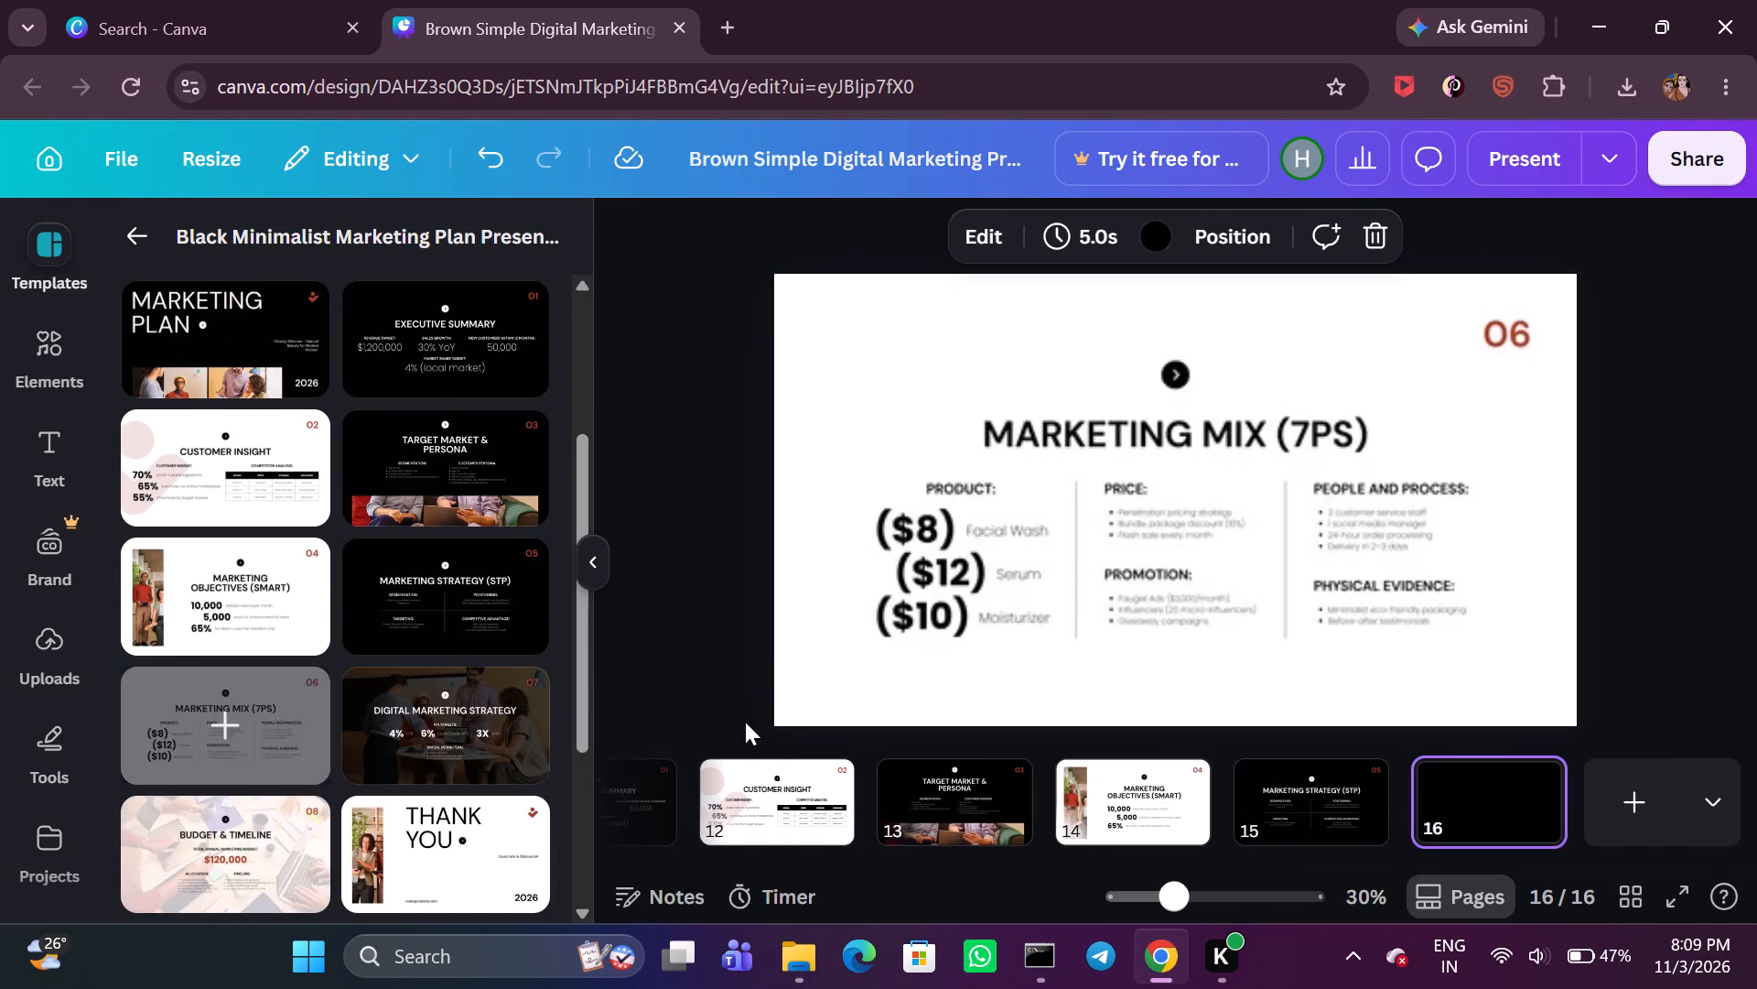
{"action": "left_click", "coordinate": [1614, 789]}
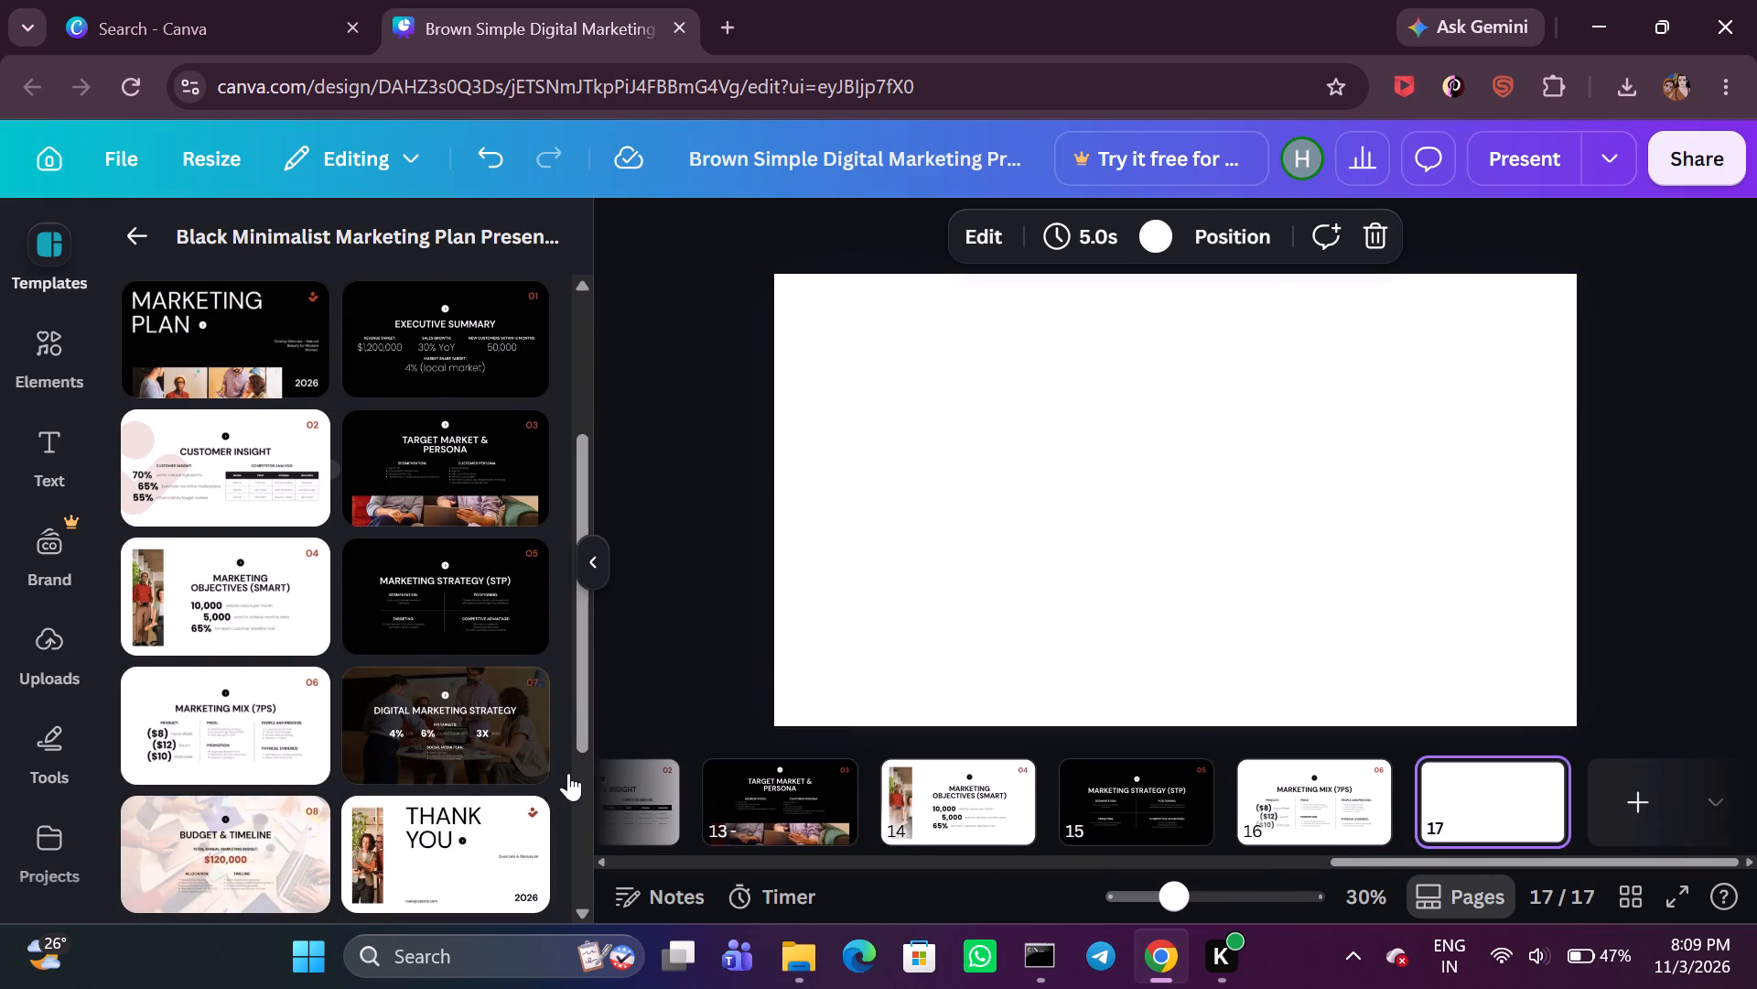
{"action": "left_click", "coordinate": [403, 744]}
Add pages 18 to 20 and apply the Budget & Timeline layout, followed by the Thank You layout, to page 17.
{"action": "left_click", "coordinate": [1602, 799]}
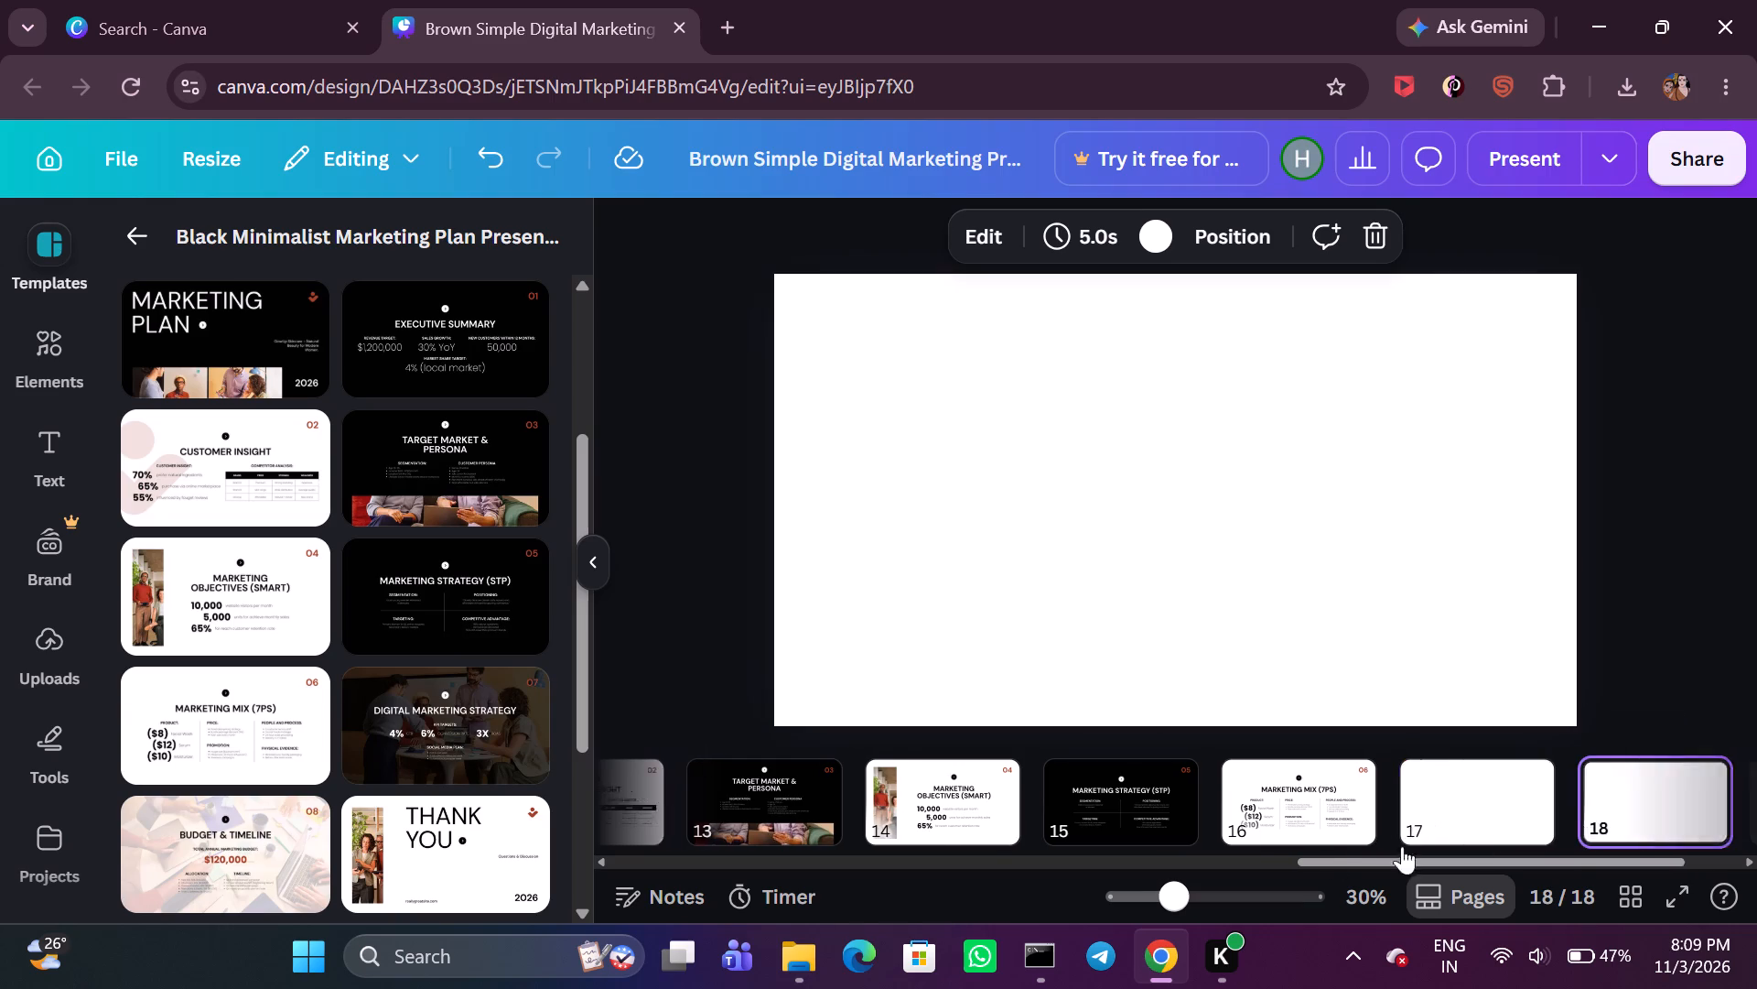
{"action": "left_click", "coordinate": [194, 841]}
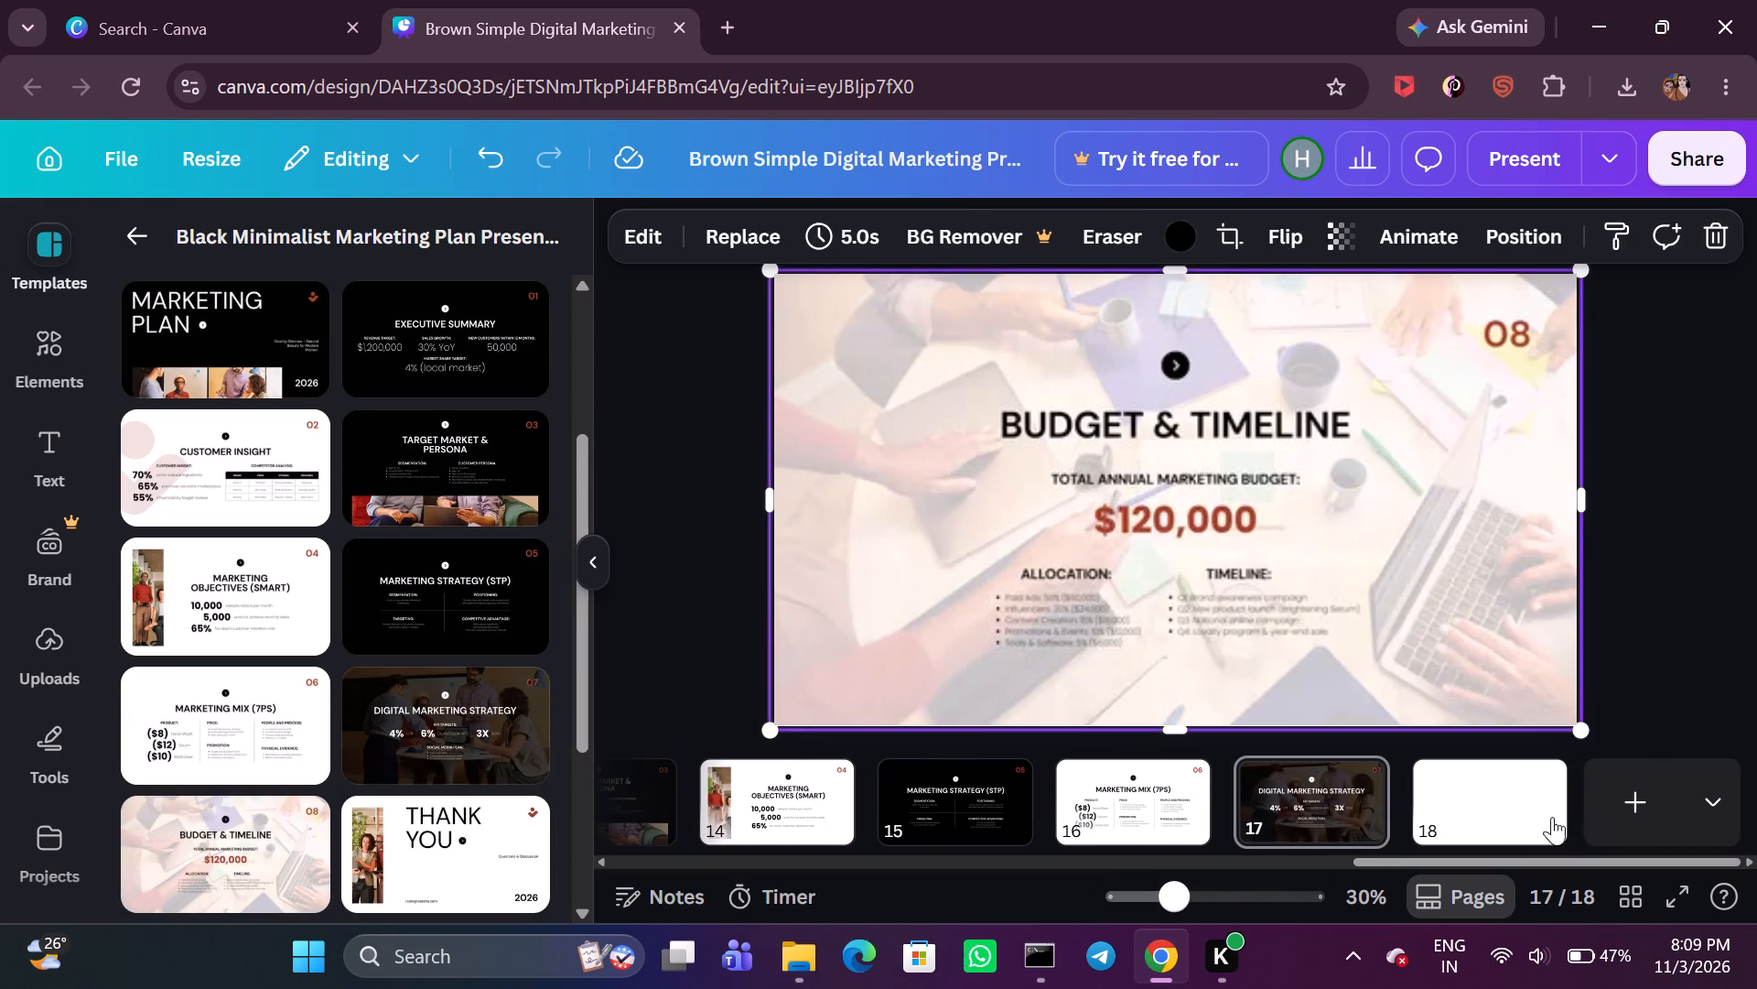
{"action": "left_click", "coordinate": [1614, 793]}
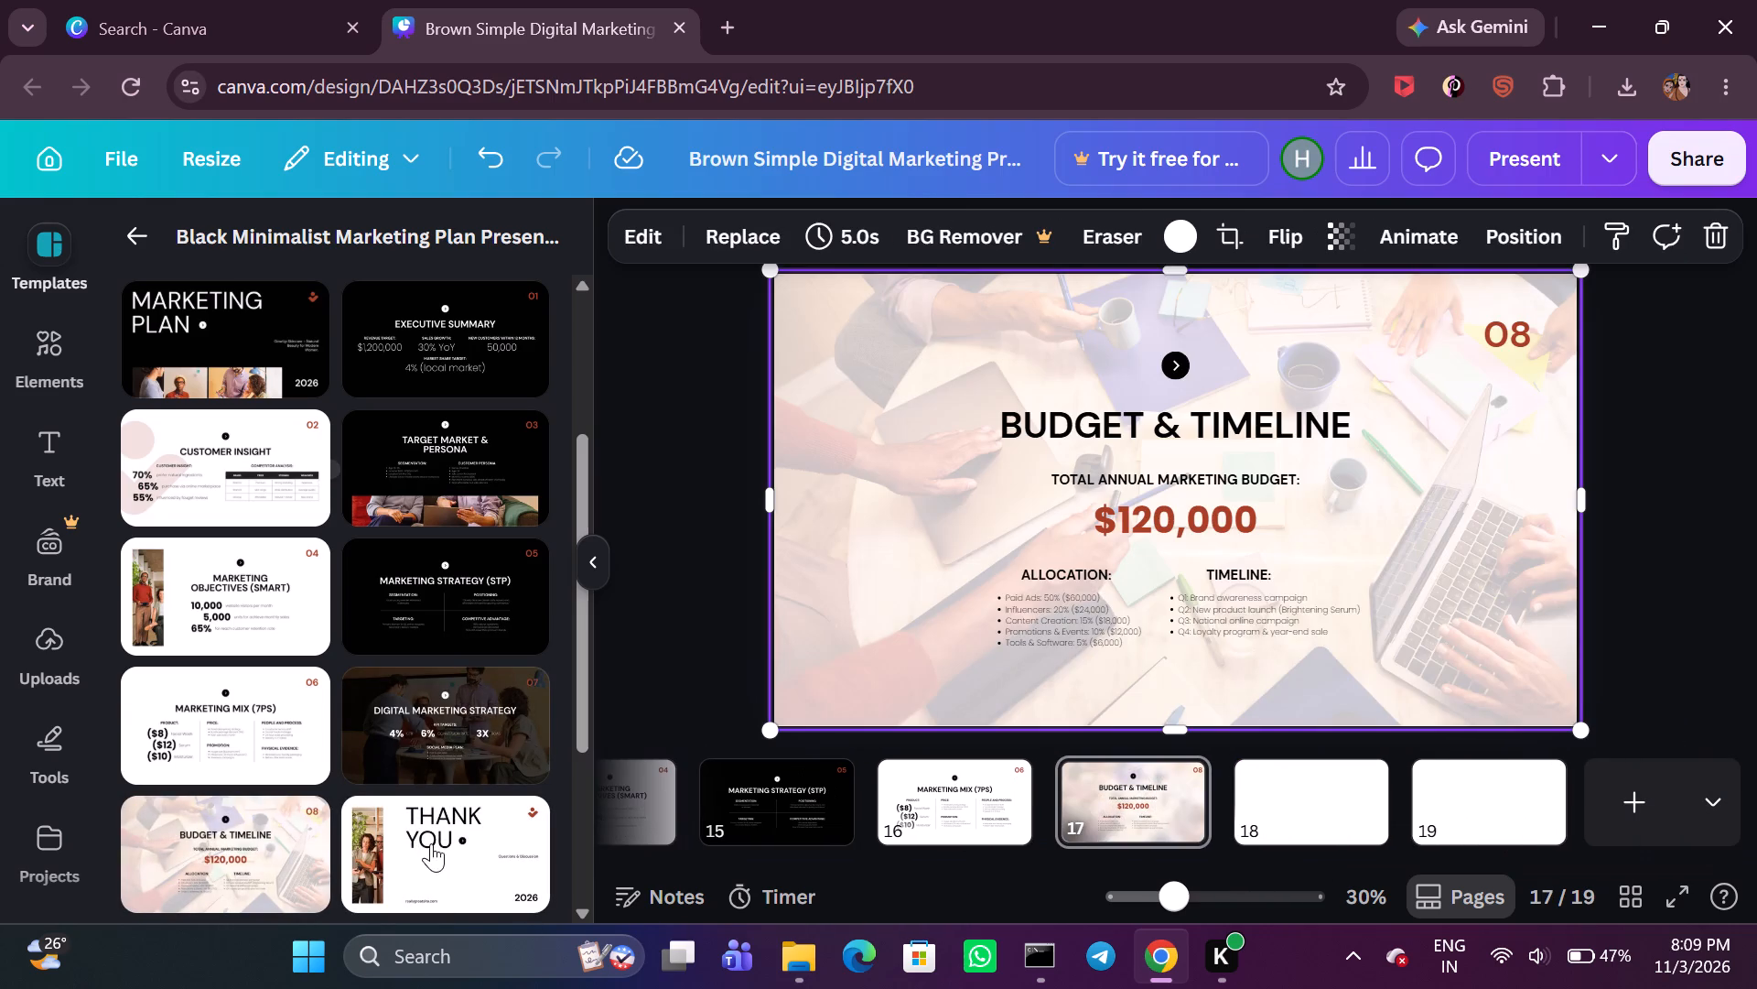
{"action": "left_click", "coordinate": [431, 838]}
{"action": "left_click", "coordinate": [1626, 799]}
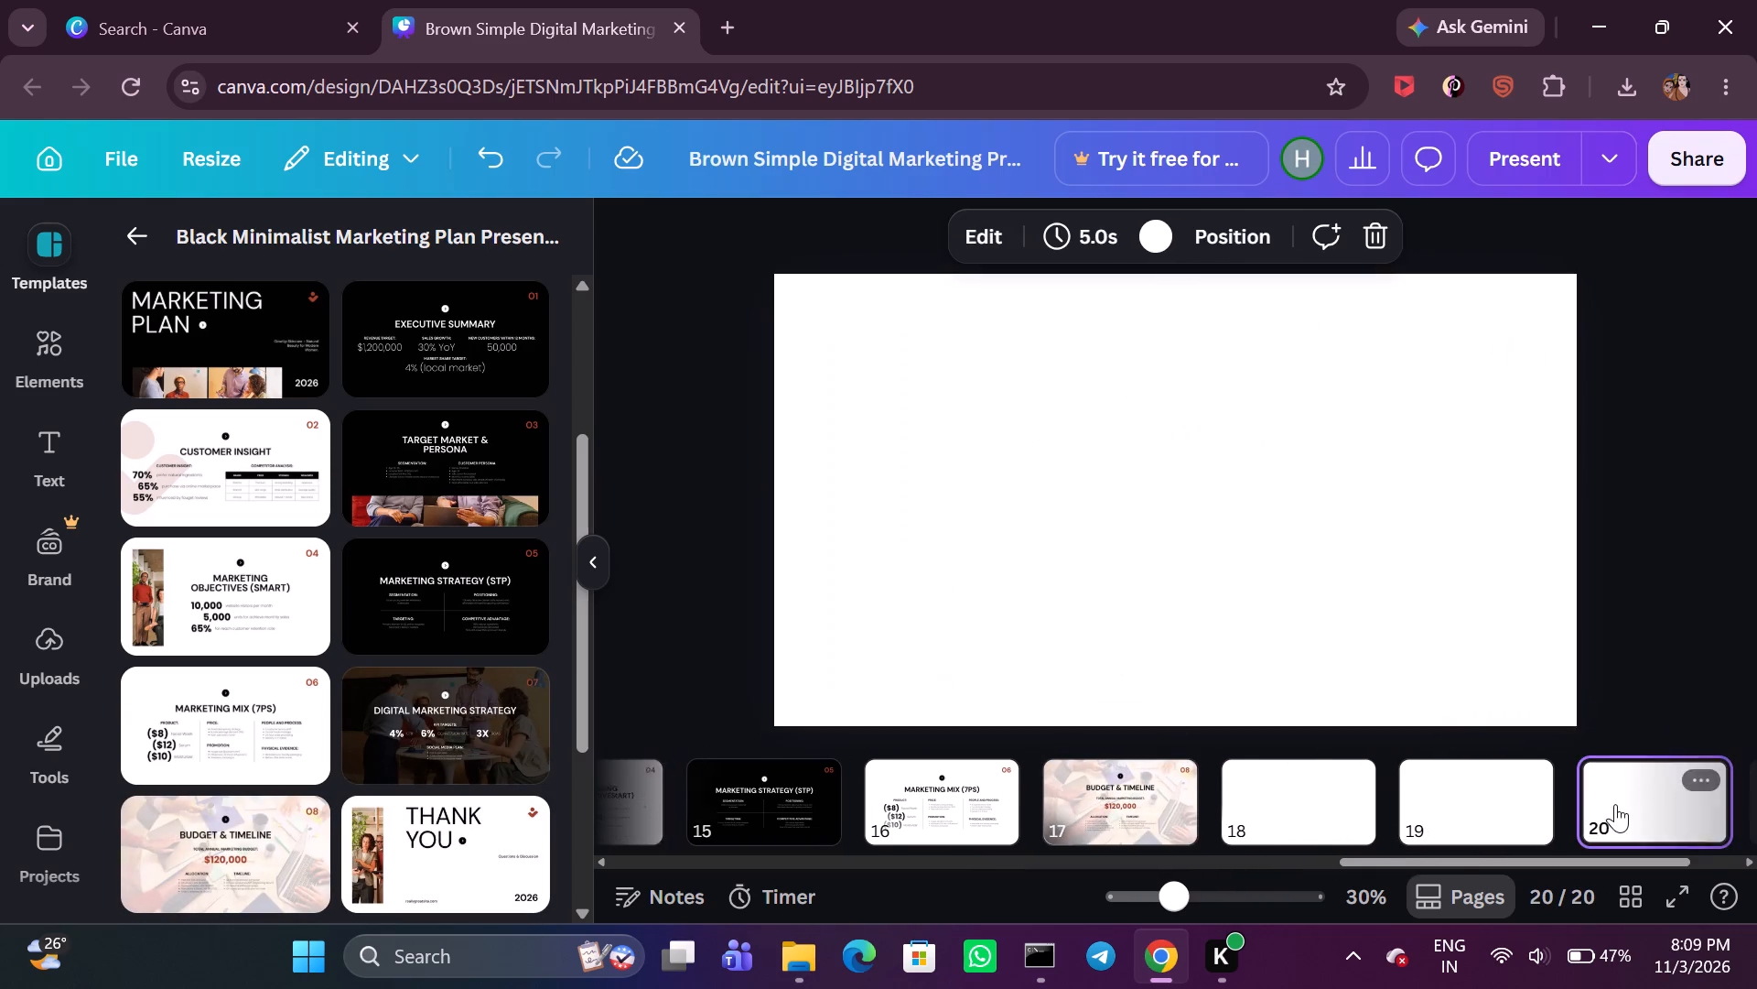
Look through the Black Minimalist template's layouts and the similar template suggestions, ending with the template browser closed.
{"action": "scroll", "coordinate": [744, 771], "scroll_direction": "down", "scroll_amount": 2}
{"action": "scroll", "coordinate": [339, 665], "scroll_direction": "up", "scroll_amount": 2}
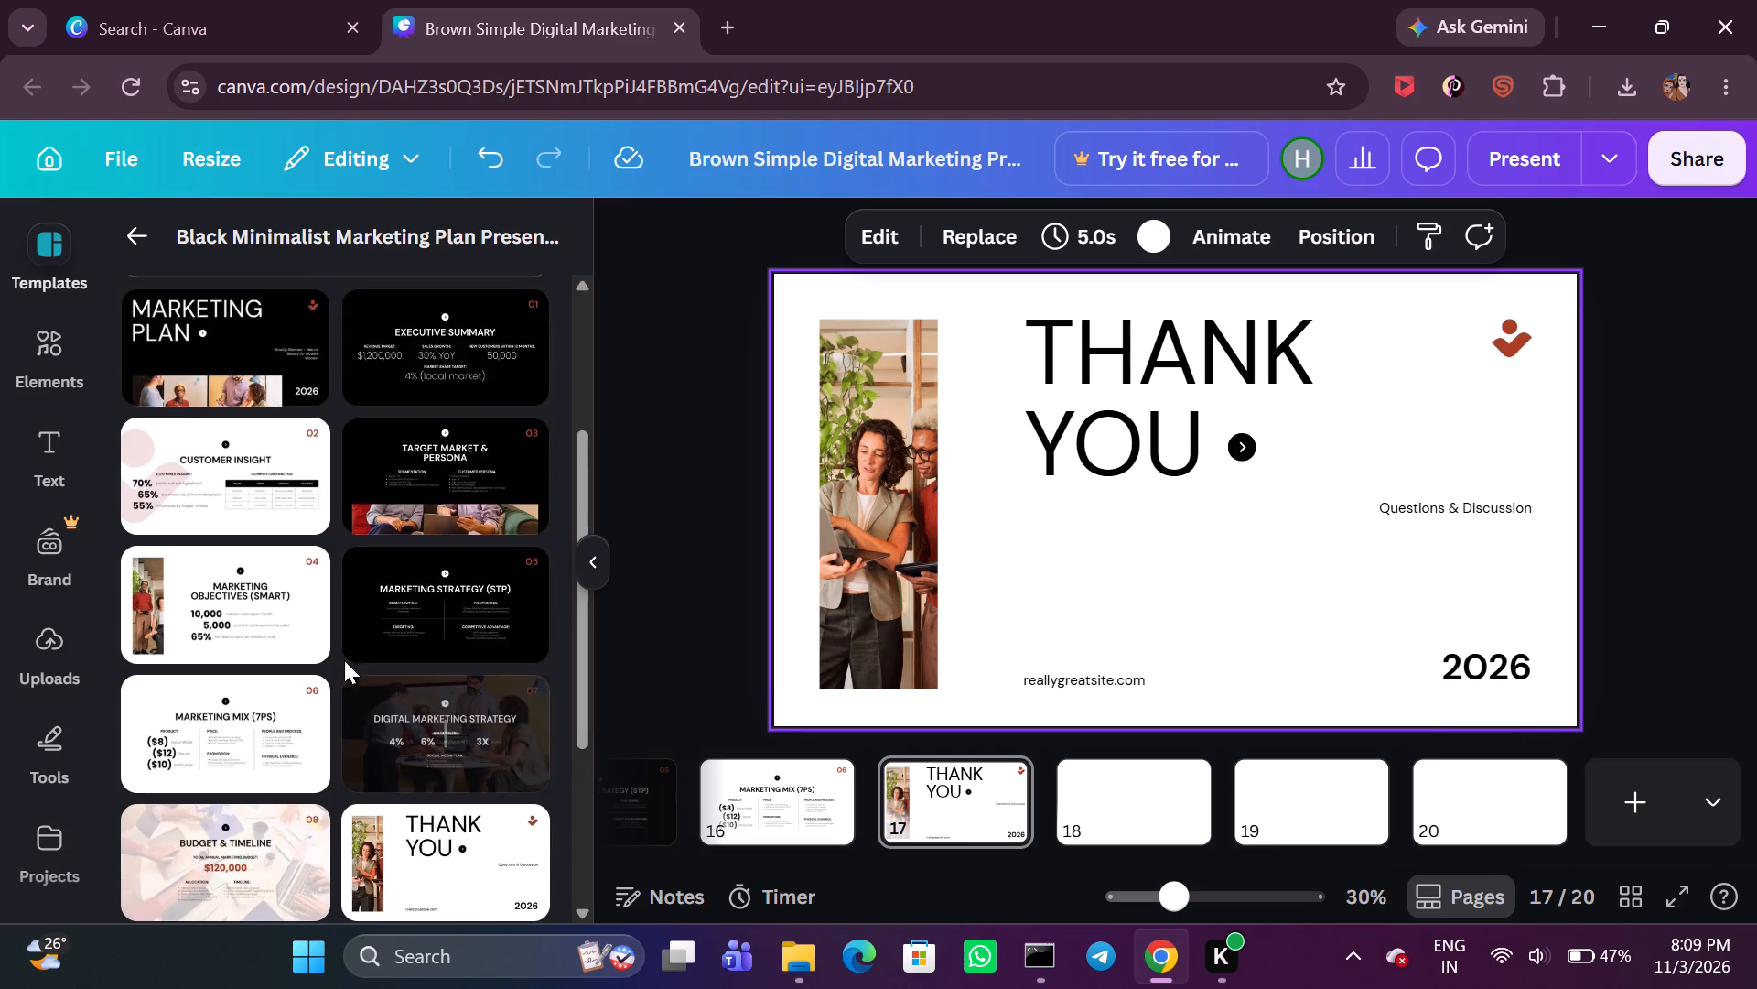
{"action": "scroll", "coordinate": [344, 660], "scroll_direction": "up", "scroll_amount": 1}
{"action": "scroll", "coordinate": [365, 638], "scroll_direction": "down", "scroll_amount": 11}
{"action": "scroll", "coordinate": [369, 637], "scroll_direction": "up", "scroll_amount": 2}
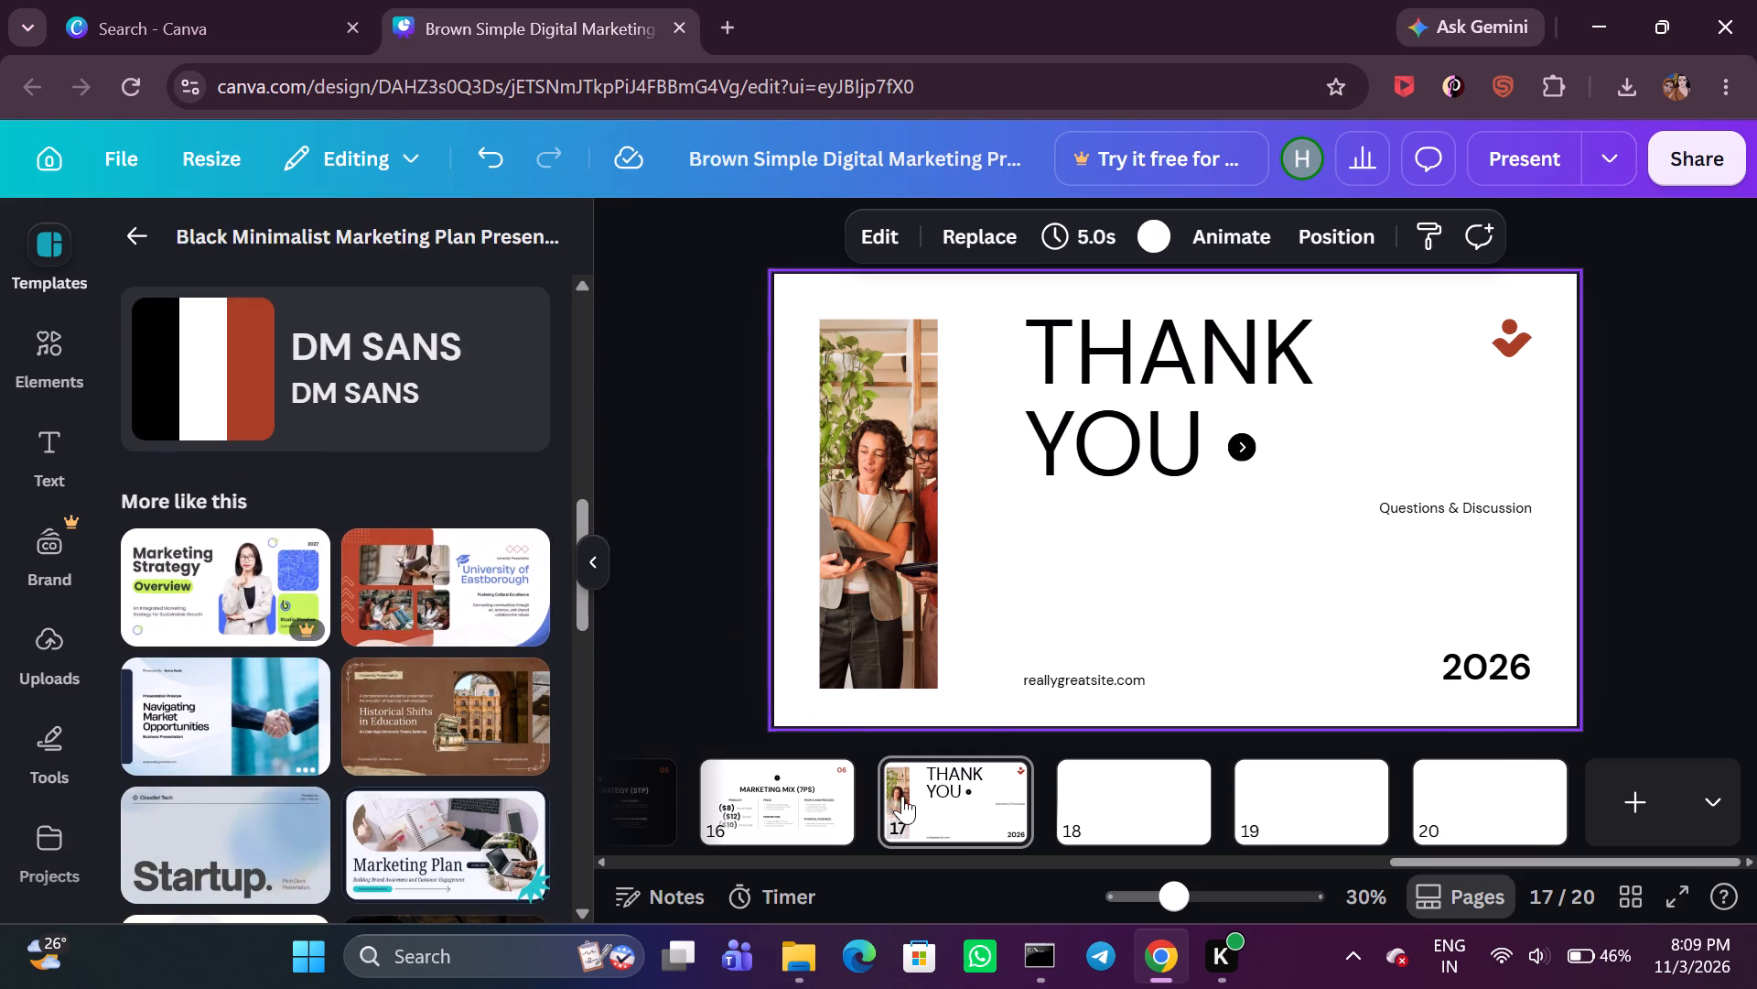
{"action": "scroll", "coordinate": [903, 796], "scroll_direction": "up", "scroll_amount": 1}
{"action": "scroll", "coordinate": [903, 796], "scroll_direction": "down", "scroll_amount": 2}
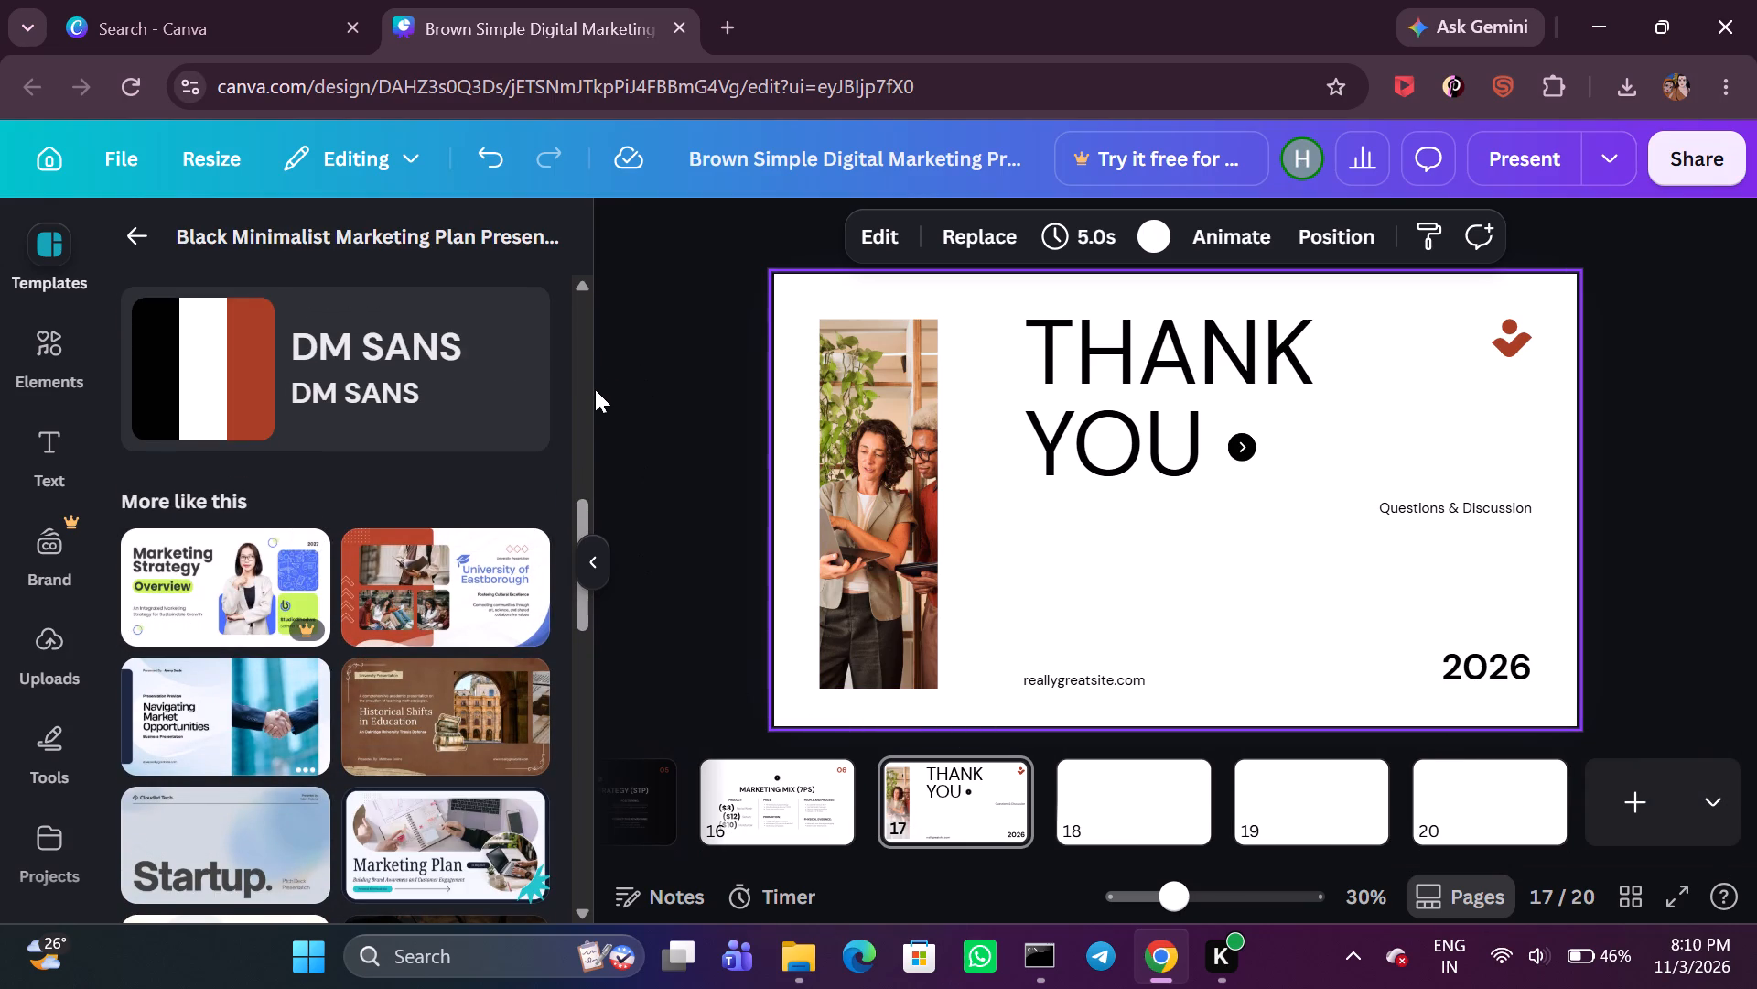
{"action": "left_click", "coordinate": [135, 243]}
{"action": "left_click", "coordinate": [691, 474]}
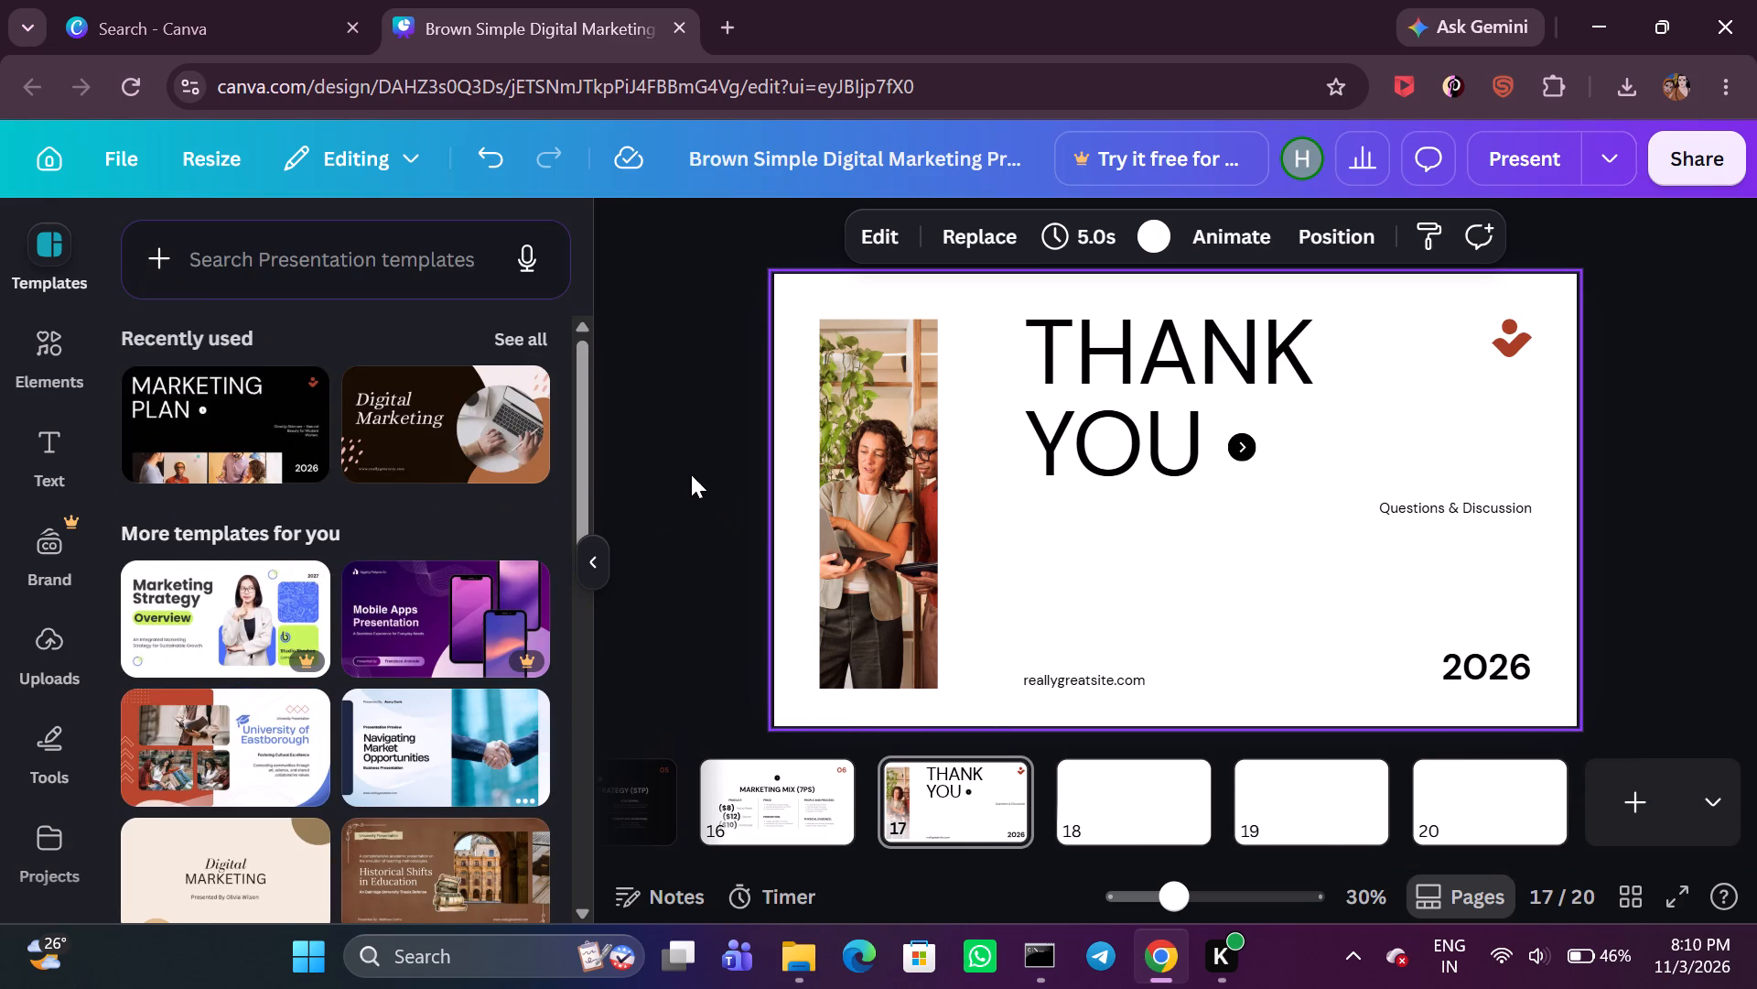
{"action": "left_click", "coordinate": [602, 554]}
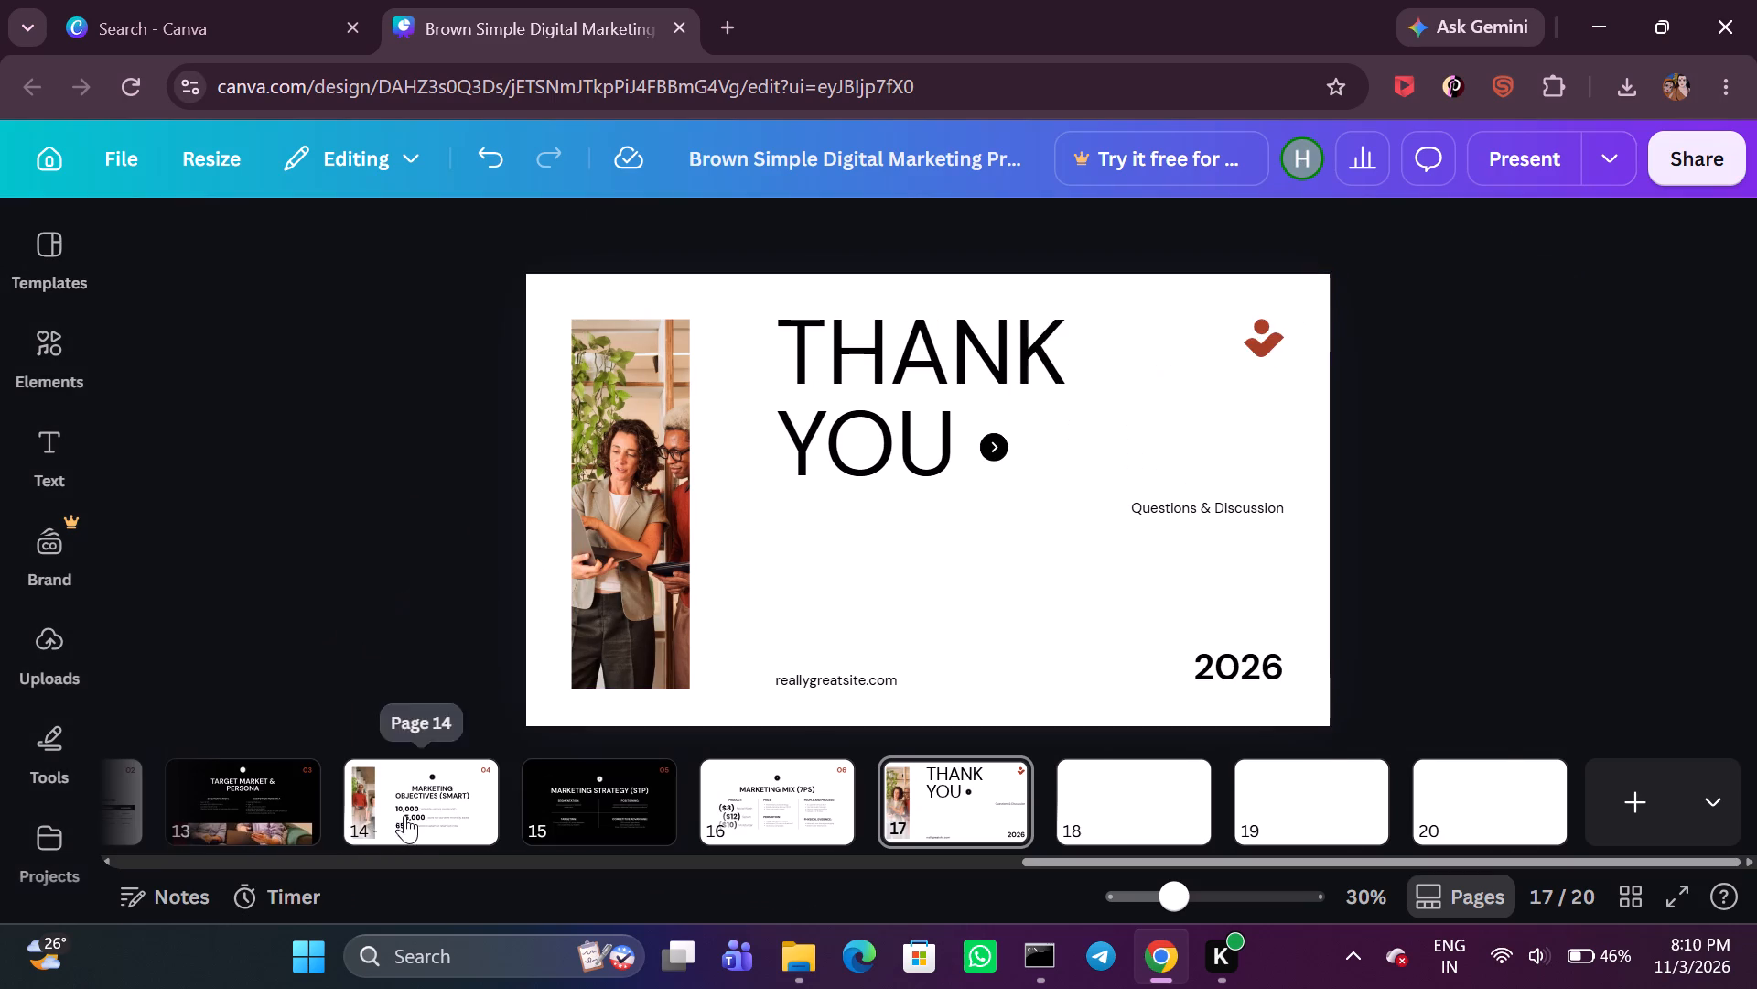
Clear the "Digital Marketing" title text on page 1.
{"action": "scroll", "coordinate": [404, 815], "scroll_direction": "up", "scroll_amount": 19}
{"action": "scroll", "coordinate": [936, 812], "scroll_direction": "up", "scroll_amount": 5}
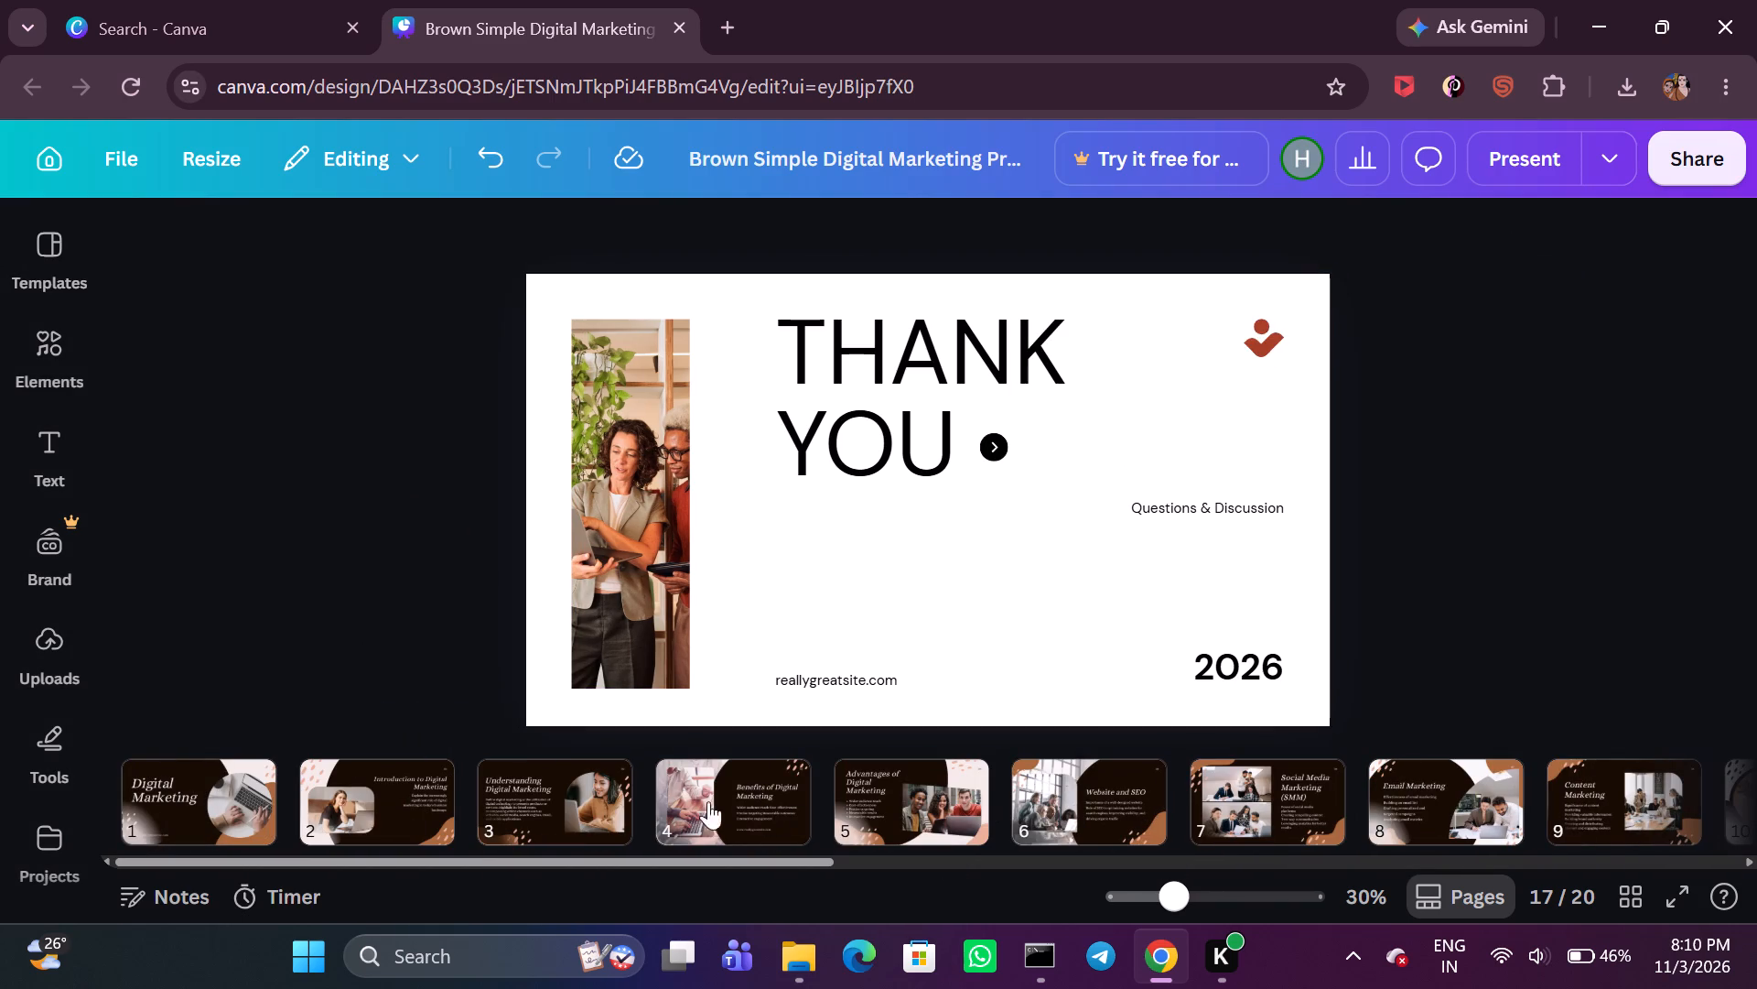
{"action": "left_click", "coordinate": [260, 810]}
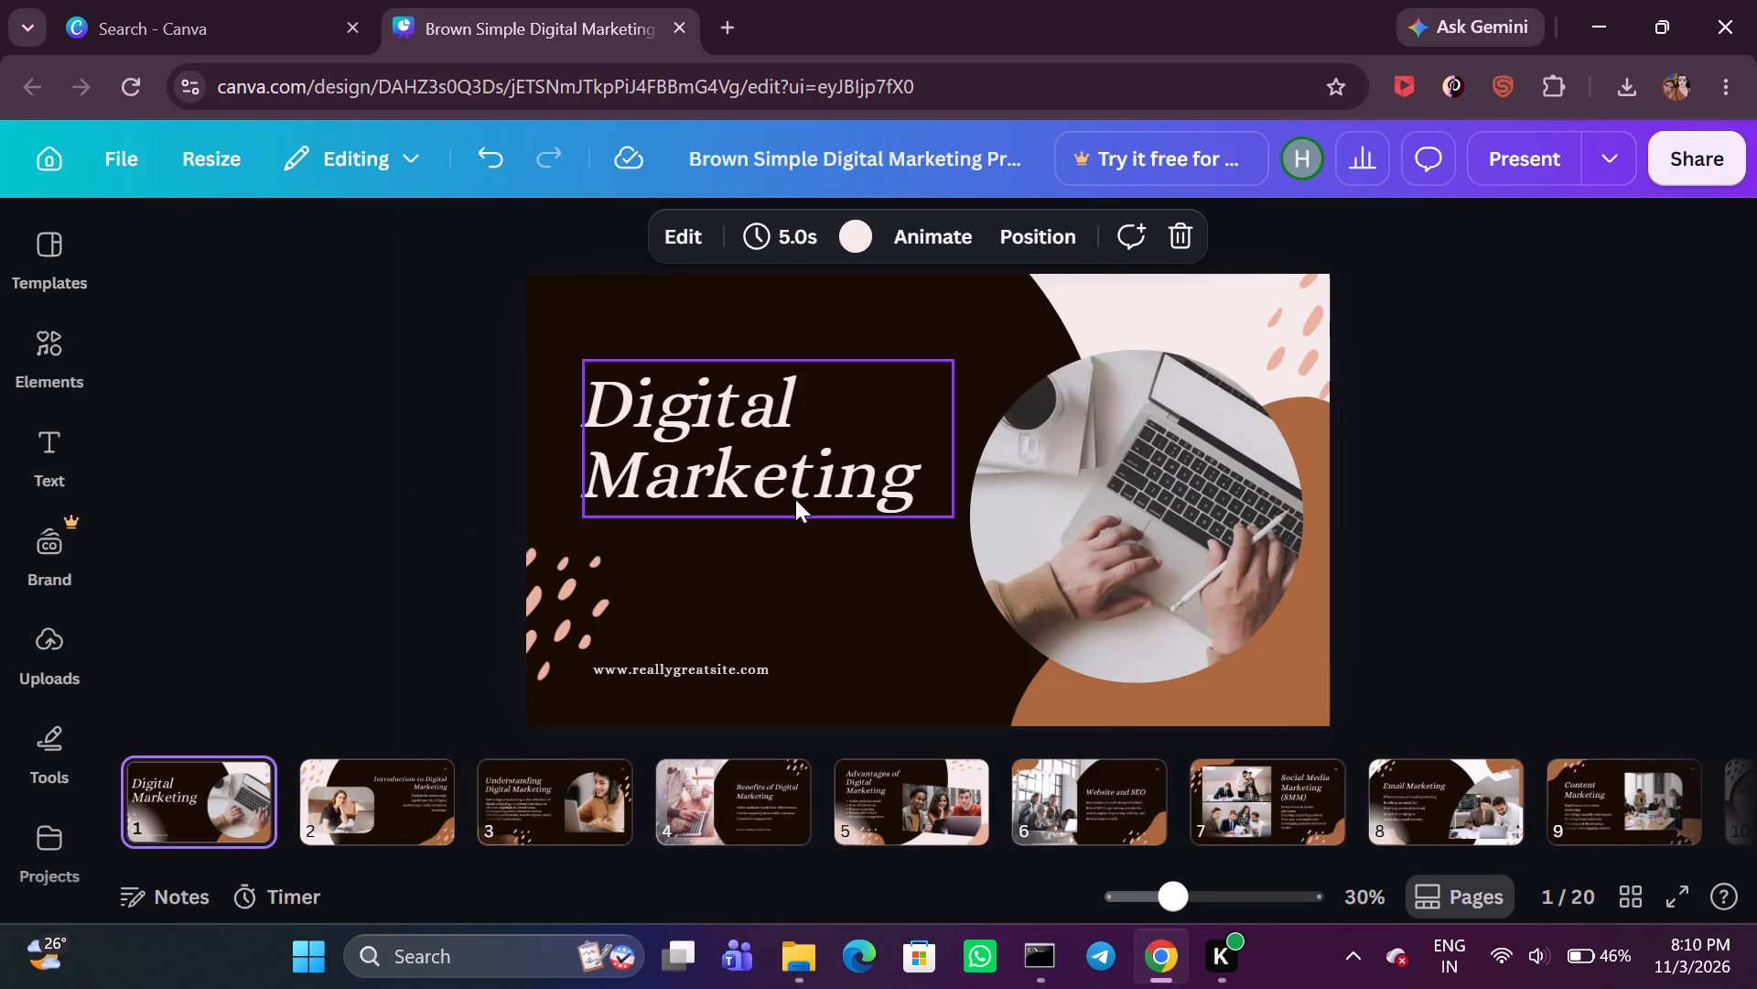
{"action": "left_click", "coordinate": [802, 494]}
{"action": "left_click", "coordinate": [905, 476]}
{"action": "left_click", "coordinate": [918, 474]}
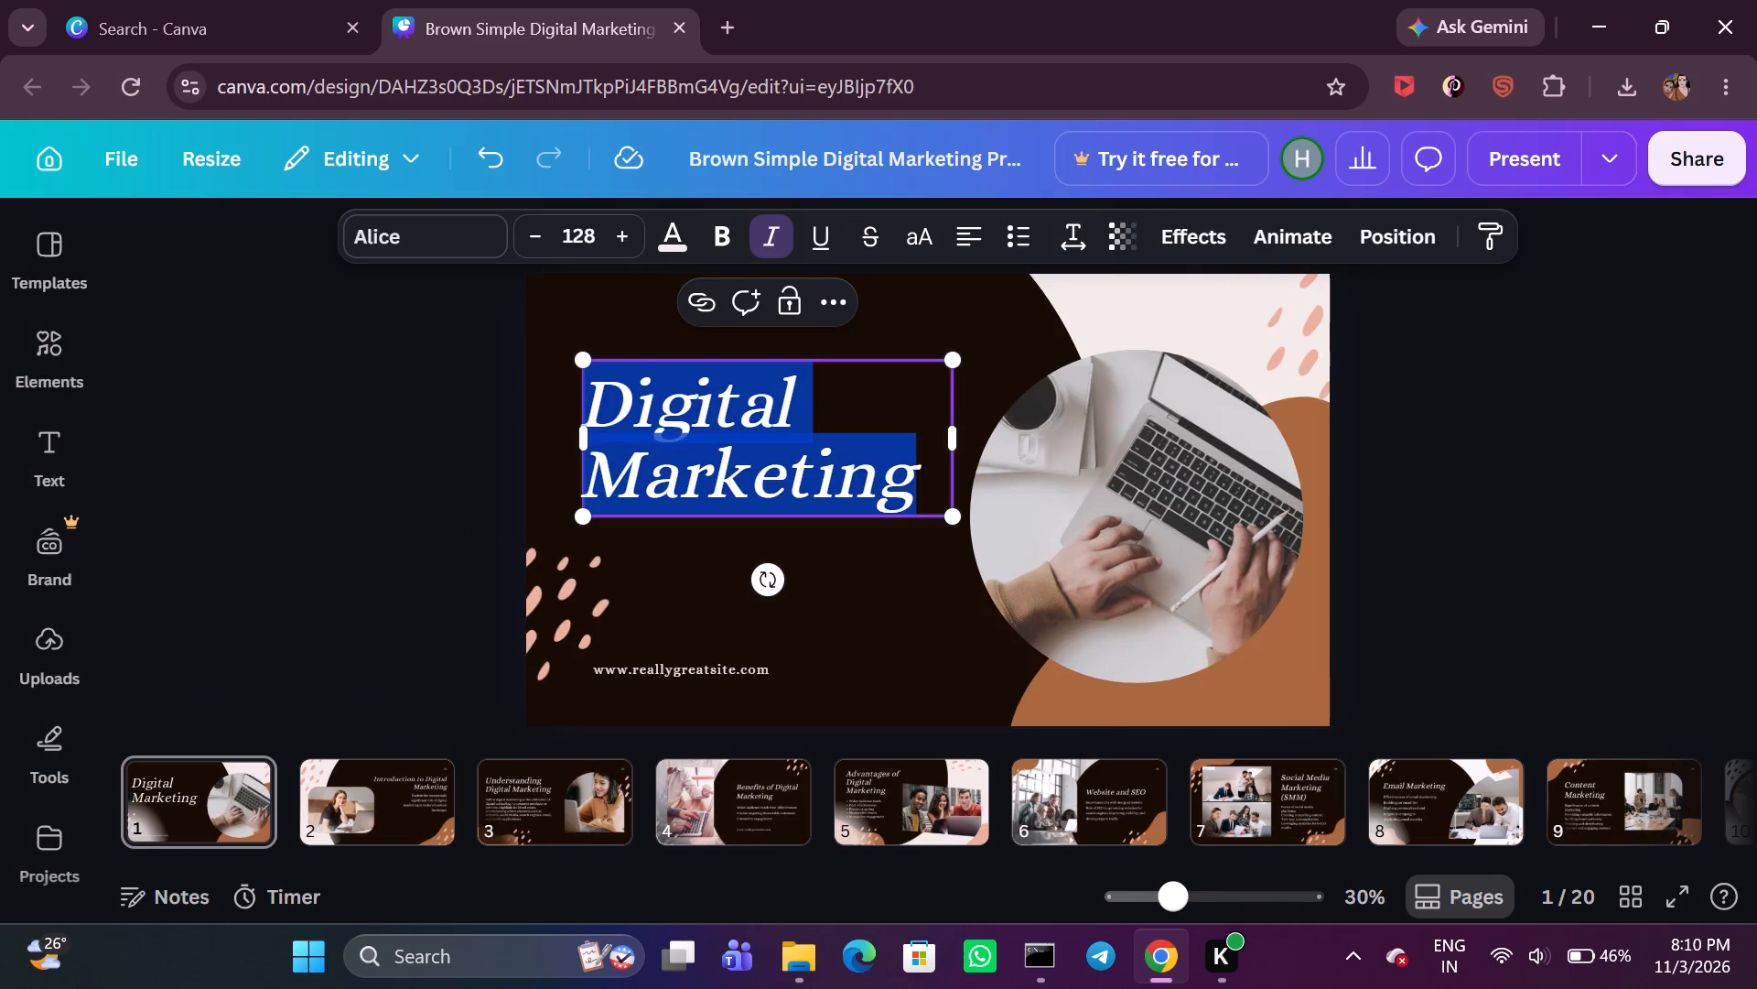
{"action": "type", "text": "Ha"}
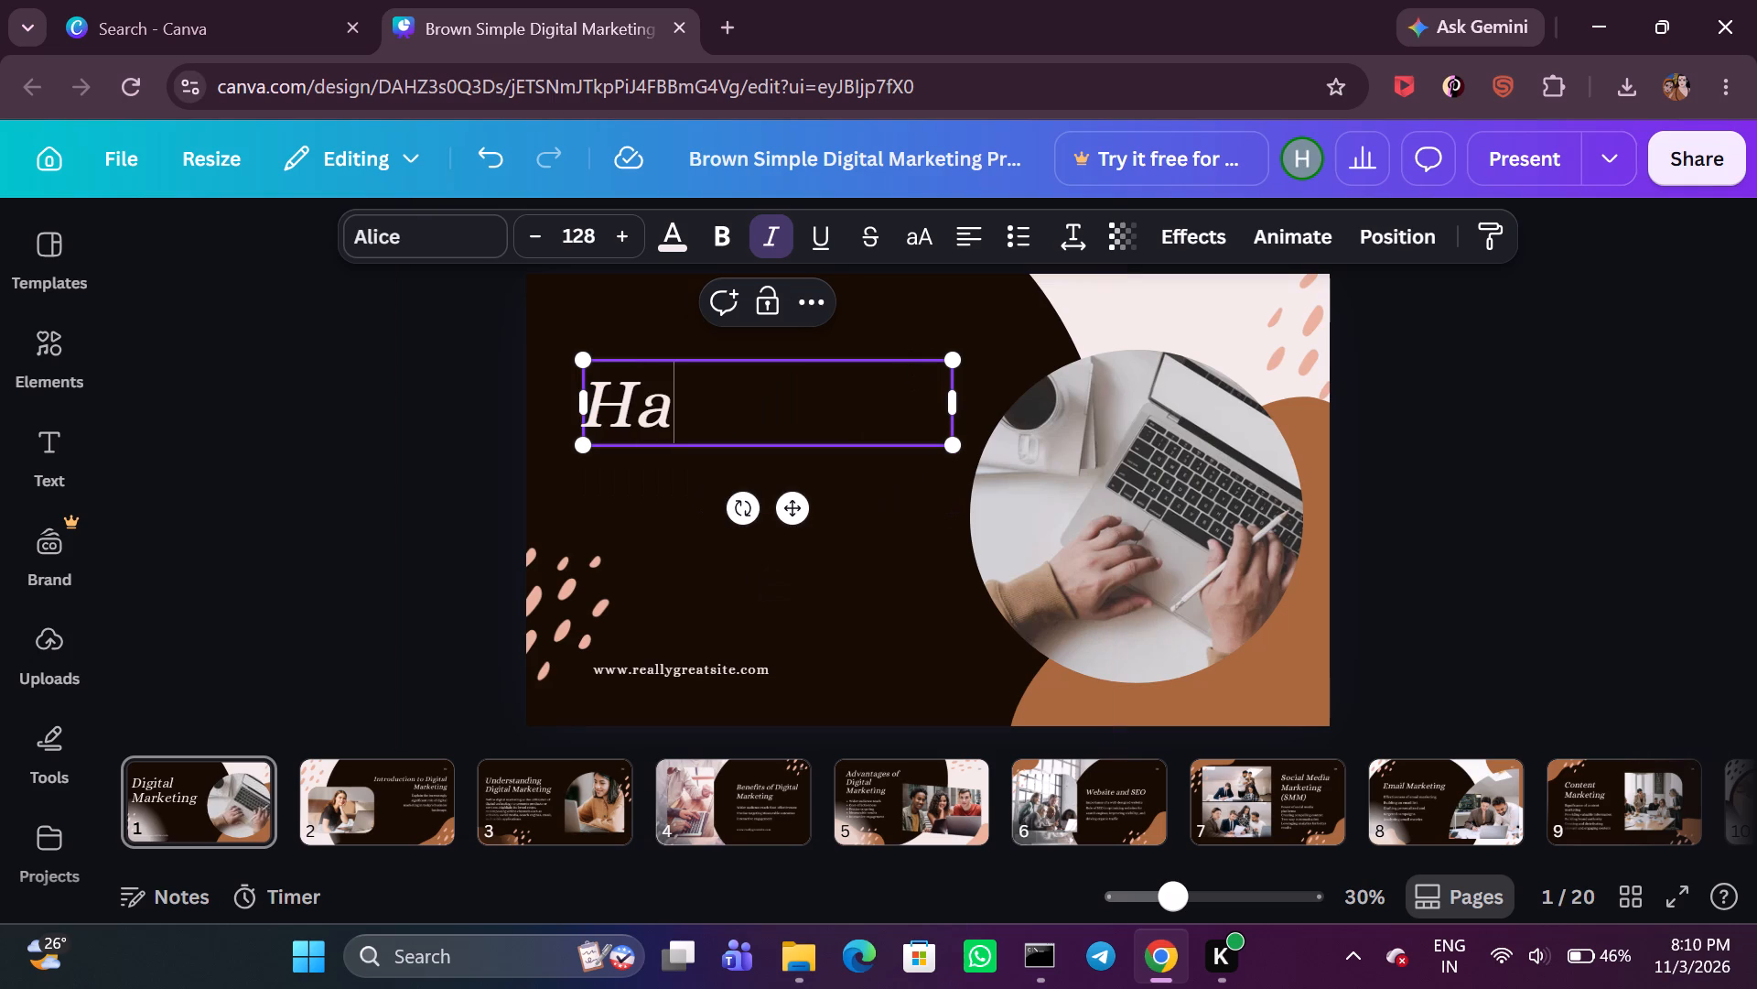
{"action": "type", "text": "rs"}
{"action": "key", "text": "BackSpace"}
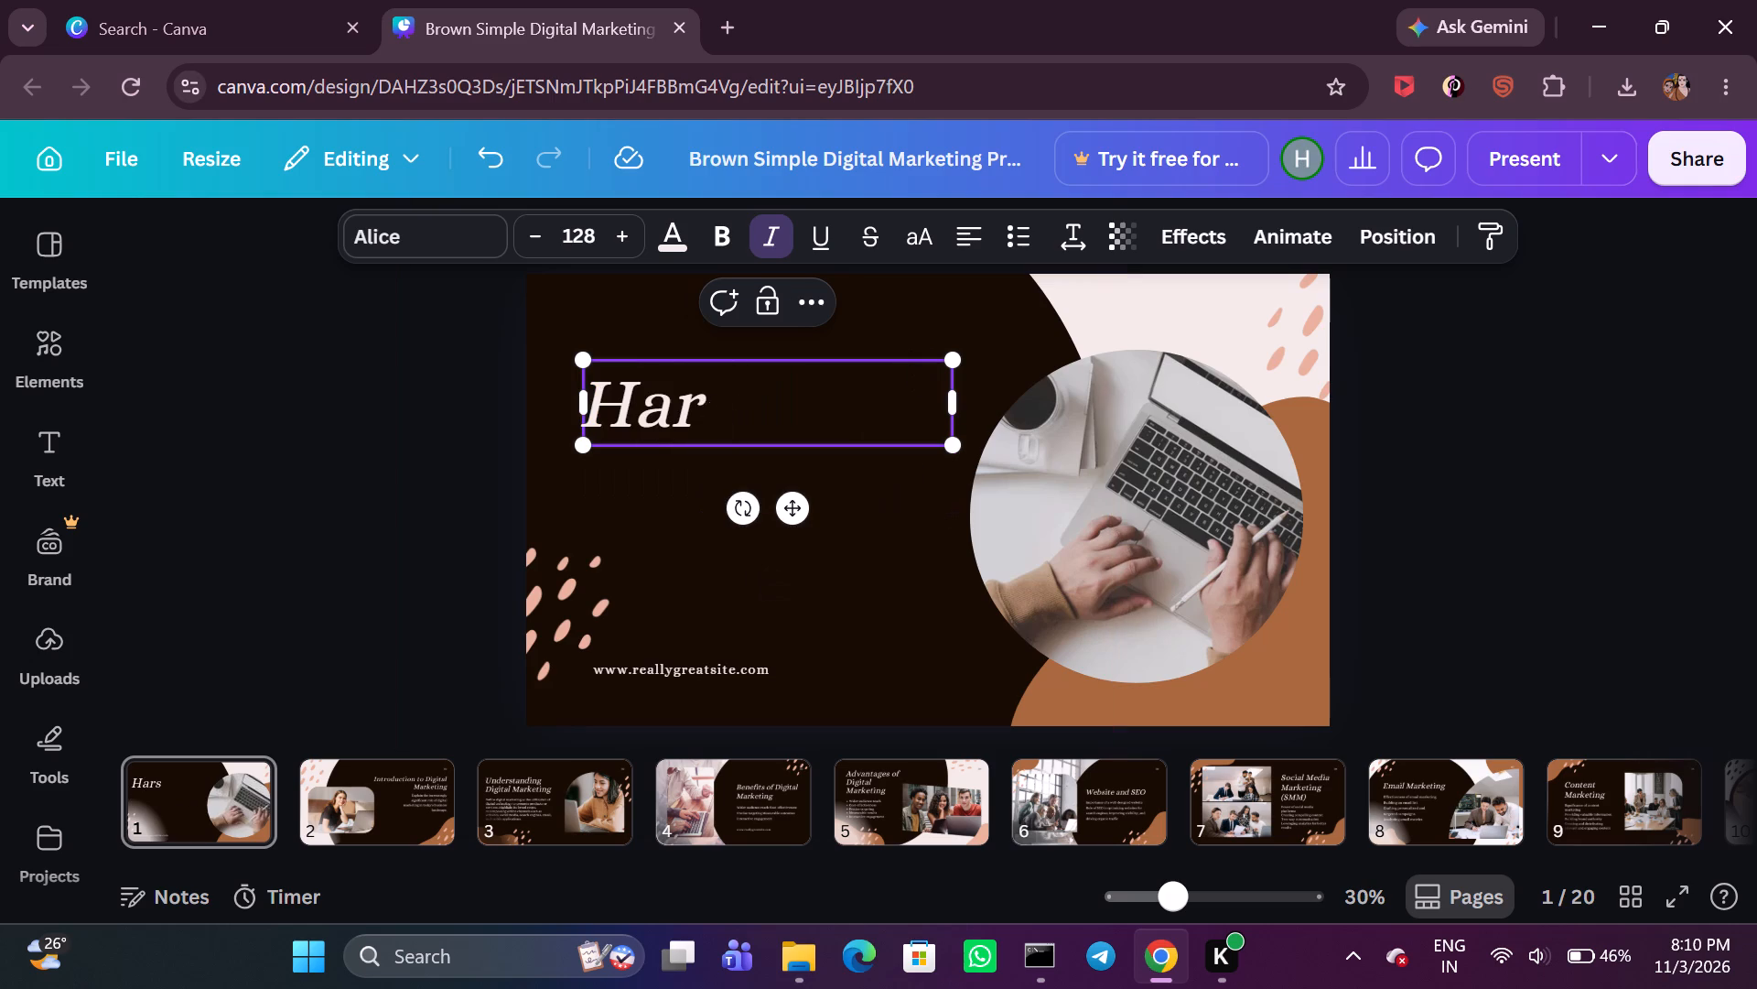
{"action": "key", "text": "BackSpace"}
{"action": "key", "text": "BackSpace"}
{"action": "key", "text": "BackSpace"}
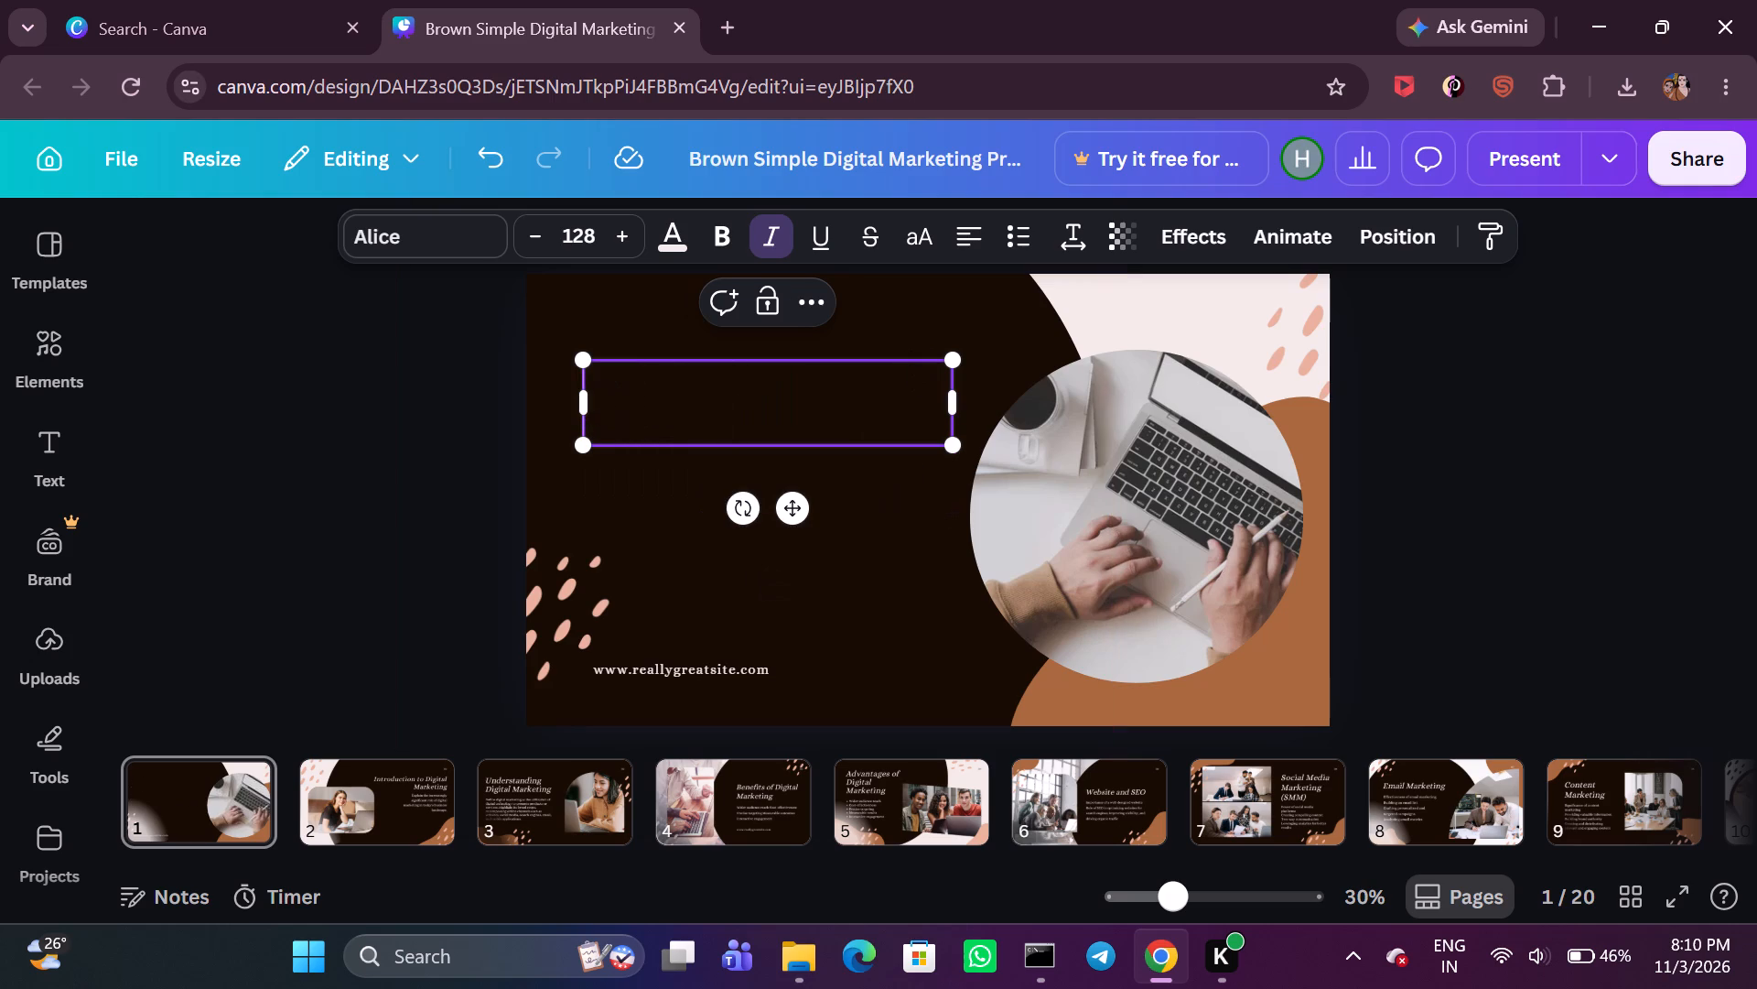
Enter the page 1 title as "Digital" on the first line and "Marking" on the second.
{"action": "type", "text": "DIs"}
{"action": "key", "text": "BackSpace"}
{"action": "key", "text": "BackSpace"}
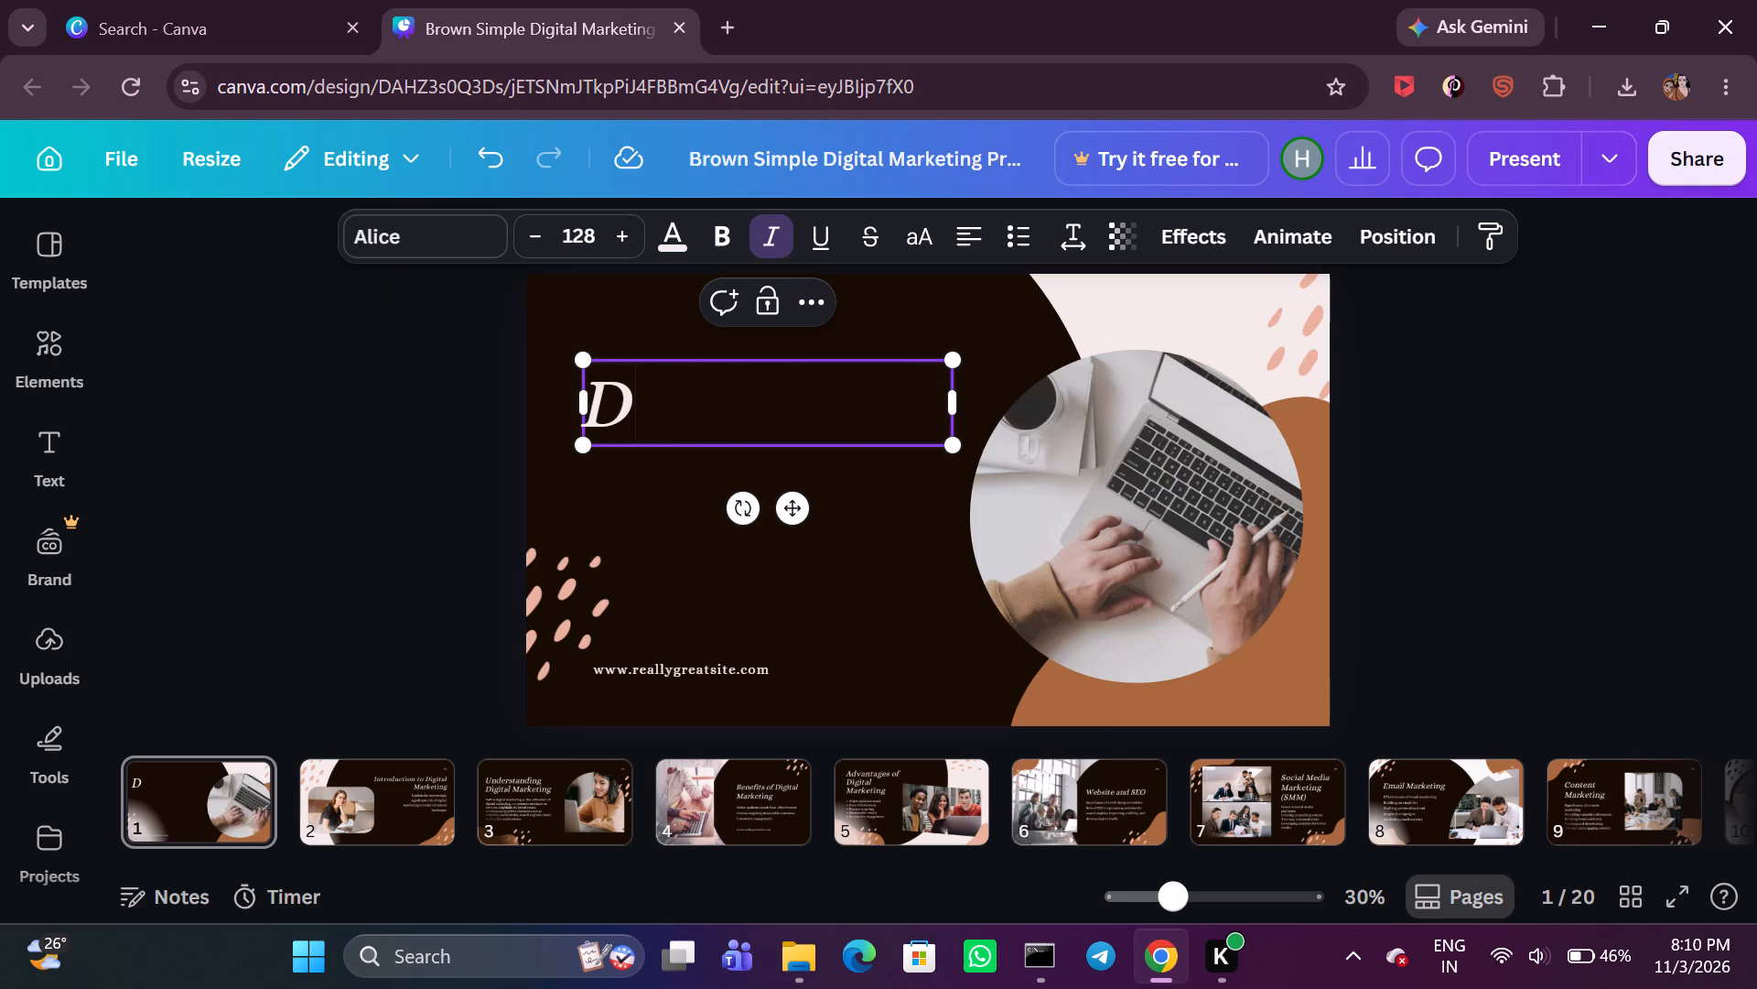
{"action": "type", "text": "ig"}
{"action": "type", "text": "ita"}
{"action": "type", "text": "l"}
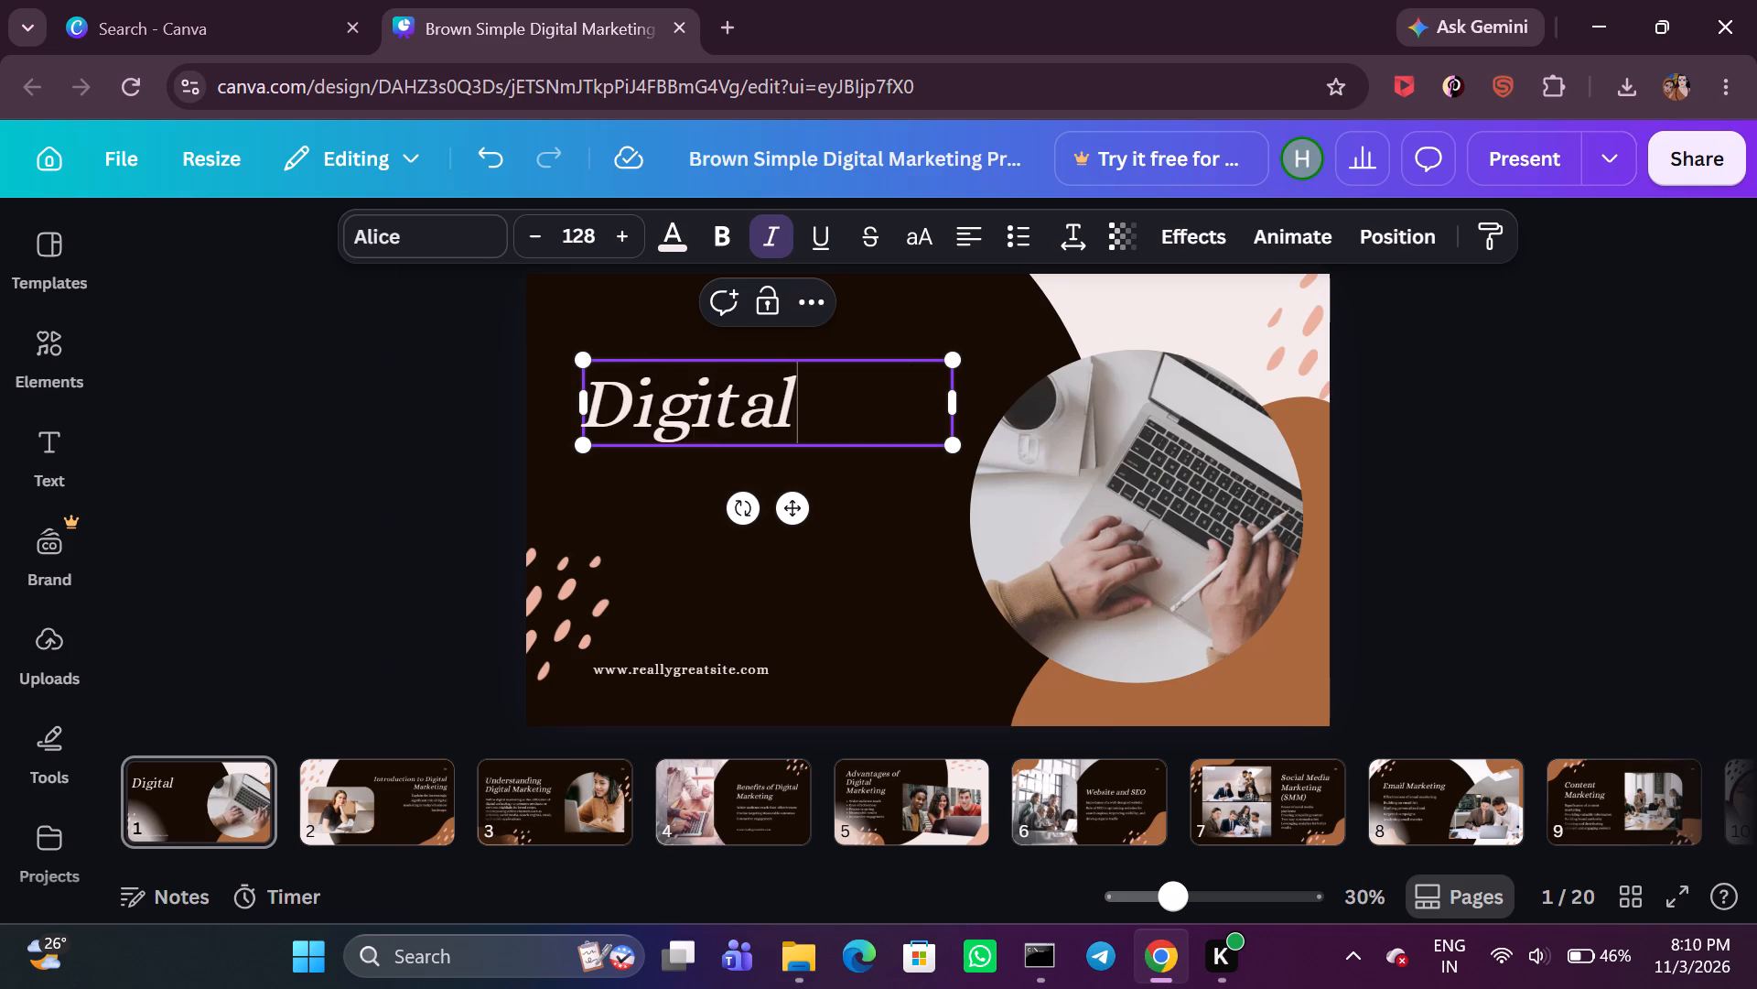
{"action": "key", "text": "space"}
{"action": "key", "text": "Return"}
{"action": "type", "text": "Ma"}
{"action": "type", "text": "rke"}
{"action": "type", "text": "it"}
{"action": "key", "text": "n"}
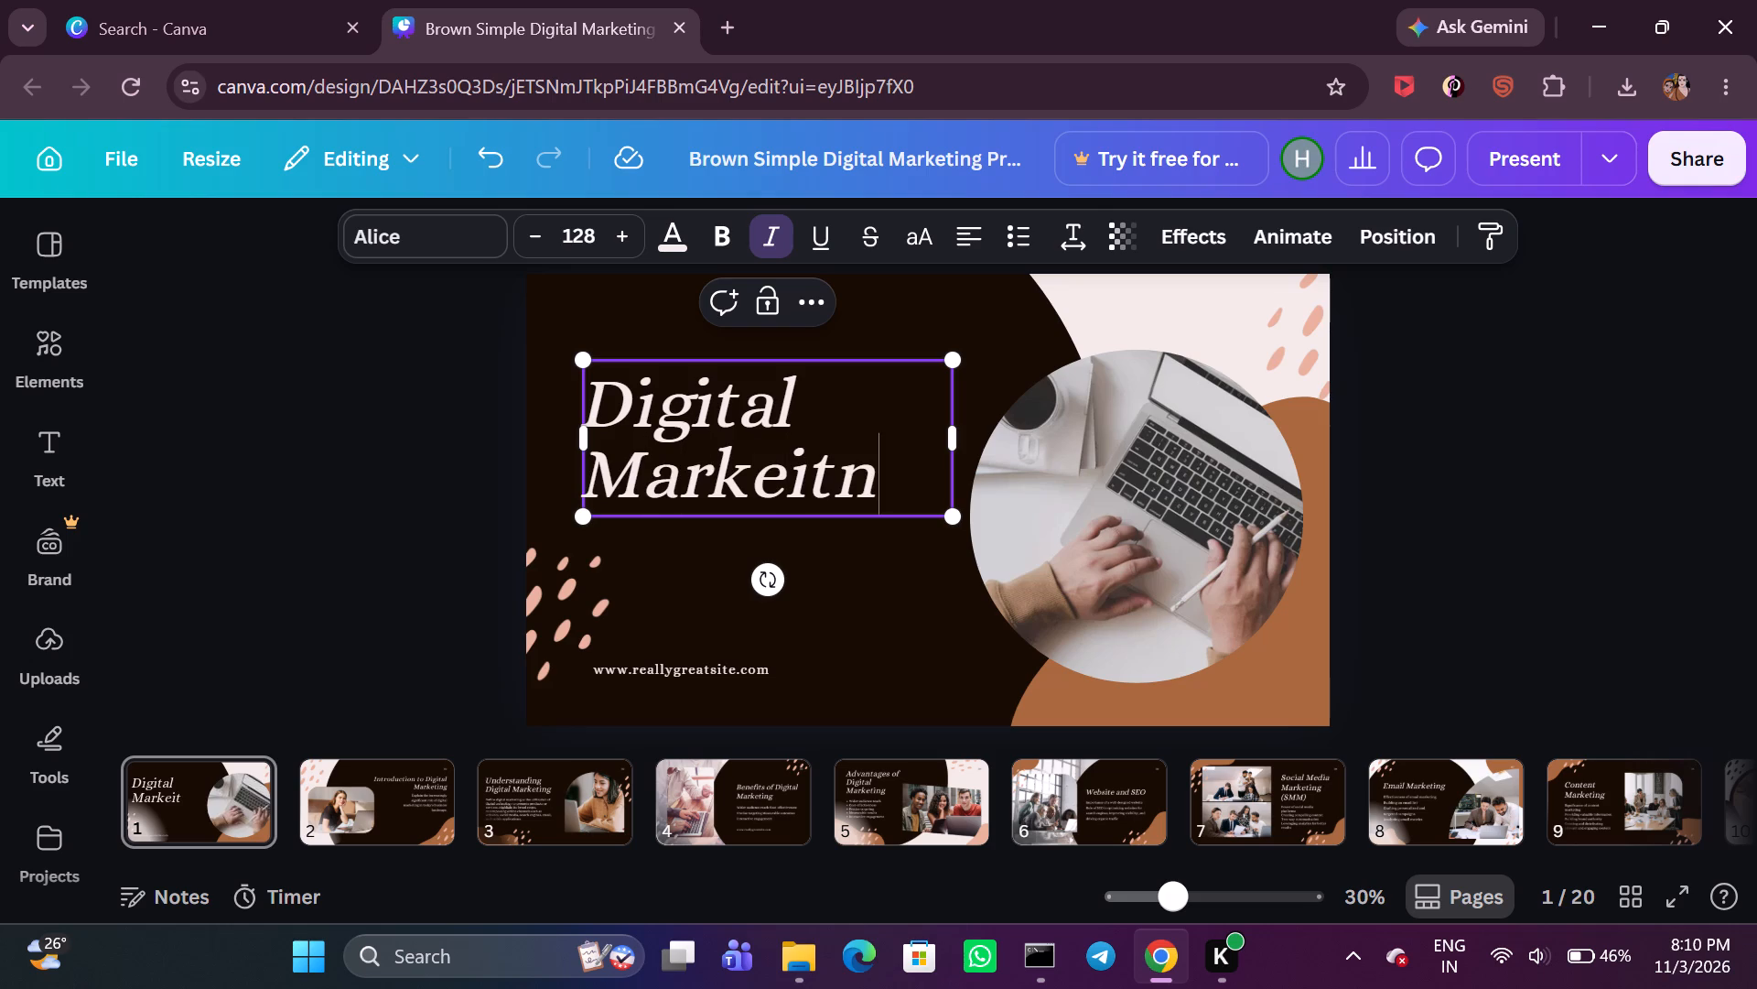
{"action": "key", "text": "BackSpace"}
{"action": "key", "text": "BackSpace"}
{"action": "key", "text": "BackSpace"}
{"action": "key", "text": "BackSpace"}
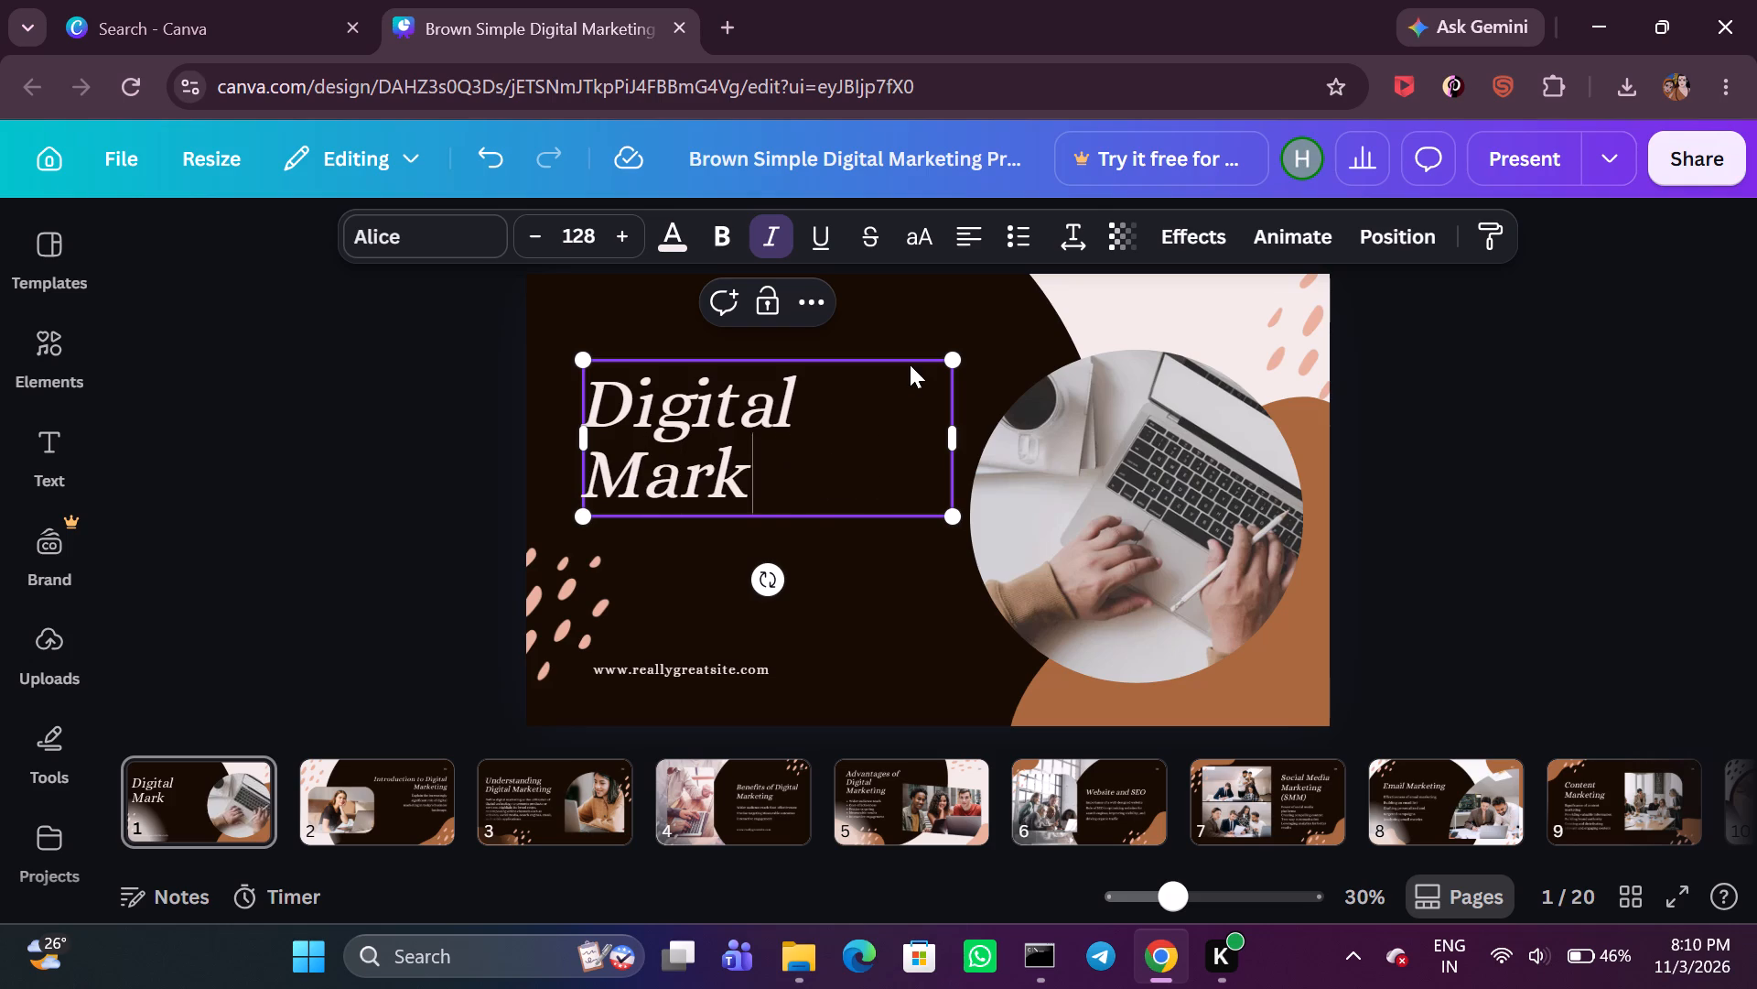
{"action": "type", "text": "ing"}
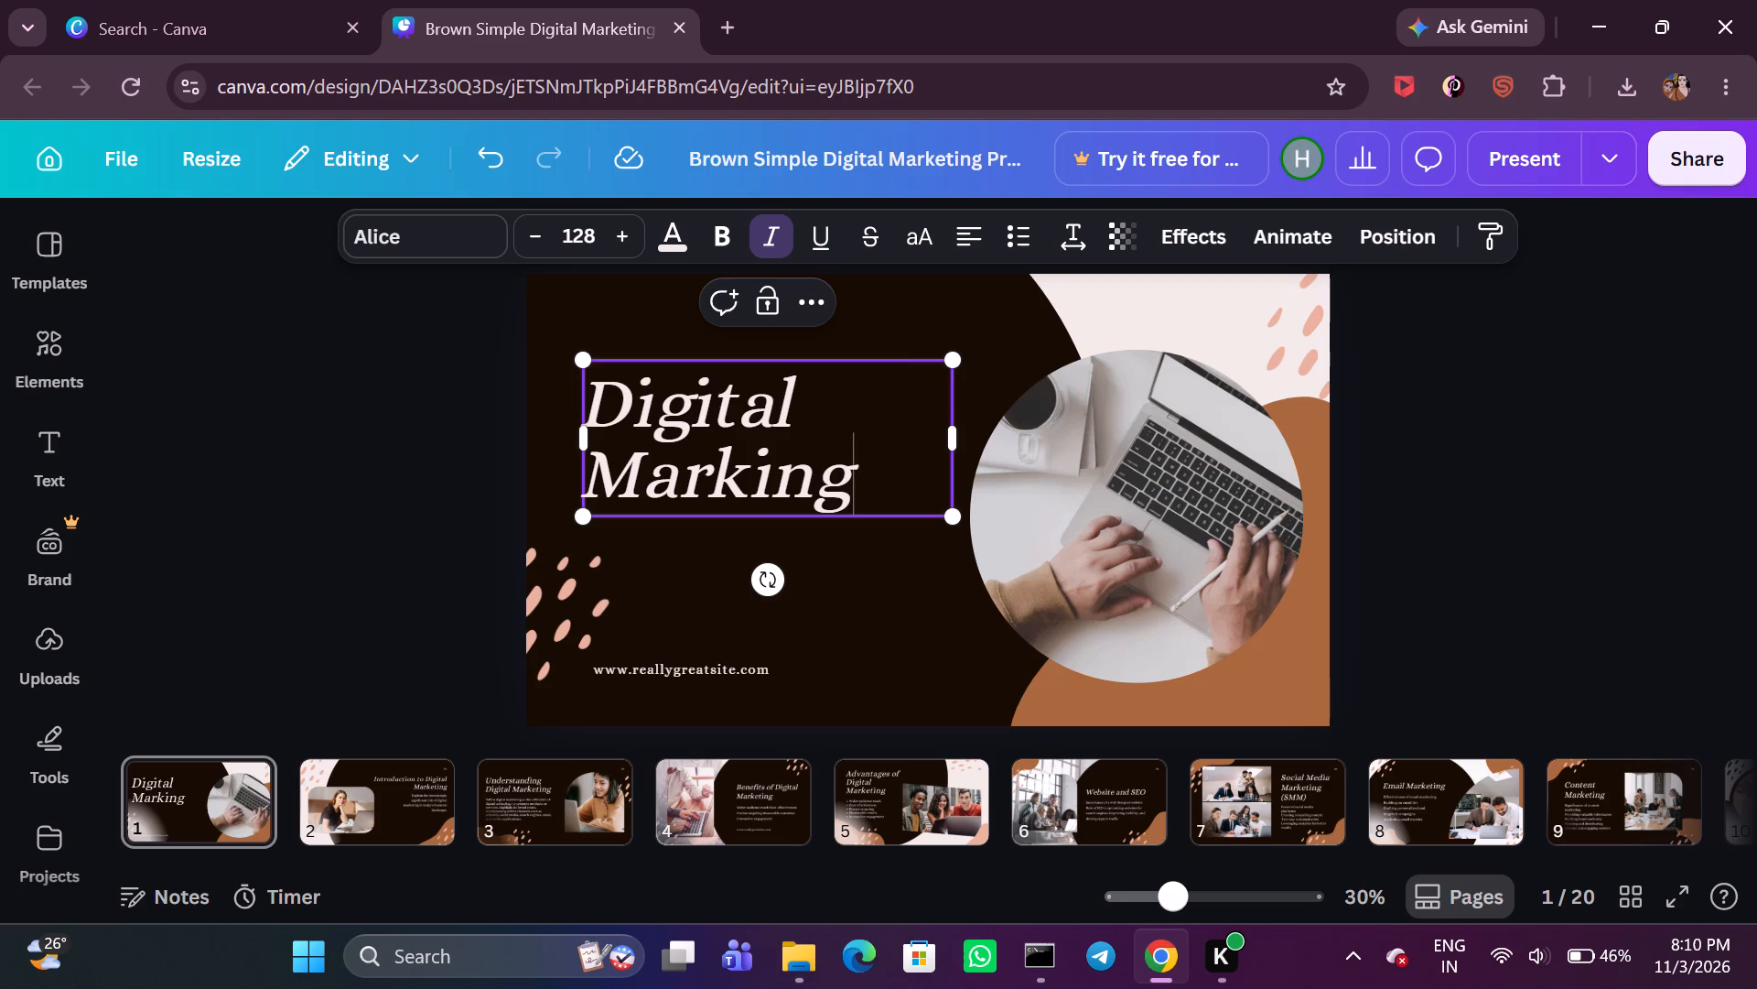
Make the whole two-line title on page 1 bold.
{"action": "left_click", "coordinate": [706, 224]}
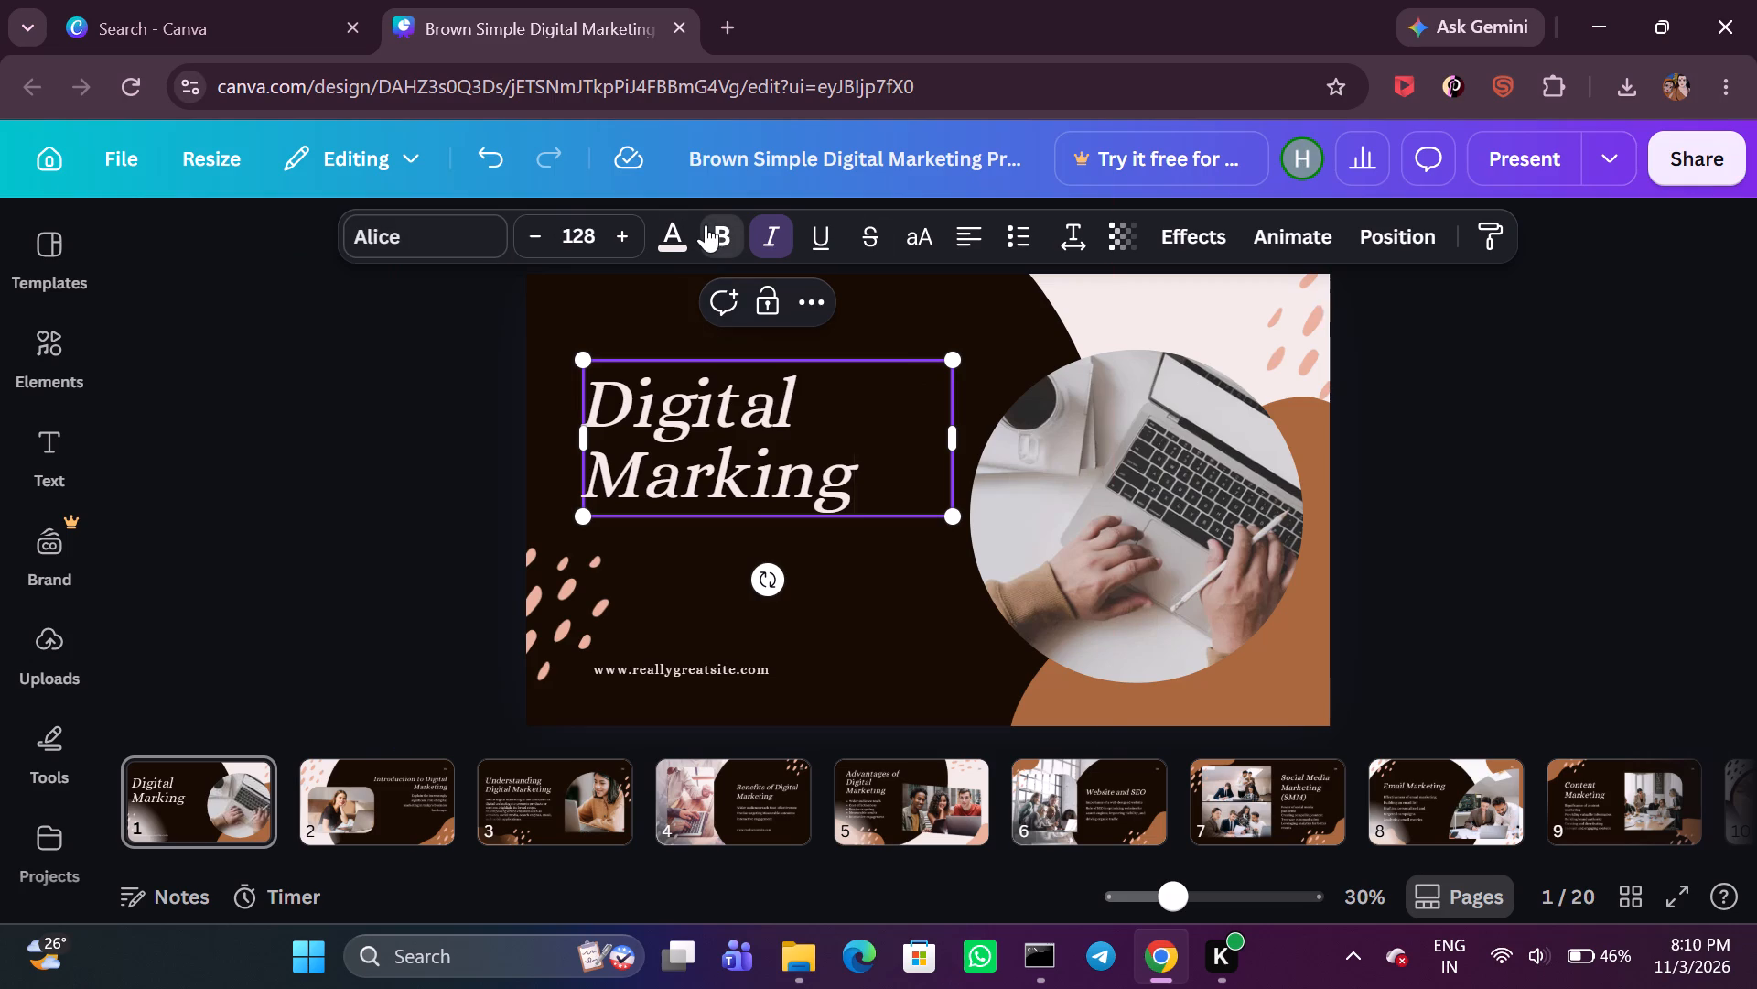
{"action": "left_click", "coordinate": [714, 225]}
{"action": "double_click", "coordinate": [710, 232]}
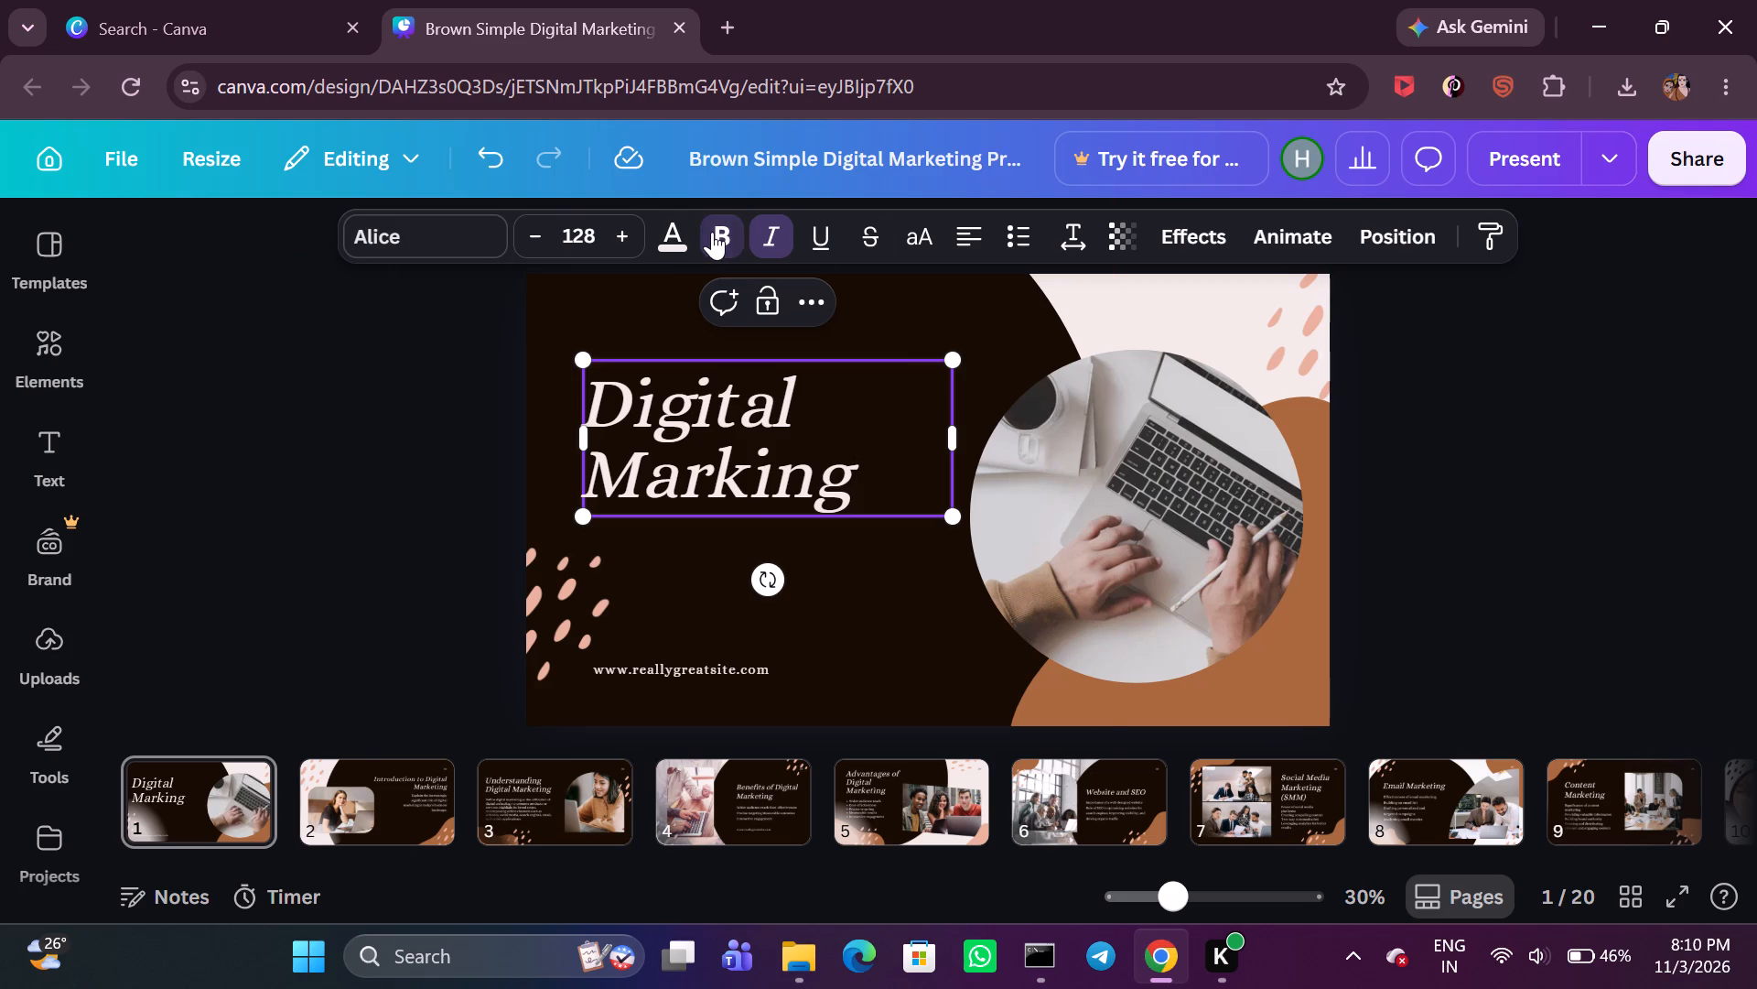
{"action": "left_click", "coordinate": [714, 232]}
{"action": "left_click_drag", "start_coordinate": [595, 390], "coordinate": [764, 403]}
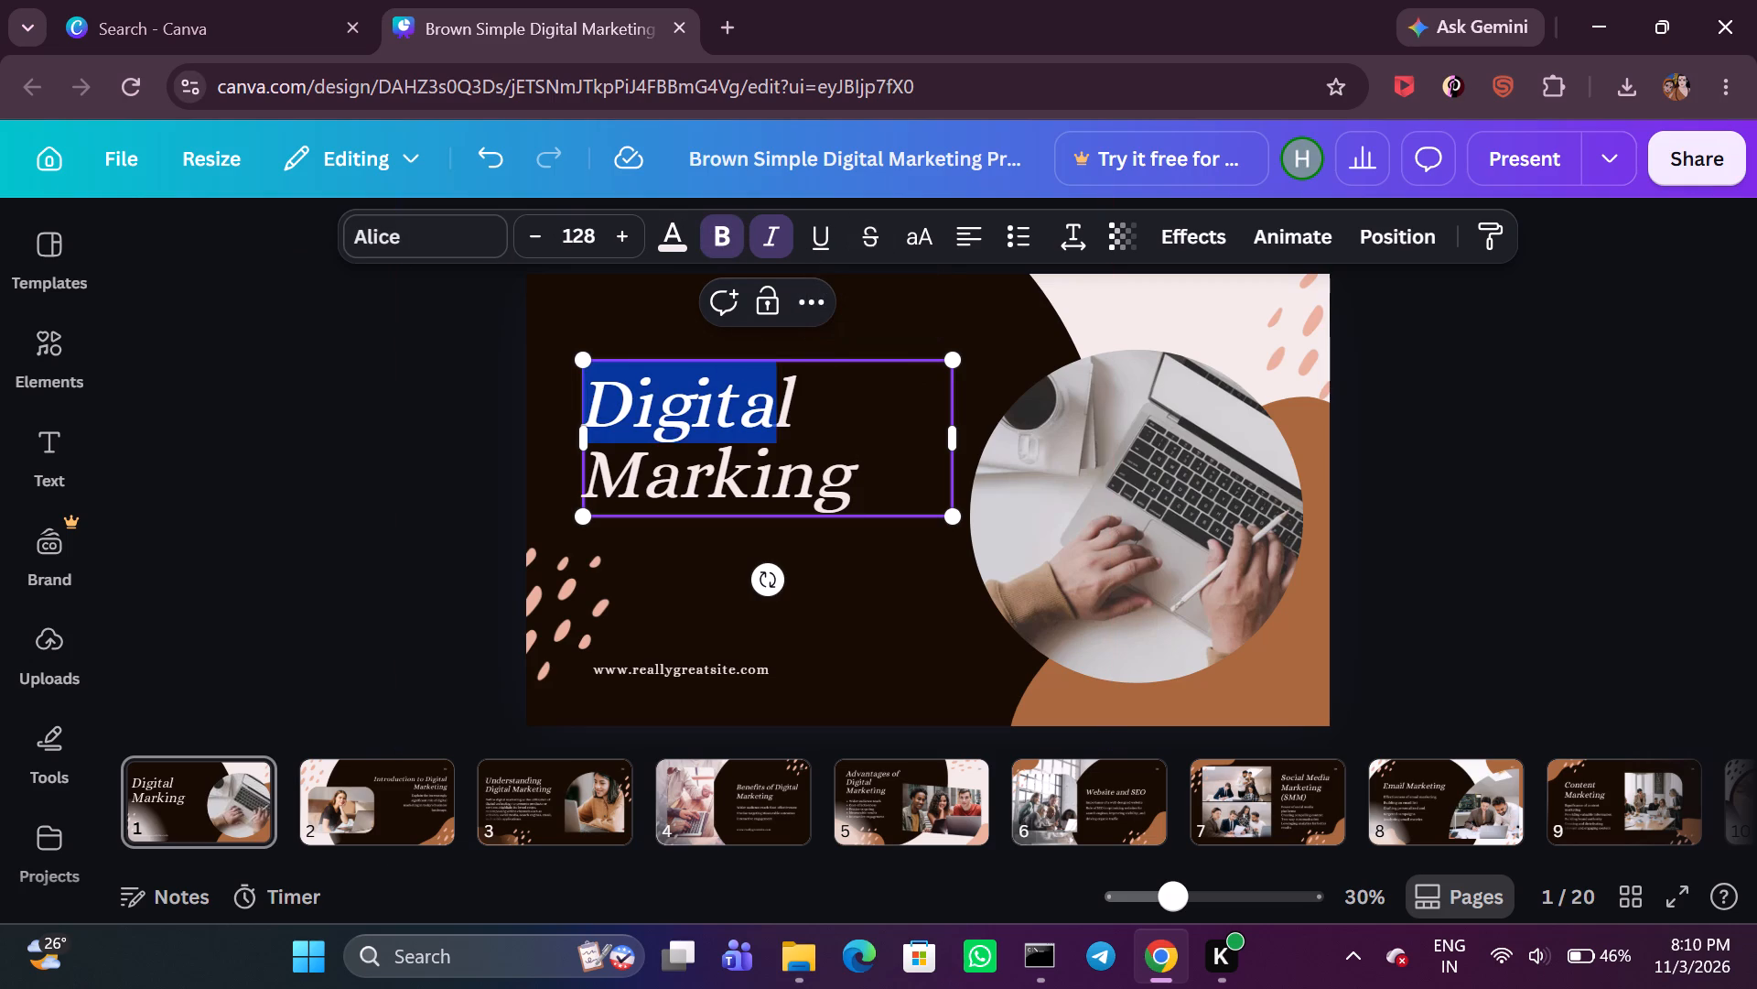
{"action": "left_click_drag", "start_coordinate": [764, 403], "coordinate": [845, 463]}
{"action": "left_click", "coordinate": [725, 238]}
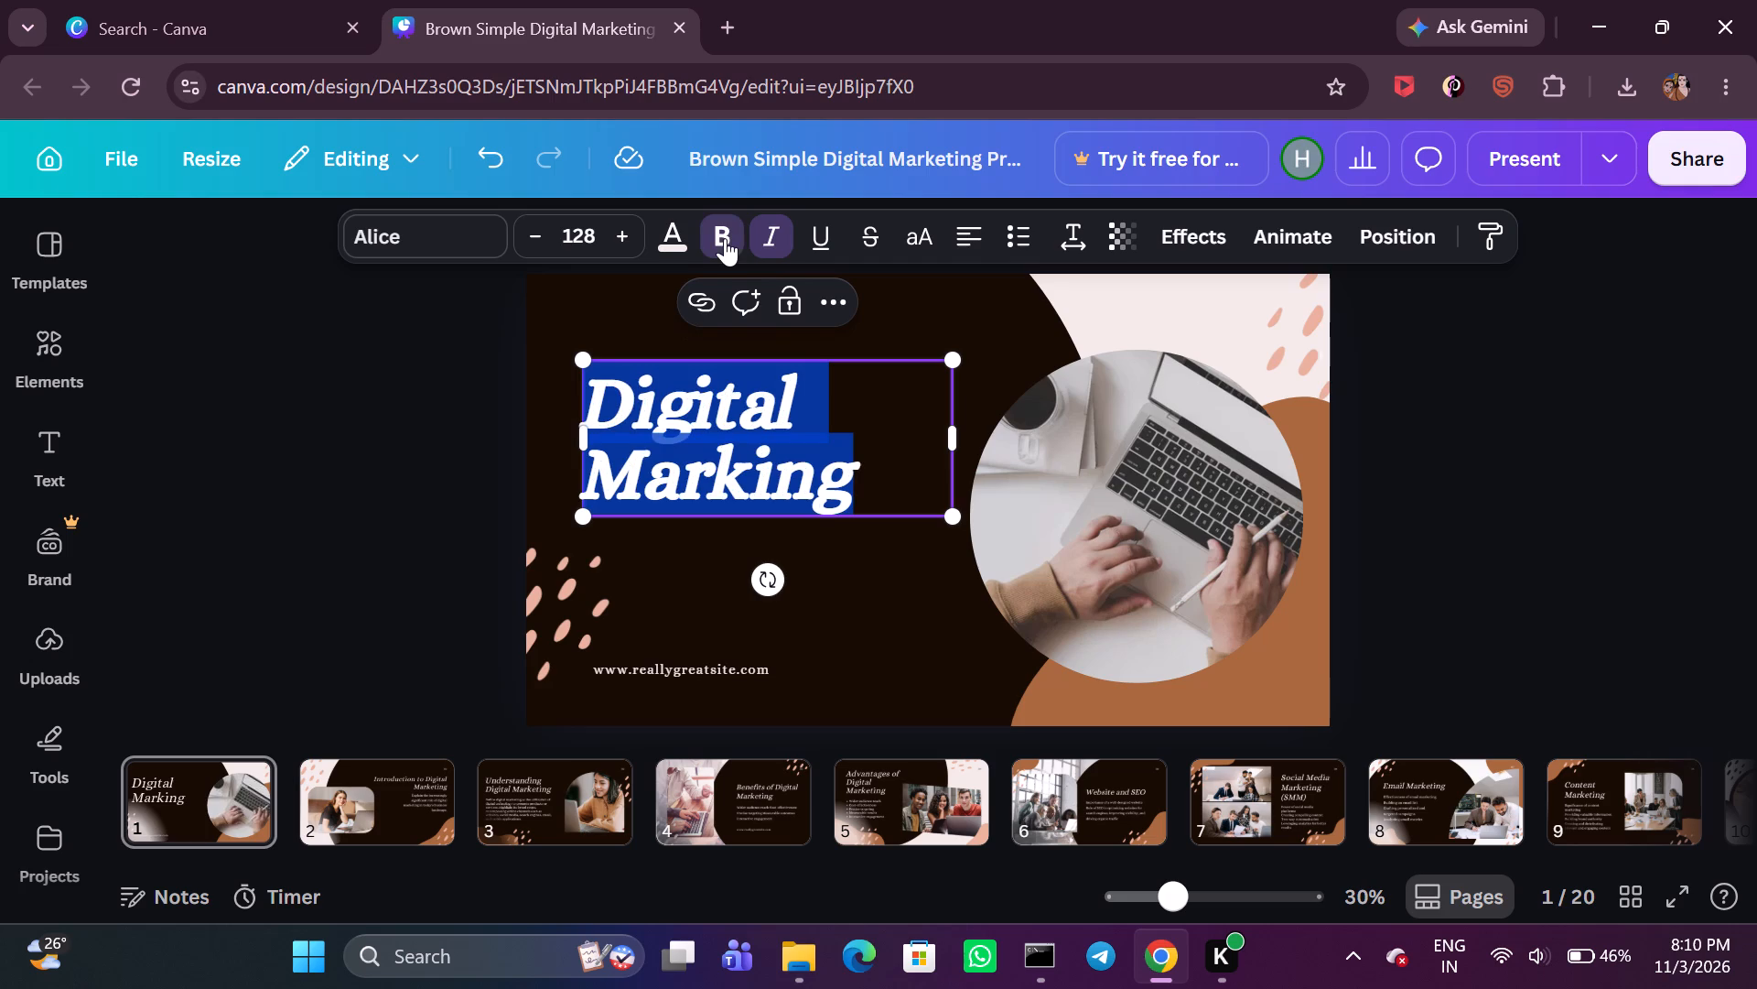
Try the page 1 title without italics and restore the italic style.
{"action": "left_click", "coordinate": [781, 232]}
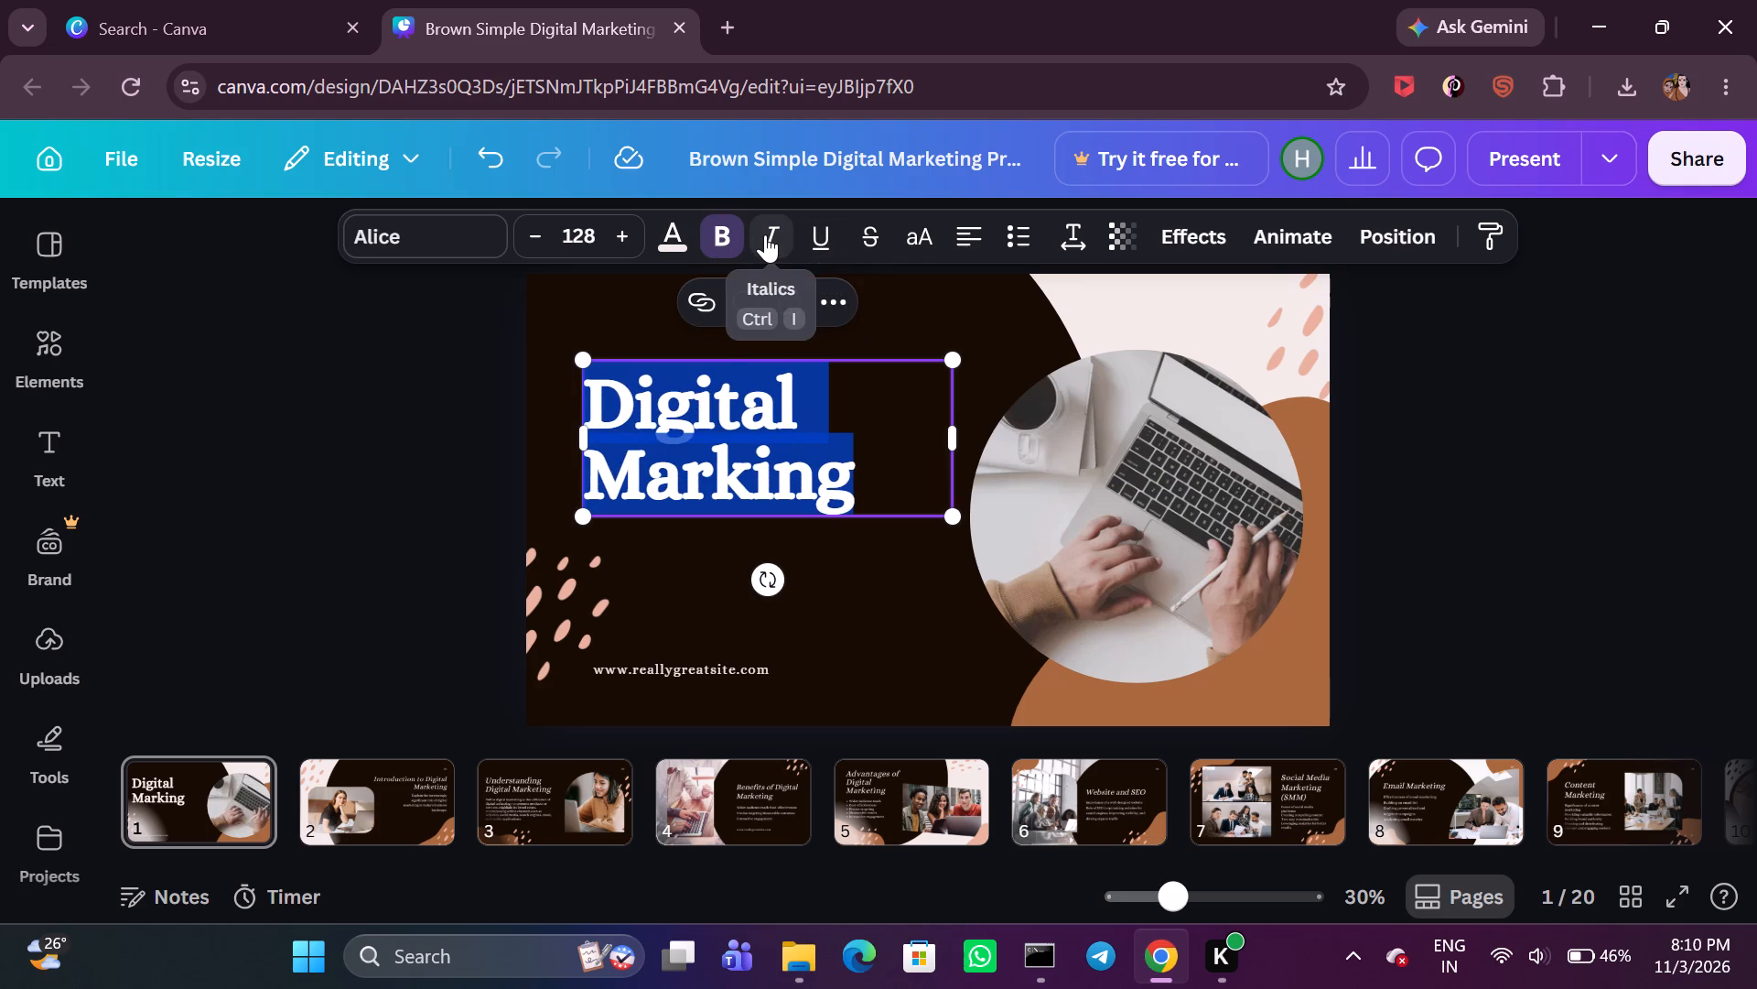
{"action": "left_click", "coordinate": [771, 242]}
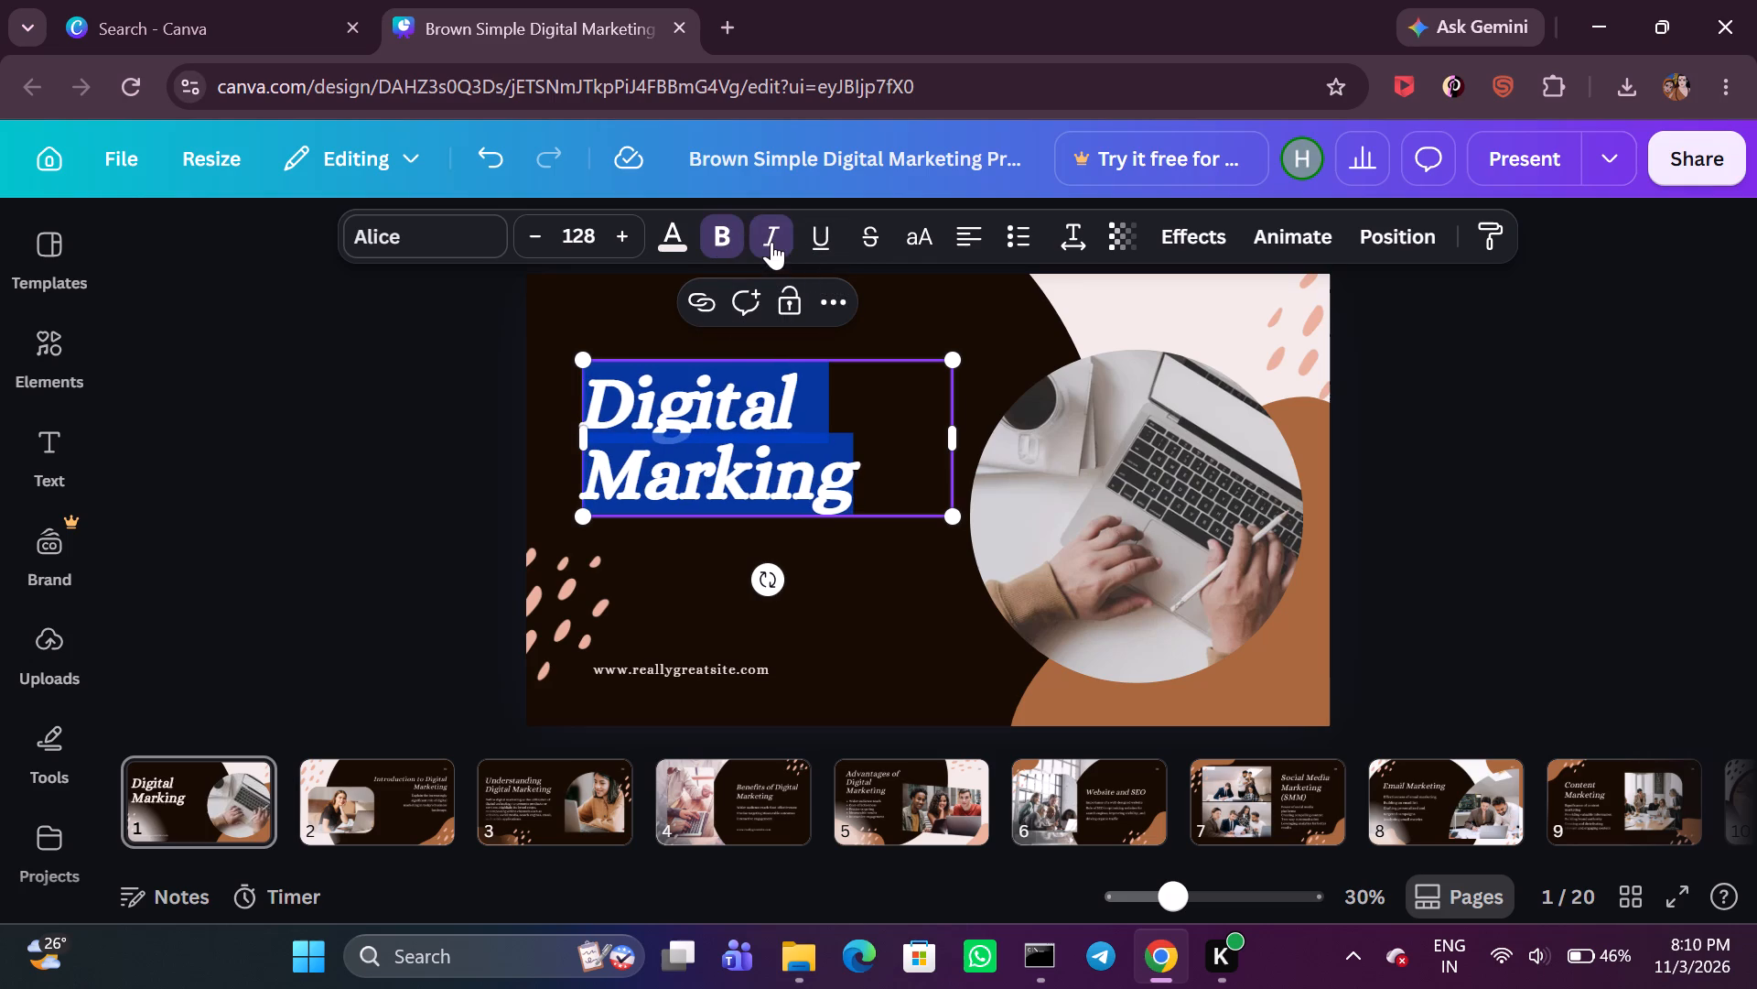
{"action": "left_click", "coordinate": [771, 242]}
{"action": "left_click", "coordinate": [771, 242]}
Underline the page 1 title.
{"action": "left_click", "coordinate": [825, 241]}
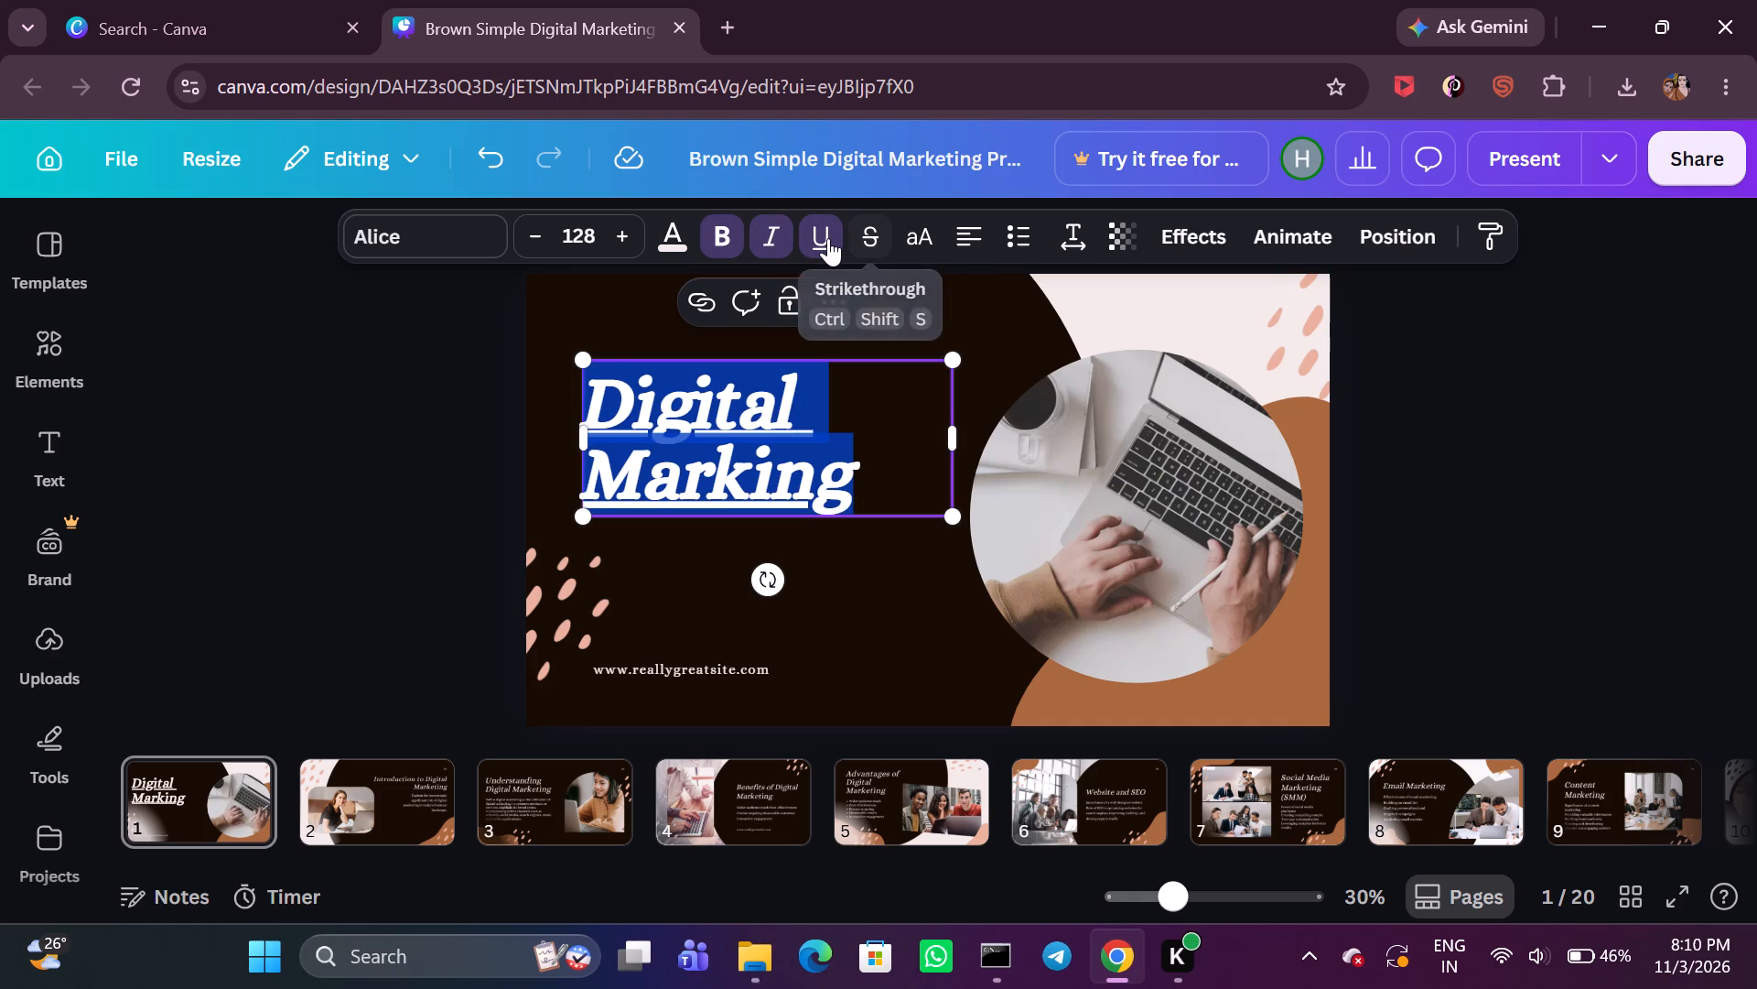
{"action": "right_click", "coordinate": [827, 238]}
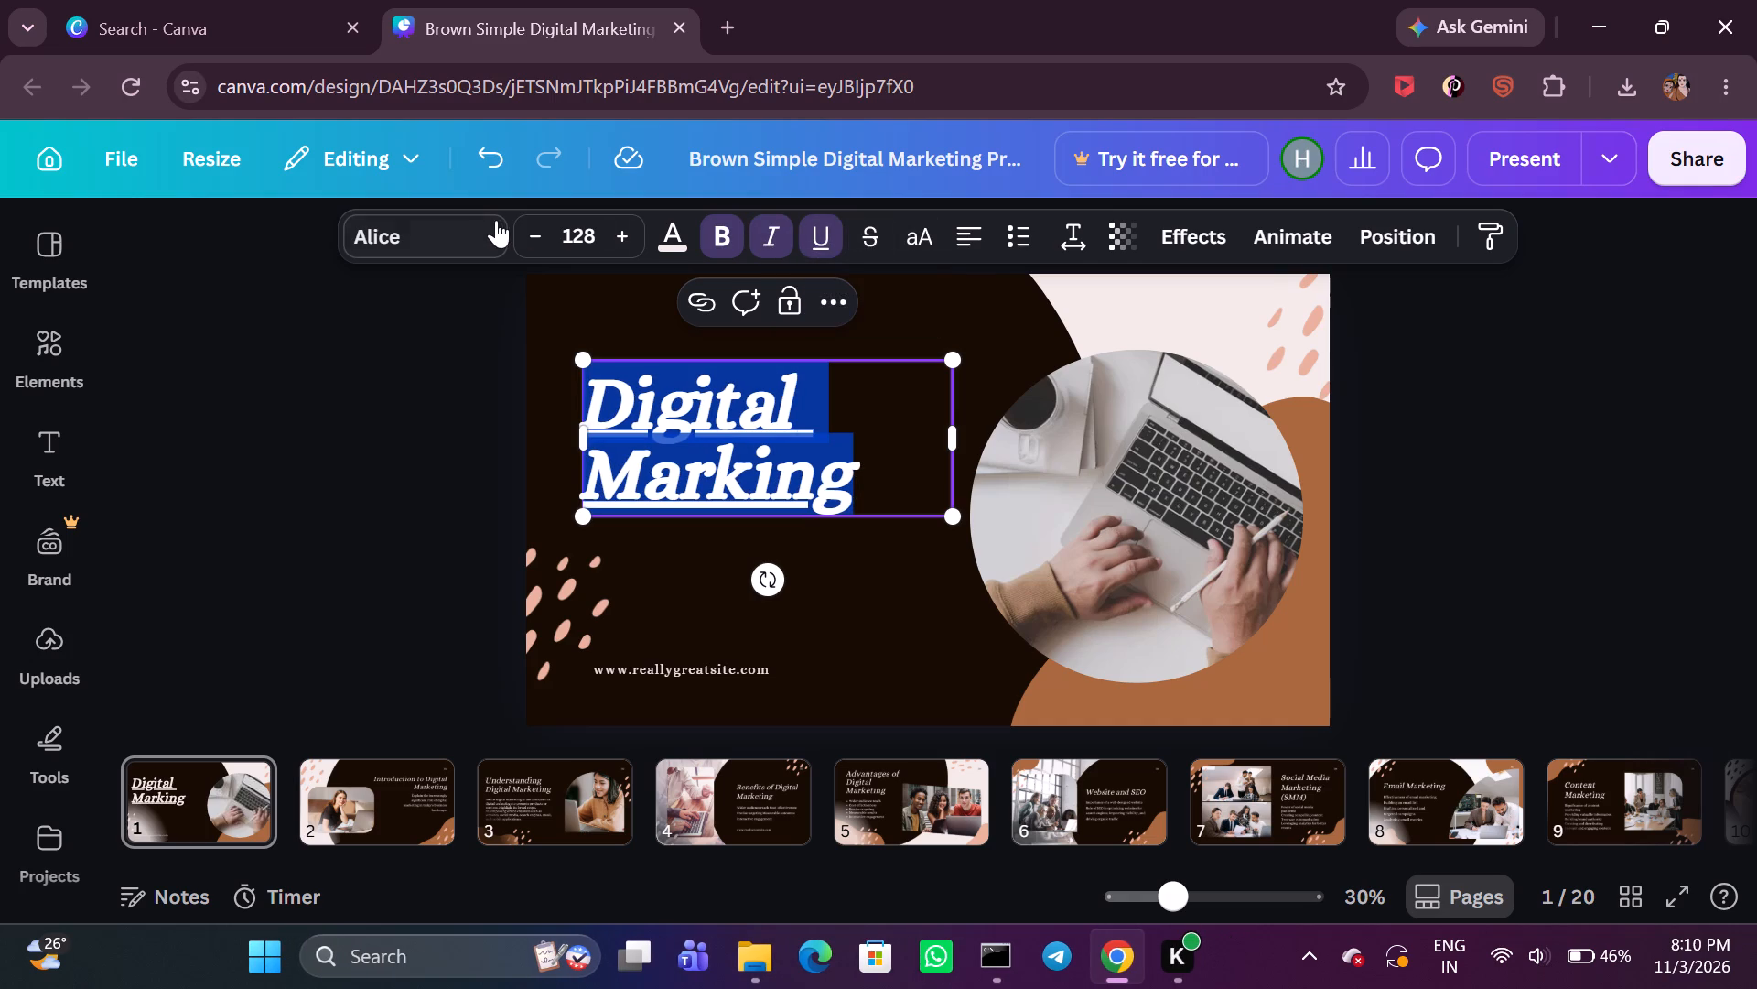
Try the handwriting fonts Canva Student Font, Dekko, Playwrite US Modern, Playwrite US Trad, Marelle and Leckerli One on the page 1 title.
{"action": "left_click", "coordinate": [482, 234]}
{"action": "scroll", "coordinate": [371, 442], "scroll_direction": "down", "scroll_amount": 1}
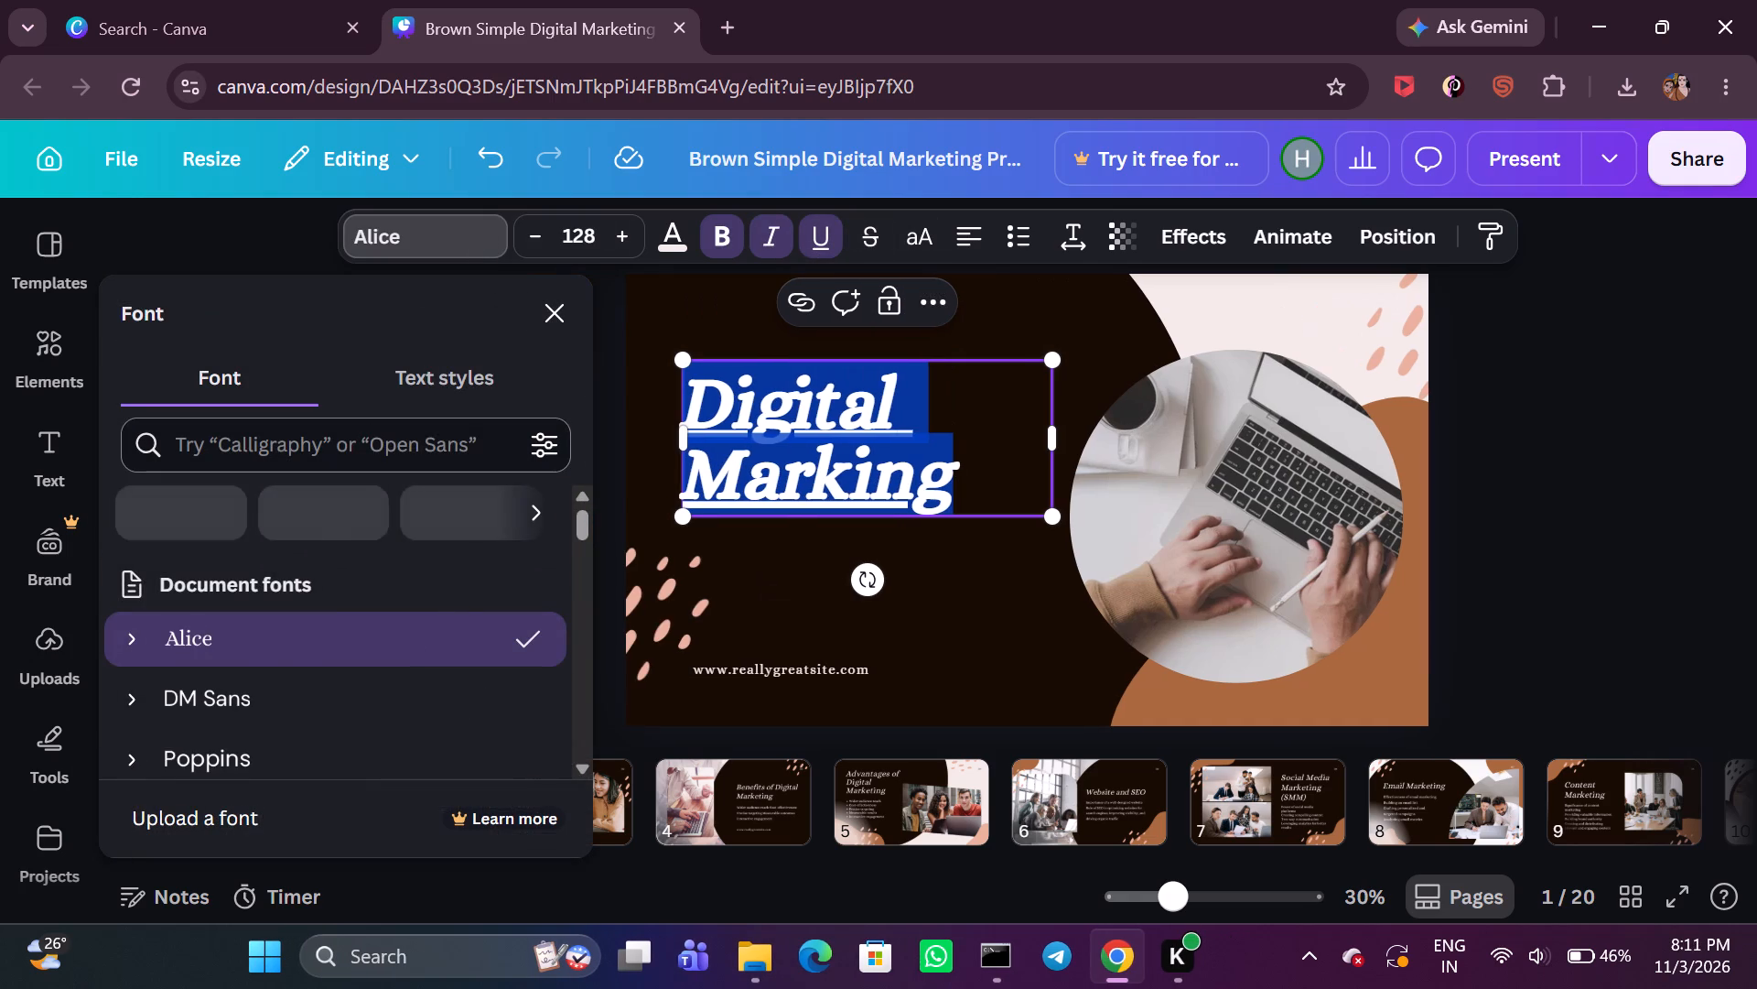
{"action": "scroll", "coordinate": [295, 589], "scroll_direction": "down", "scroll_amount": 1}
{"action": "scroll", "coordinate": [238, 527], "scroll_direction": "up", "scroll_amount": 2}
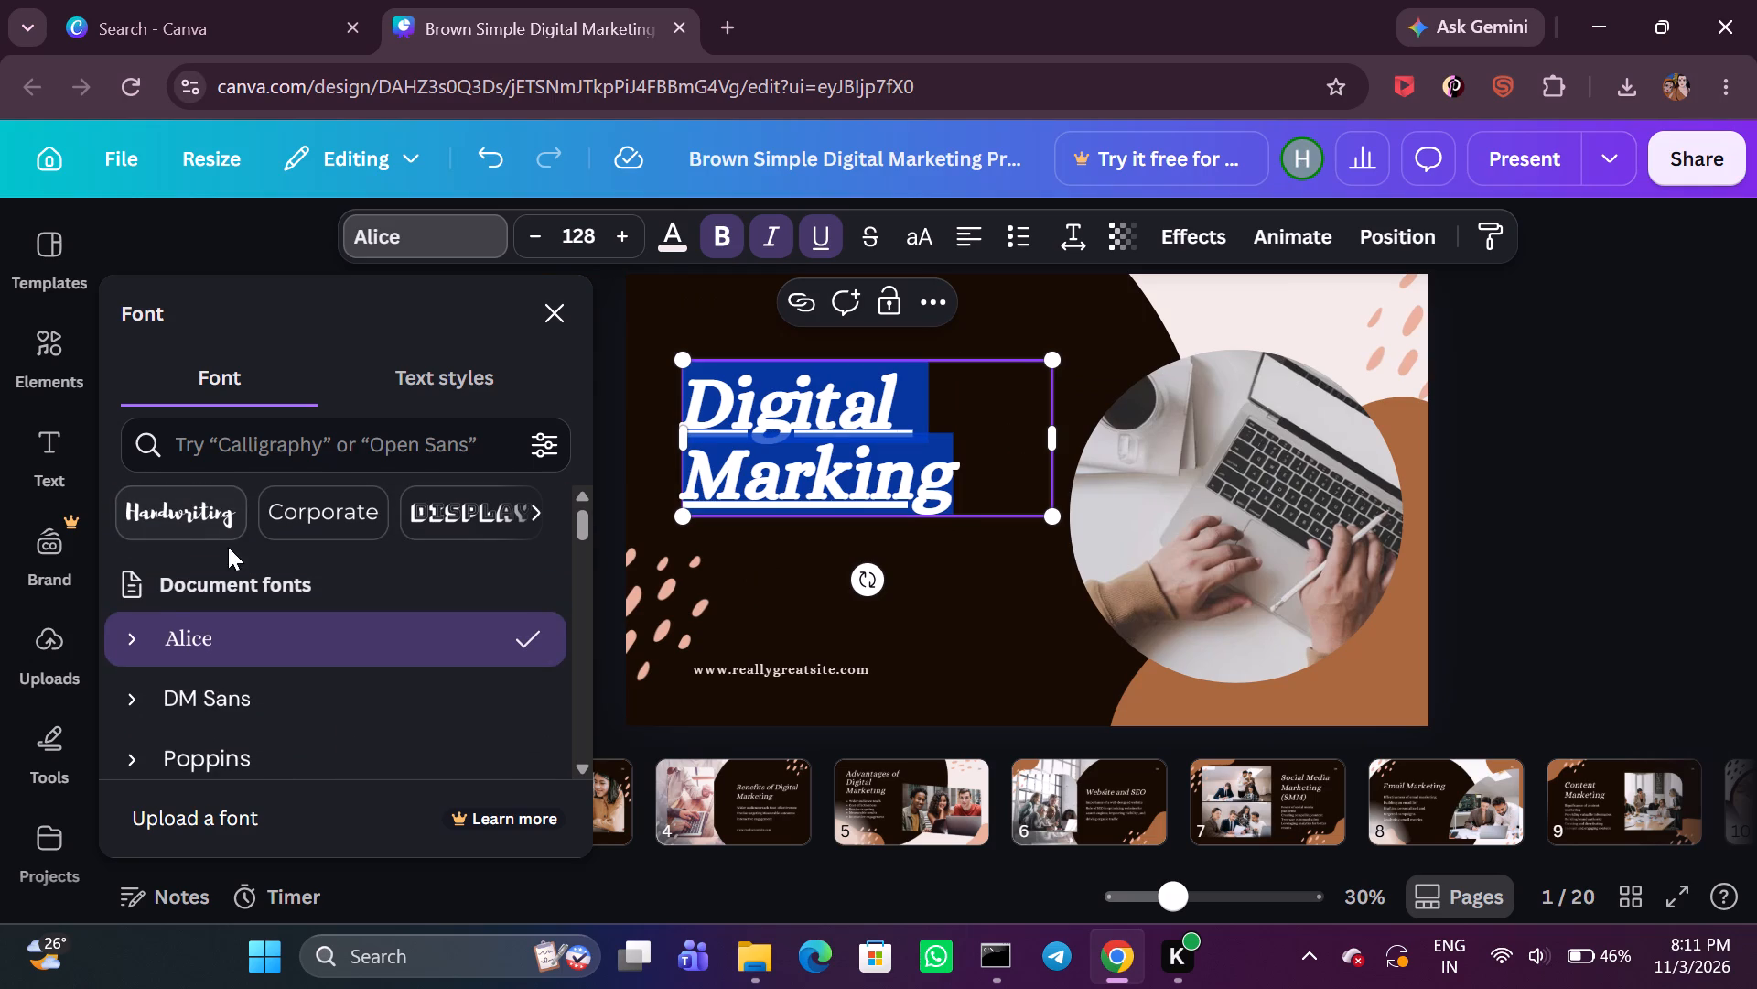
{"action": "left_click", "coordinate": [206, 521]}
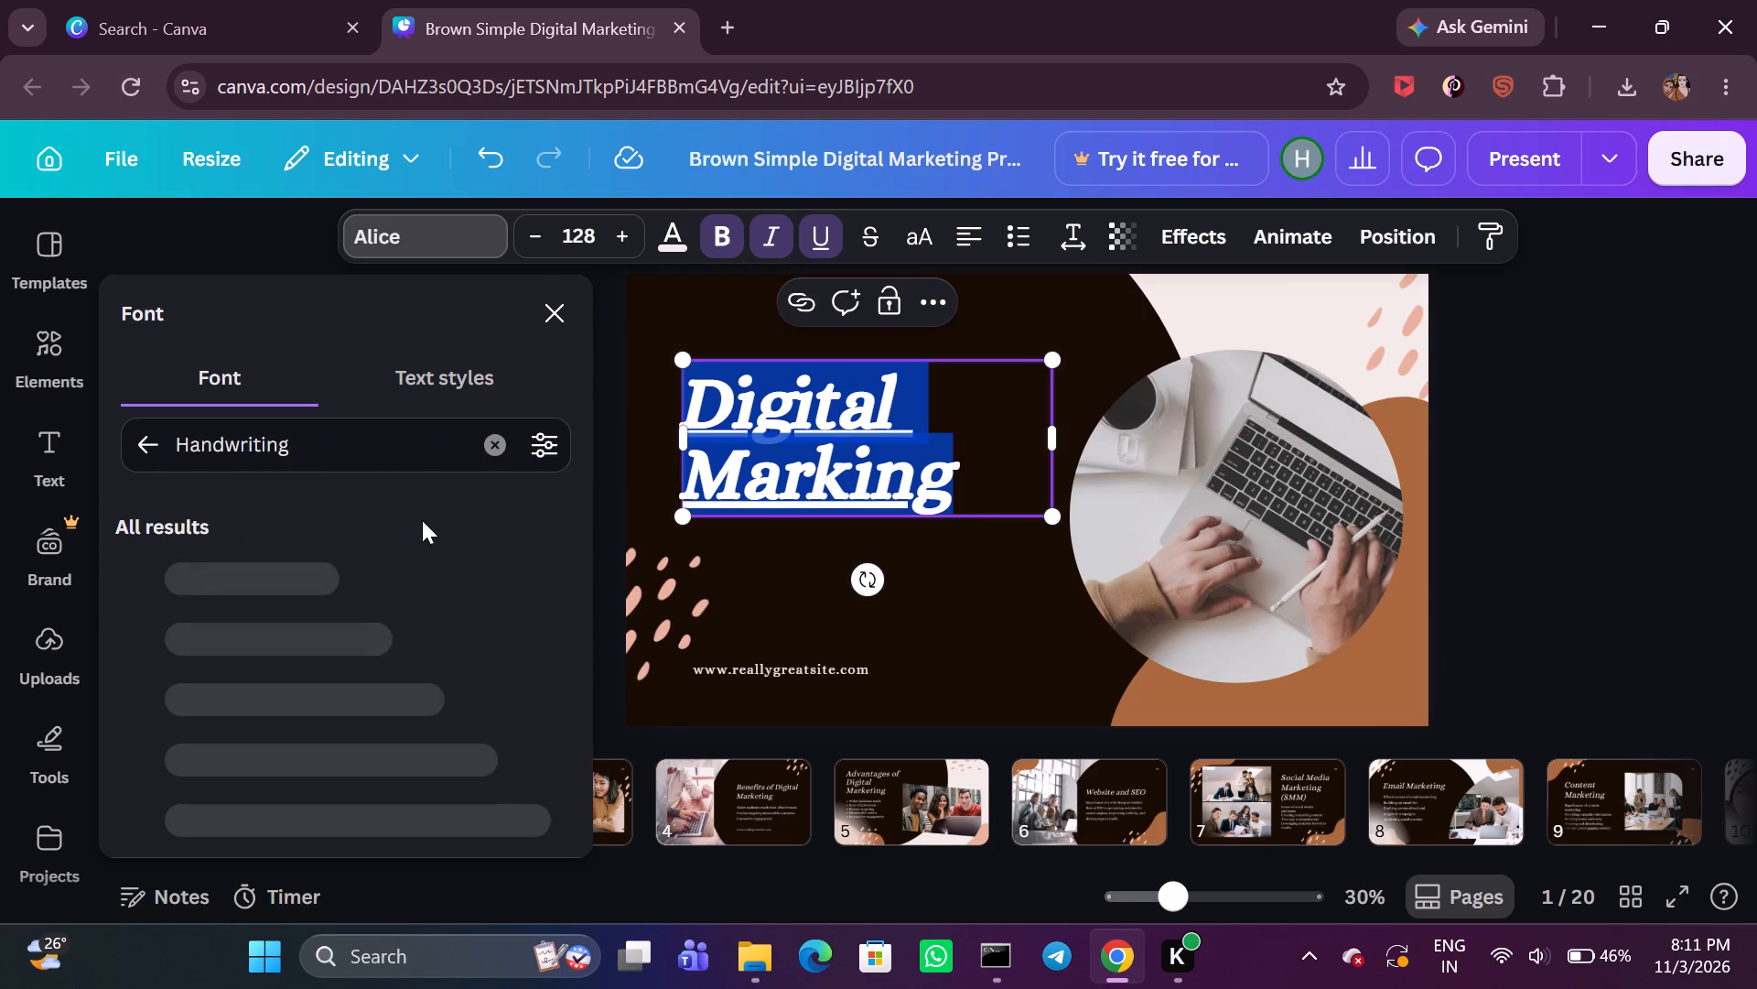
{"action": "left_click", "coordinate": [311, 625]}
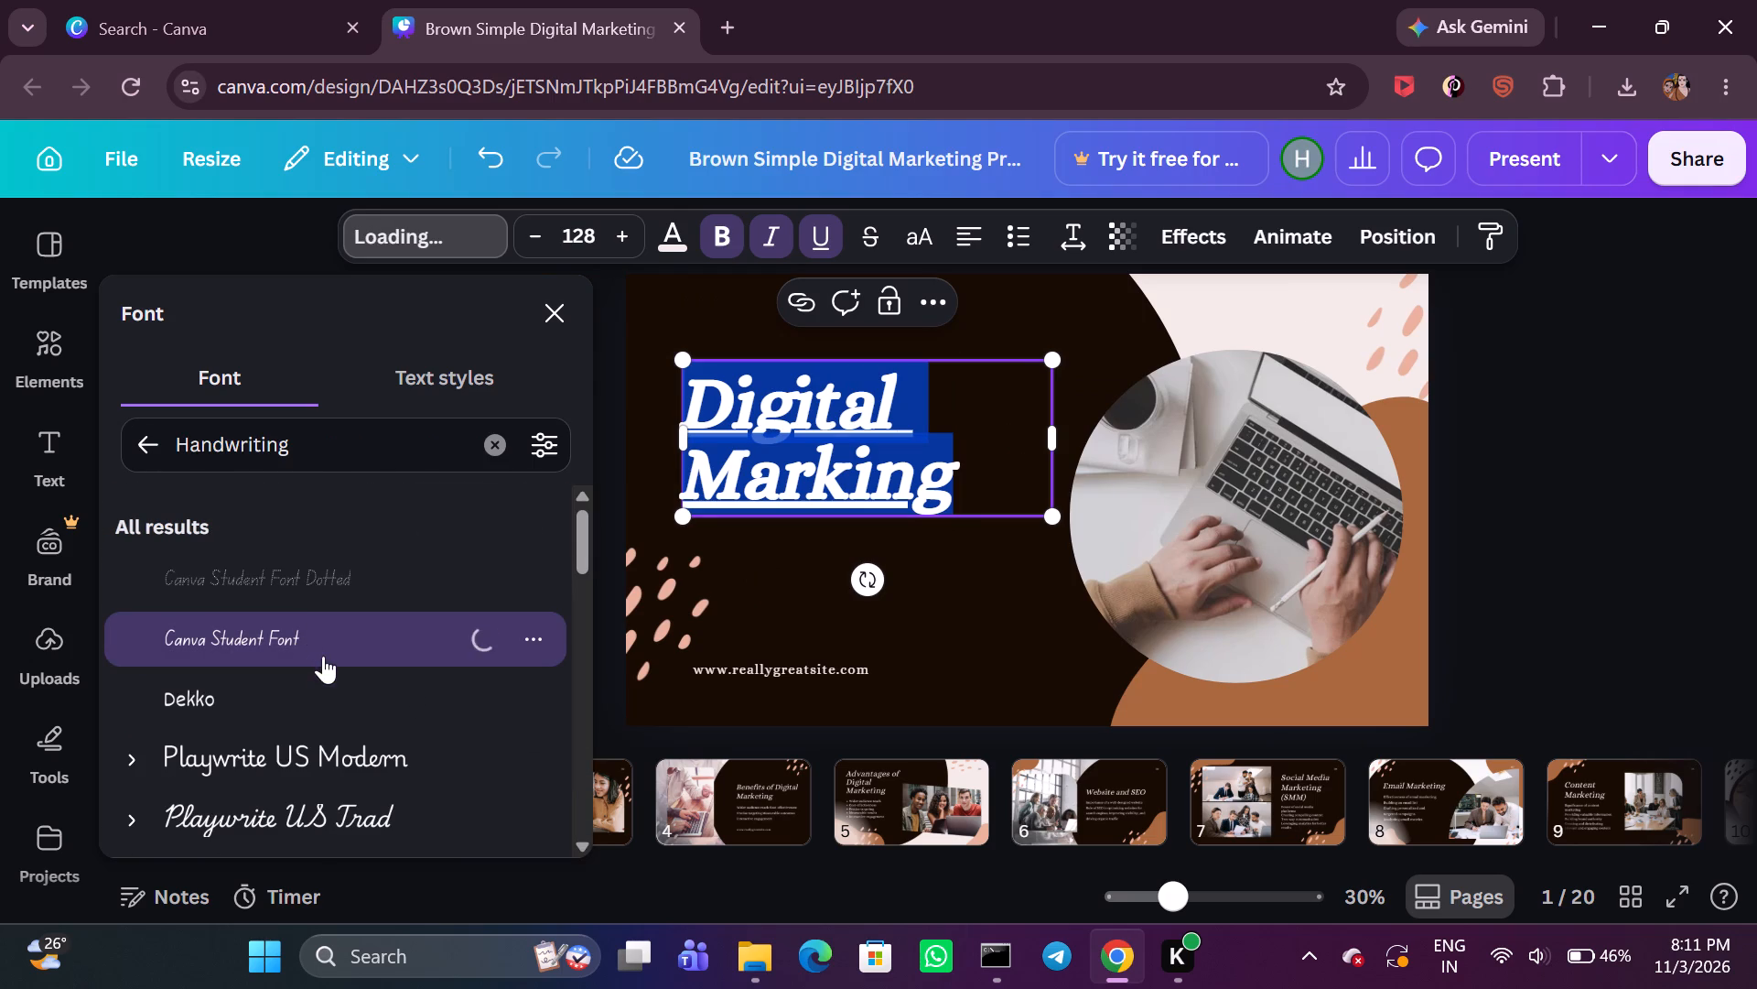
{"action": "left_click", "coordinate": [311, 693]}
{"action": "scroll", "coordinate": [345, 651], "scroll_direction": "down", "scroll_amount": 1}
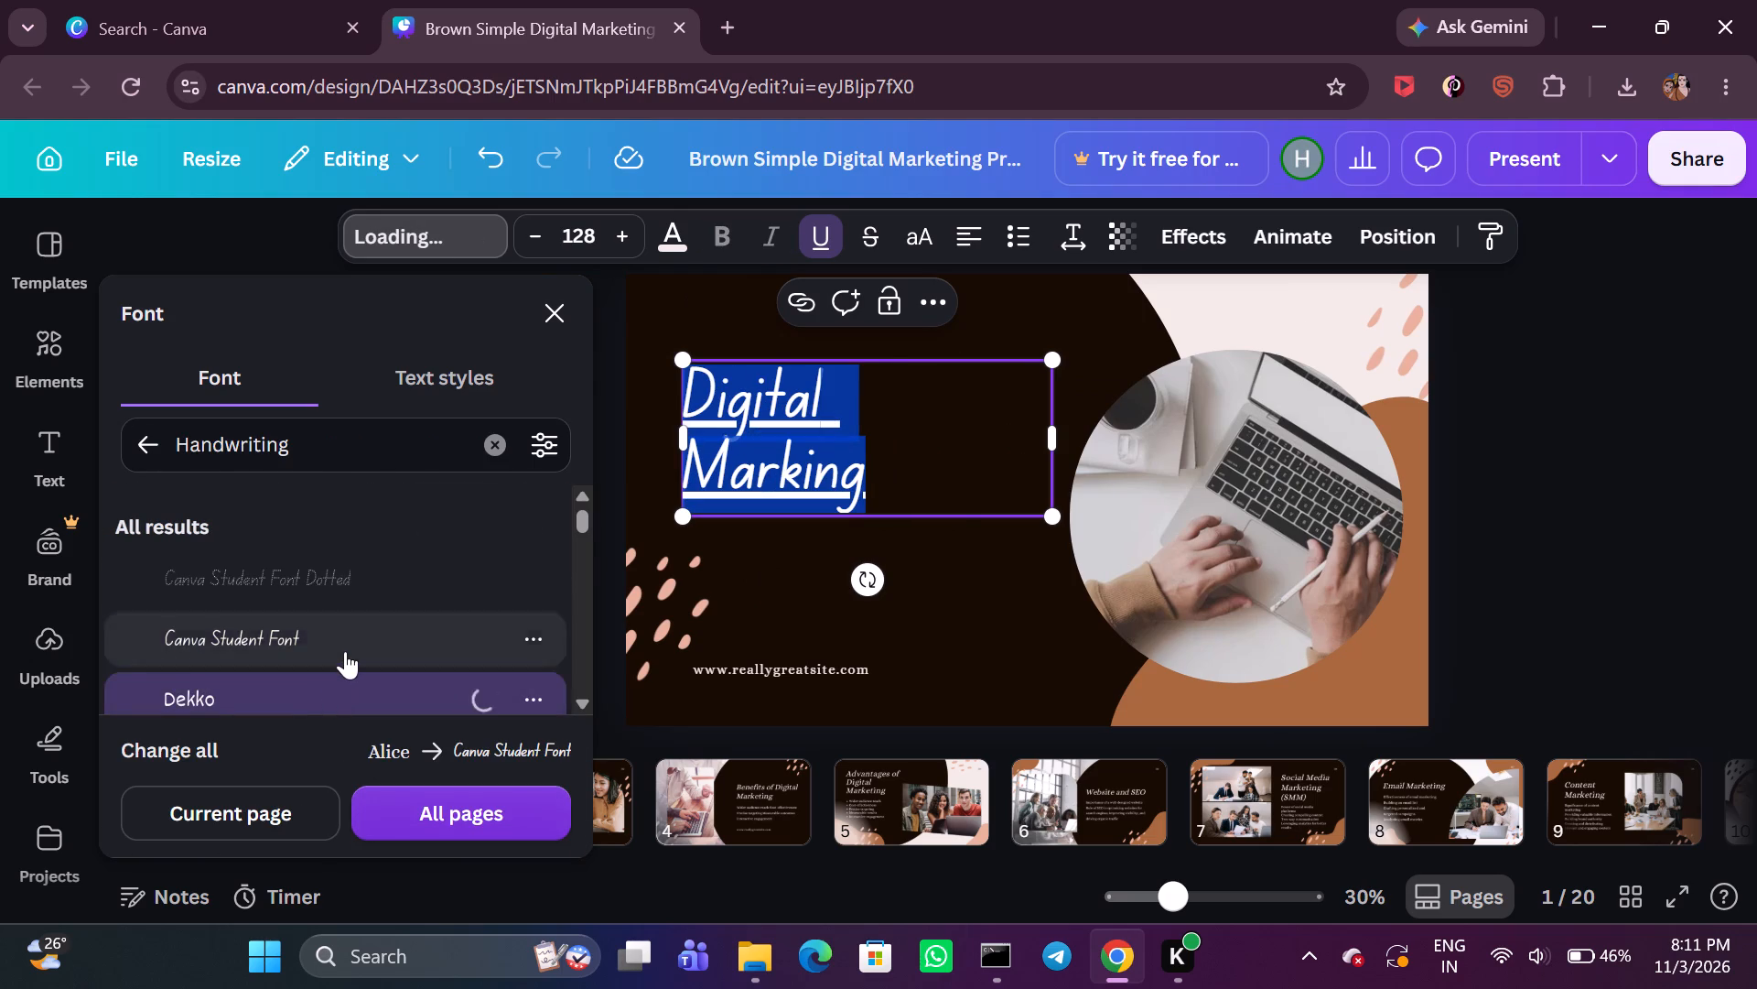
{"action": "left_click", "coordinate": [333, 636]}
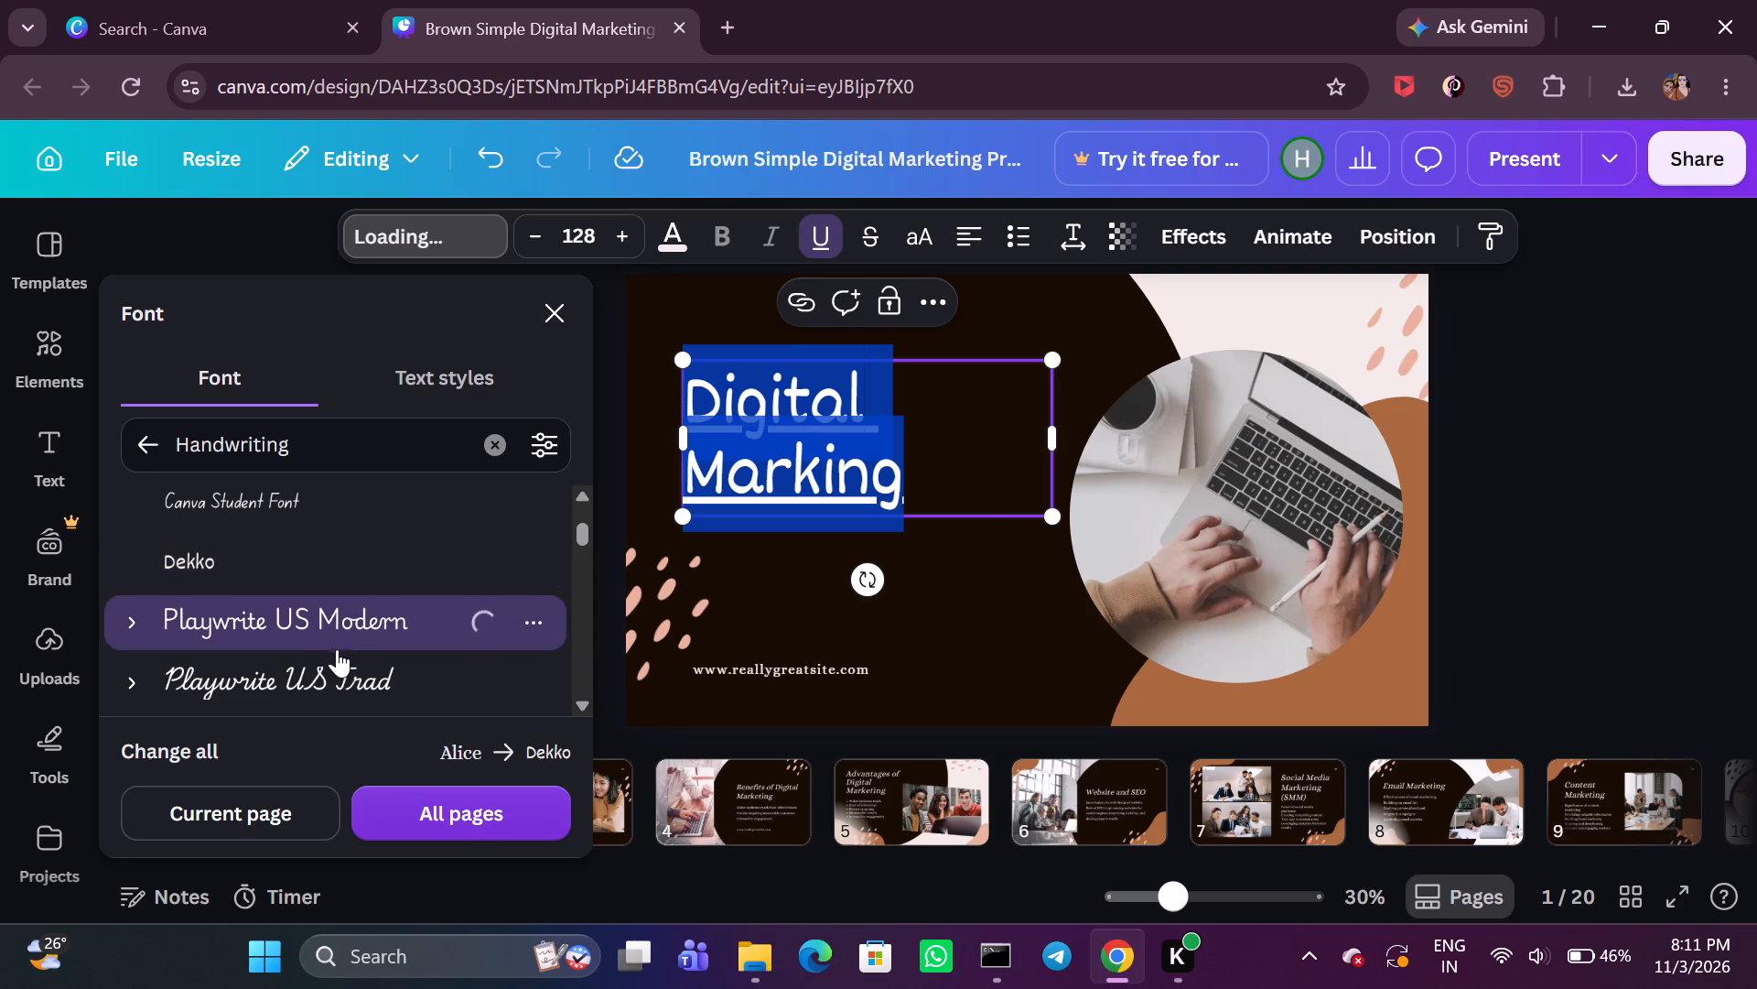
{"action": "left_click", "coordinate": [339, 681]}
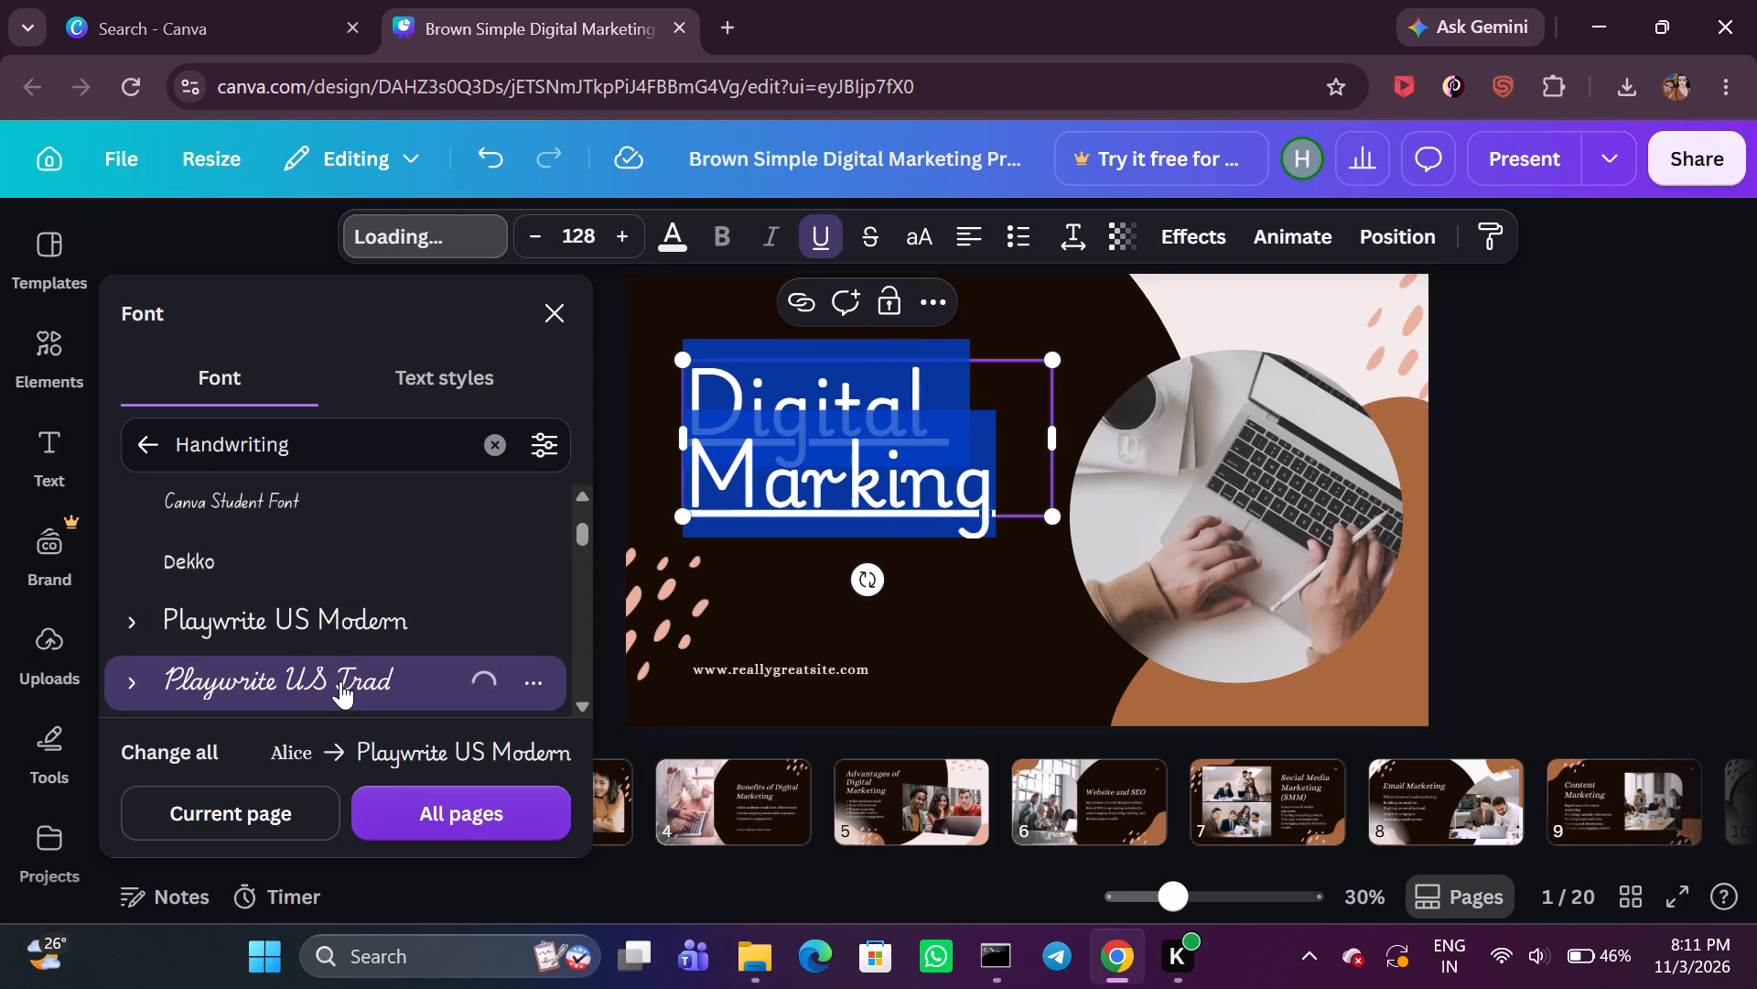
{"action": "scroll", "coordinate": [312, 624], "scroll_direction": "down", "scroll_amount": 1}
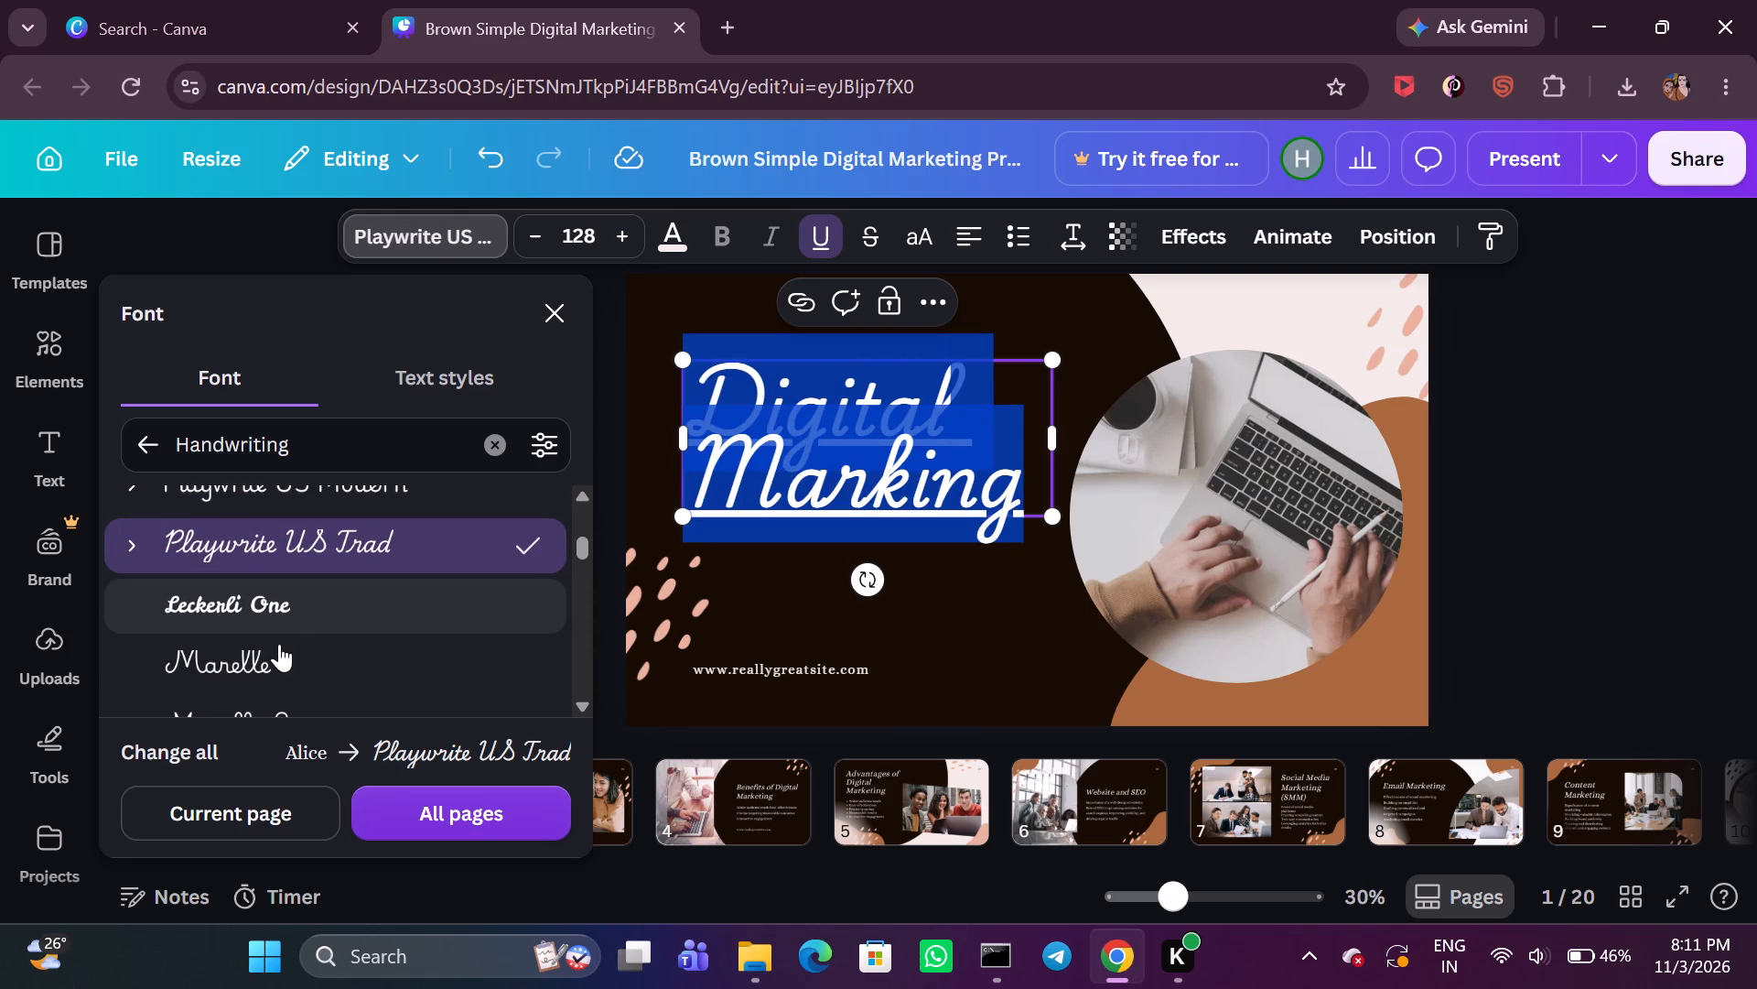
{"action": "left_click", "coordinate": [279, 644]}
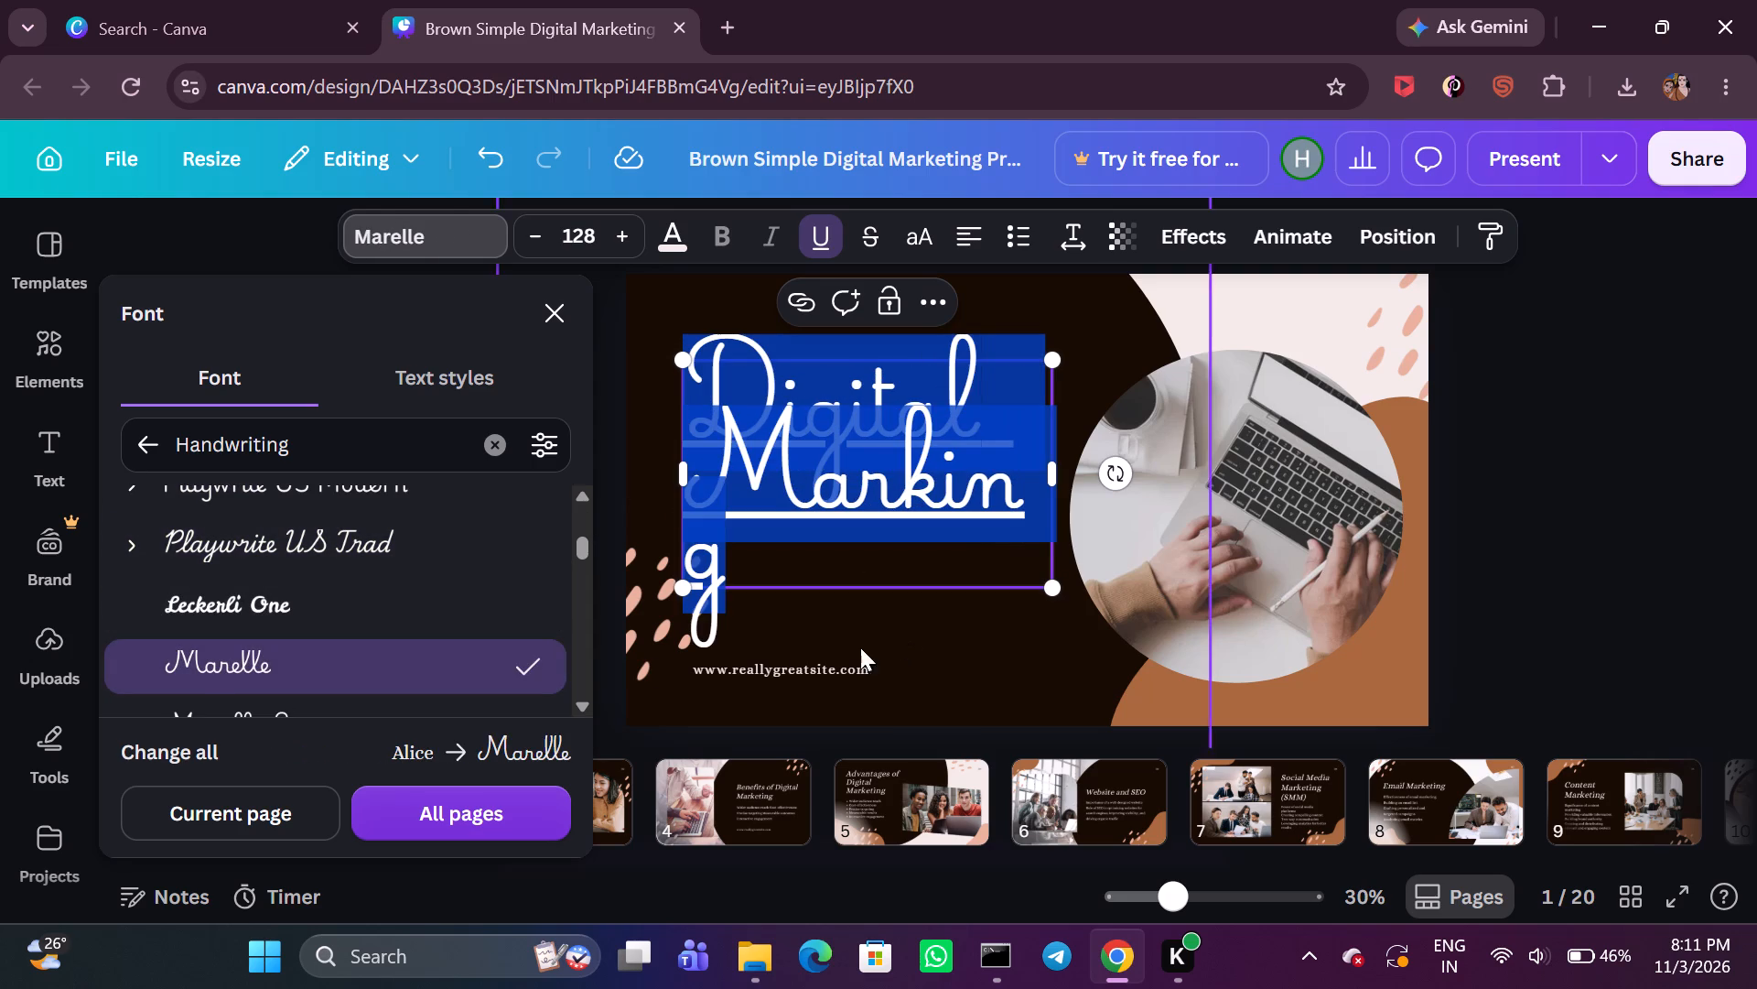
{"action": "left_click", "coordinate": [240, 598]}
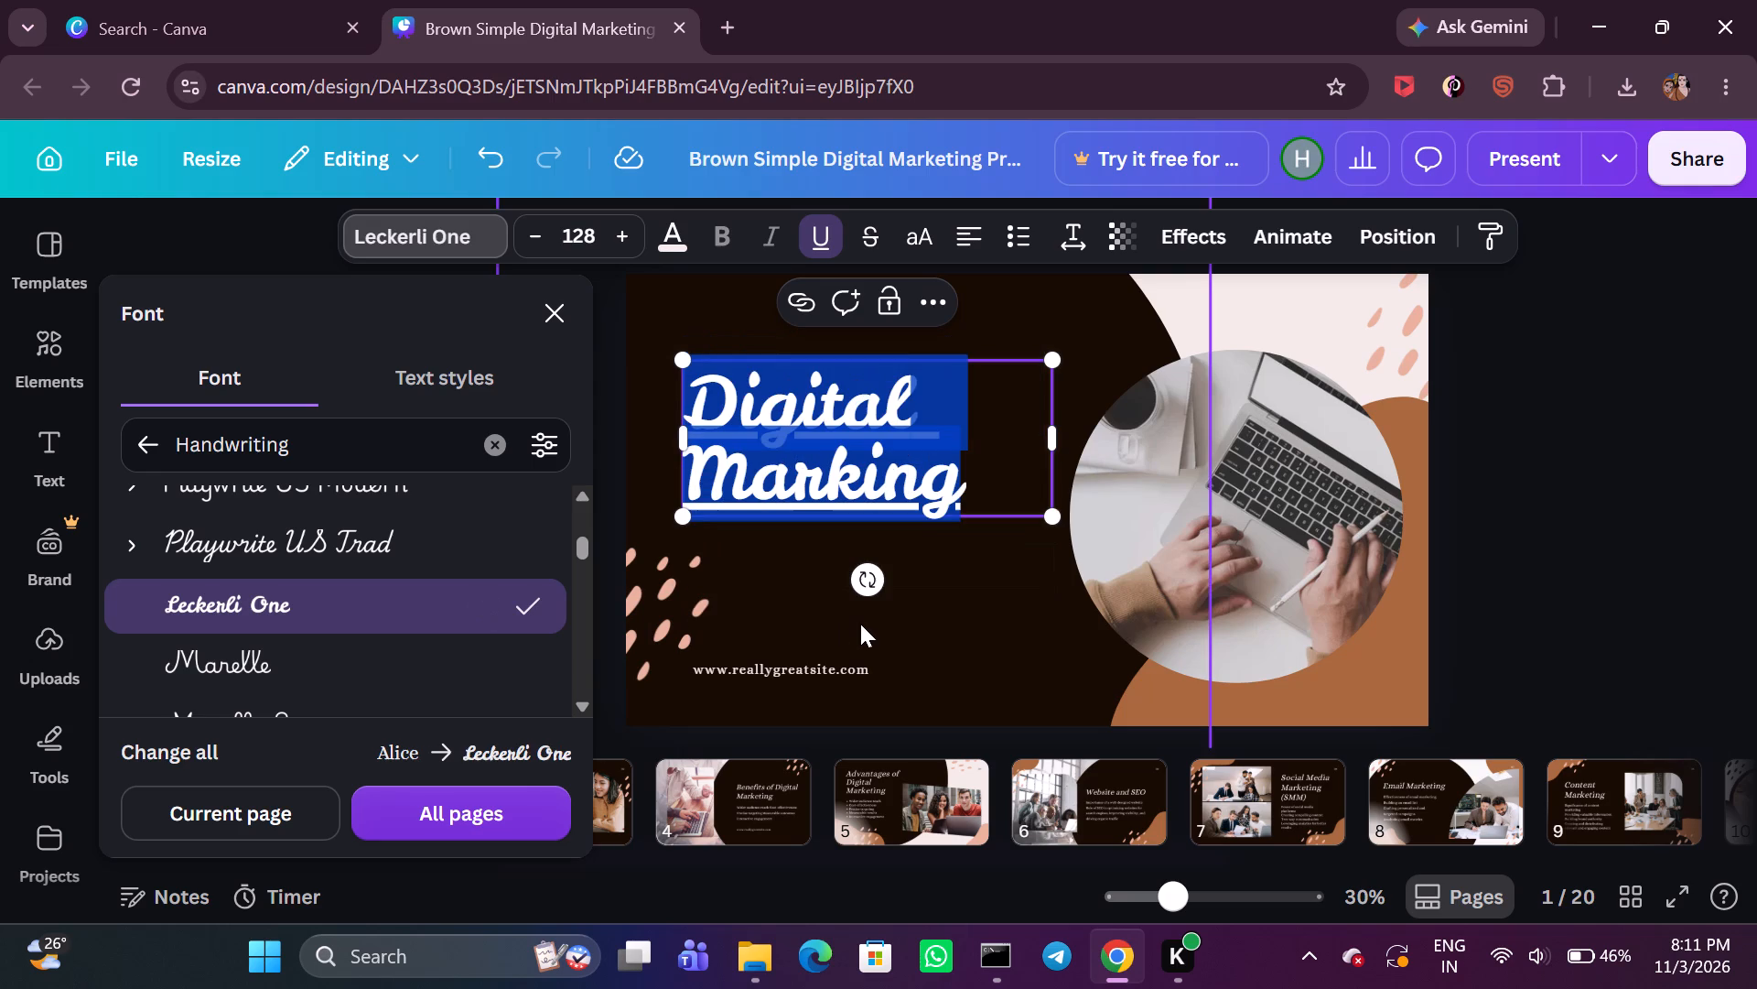
Look through the remaining handwriting fonts for a suitable page 1 title font.
{"action": "scroll", "coordinate": [287, 564], "scroll_direction": "down", "scroll_amount": 1}
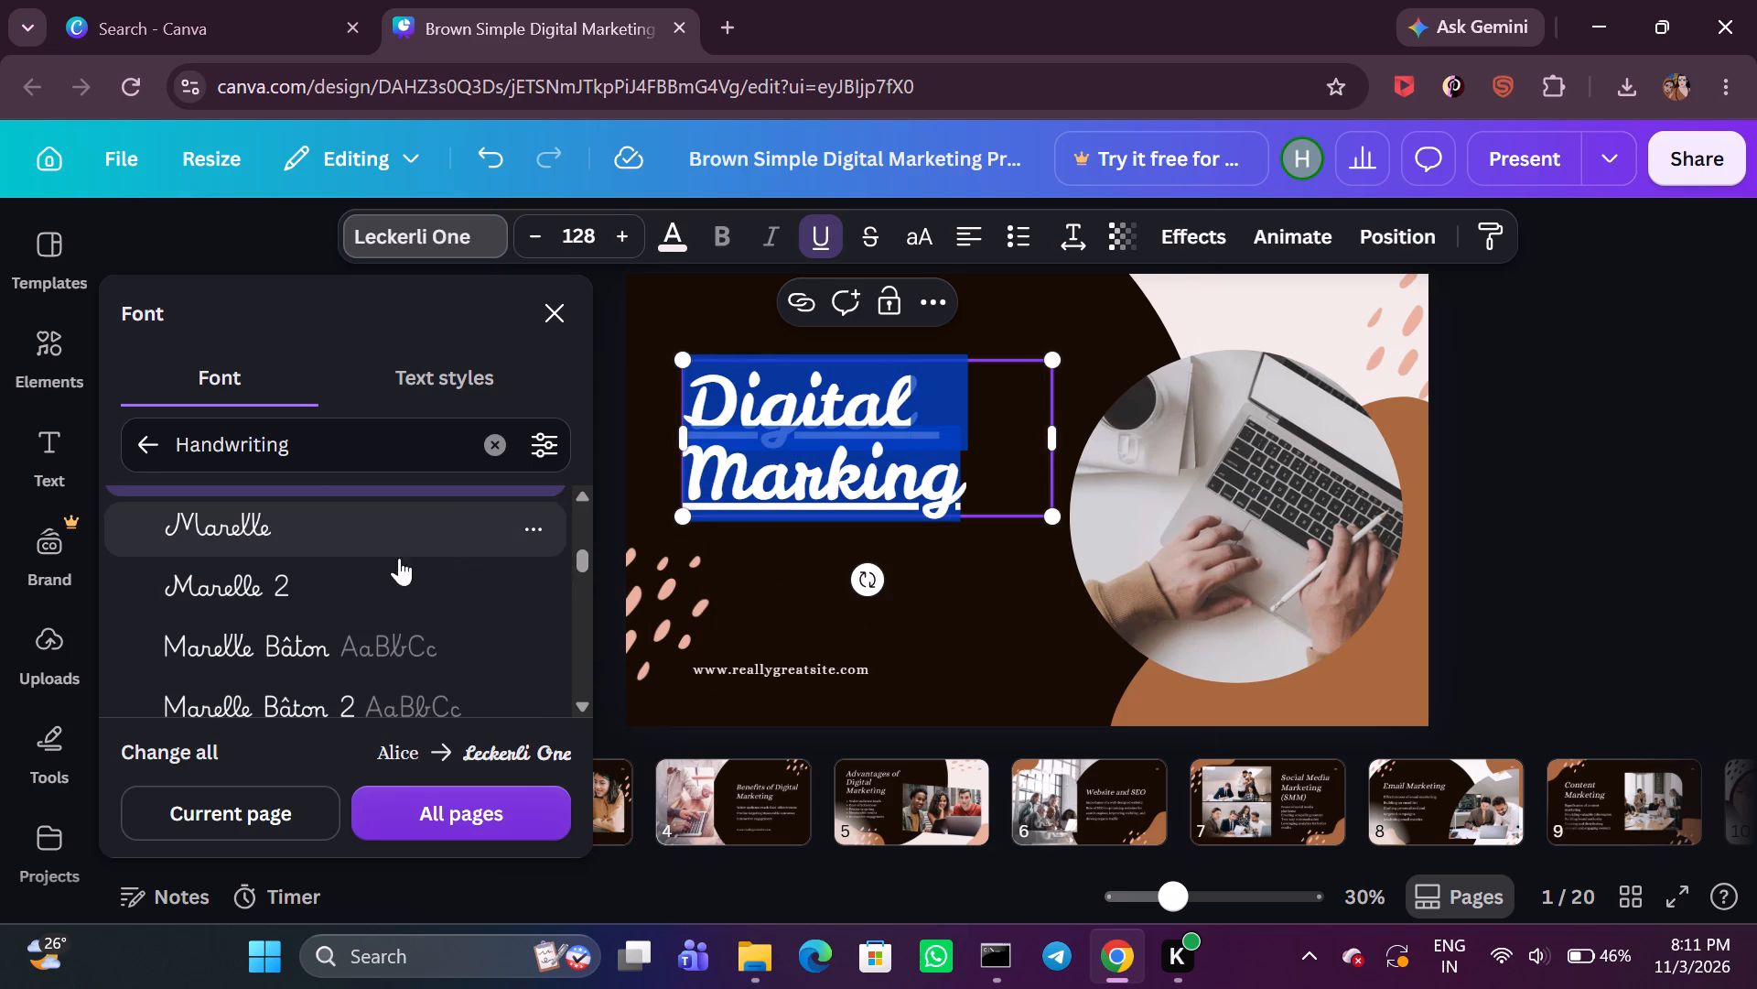
{"action": "scroll", "coordinate": [313, 587], "scroll_direction": "down", "scroll_amount": 3}
{"action": "scroll", "coordinate": [307, 559], "scroll_direction": "up", "scroll_amount": 2}
{"action": "scroll", "coordinate": [318, 435], "scroll_direction": "up", "scroll_amount": 2}
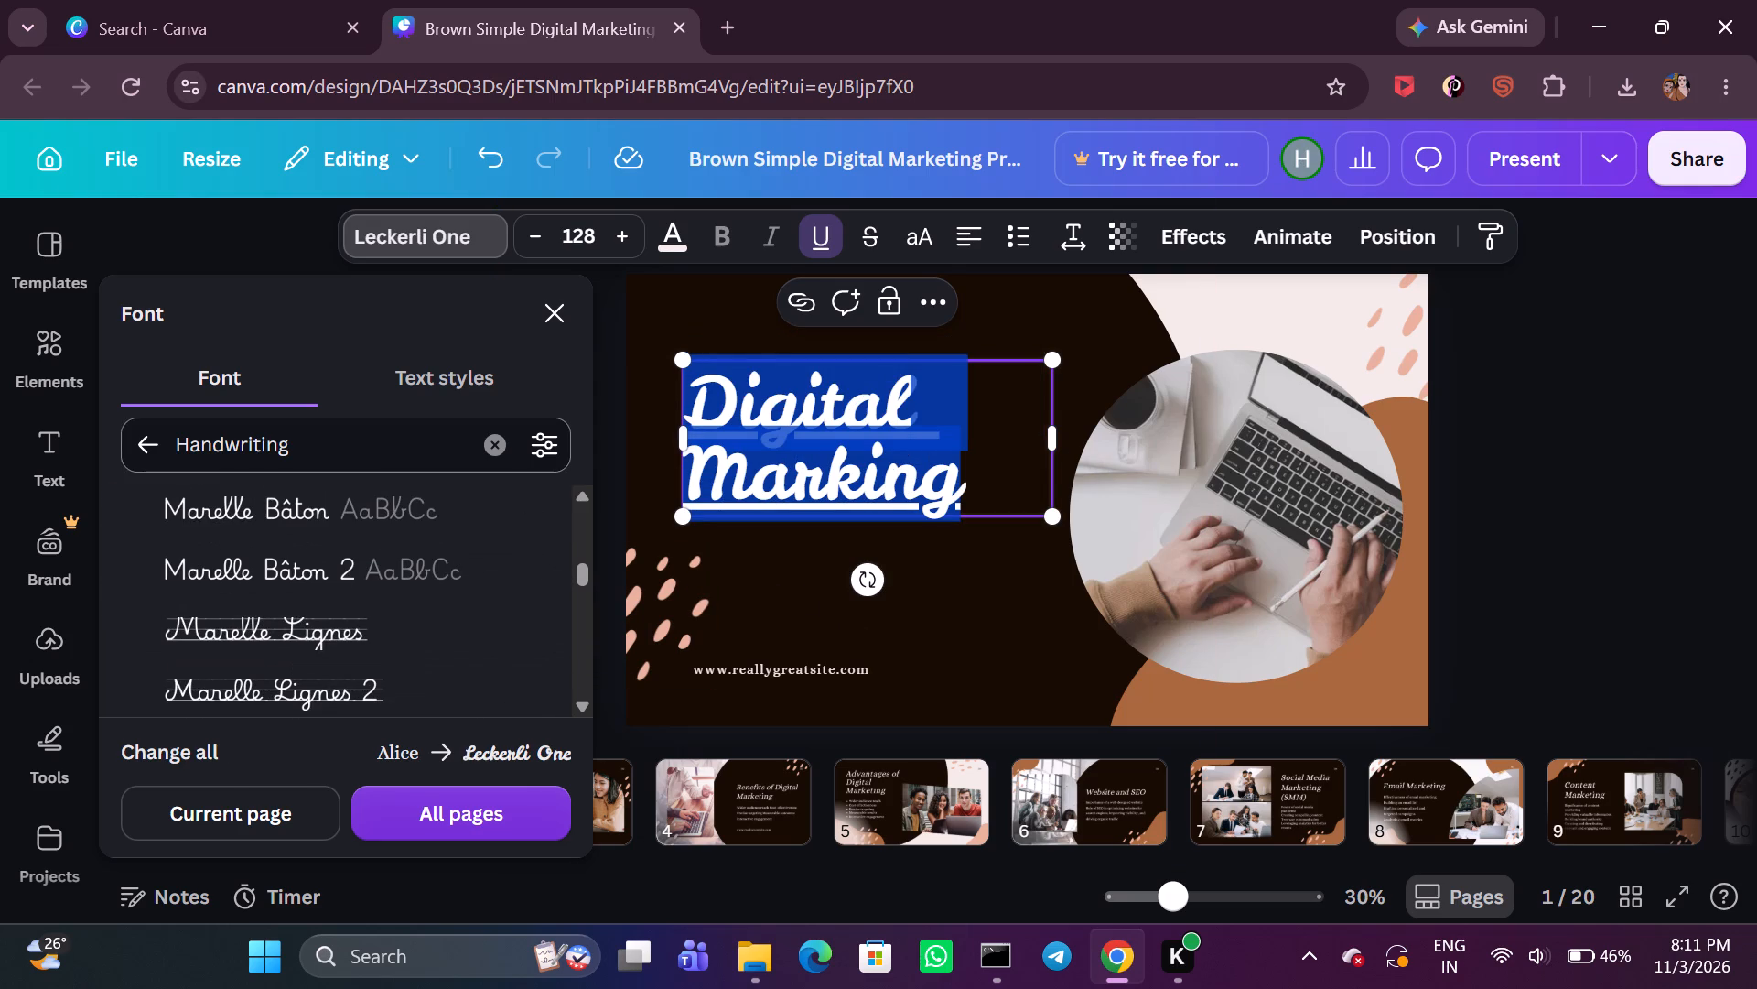
{"action": "scroll", "coordinate": [481, 339], "scroll_direction": "down", "scroll_amount": 11}
{"action": "scroll", "coordinate": [326, 570], "scroll_direction": "down", "scroll_amount": 2}
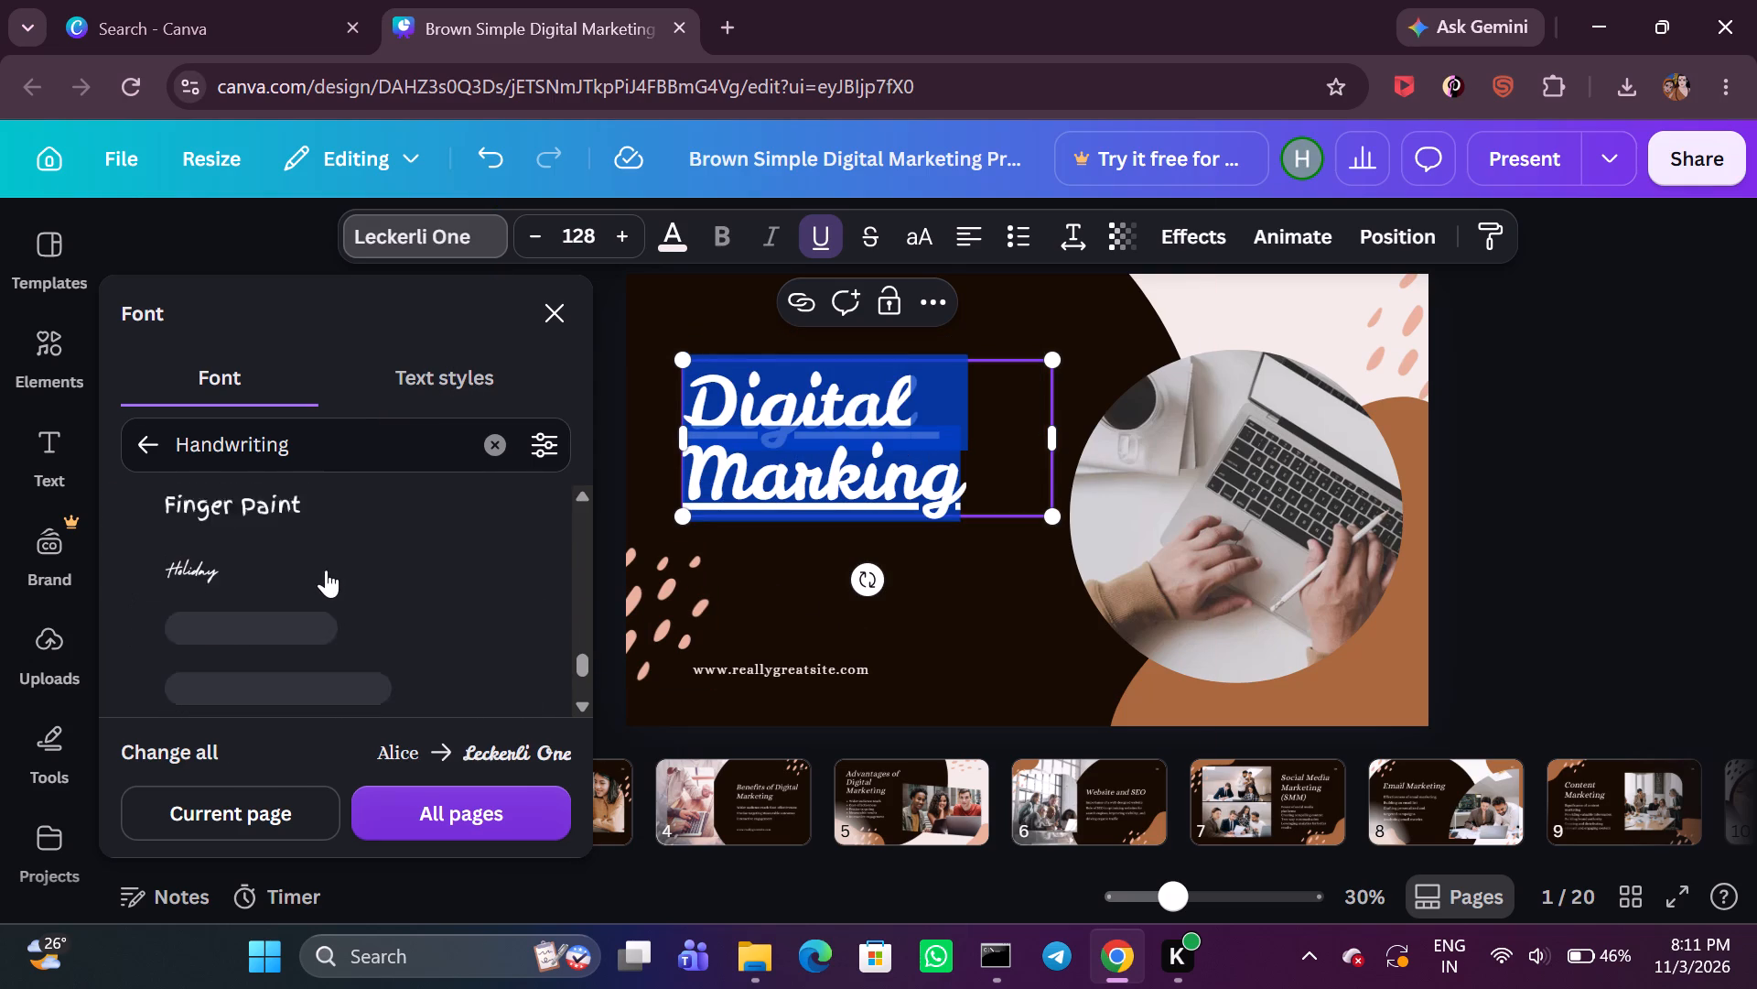
{"action": "scroll", "coordinate": [327, 570], "scroll_direction": "down", "scroll_amount": 3}
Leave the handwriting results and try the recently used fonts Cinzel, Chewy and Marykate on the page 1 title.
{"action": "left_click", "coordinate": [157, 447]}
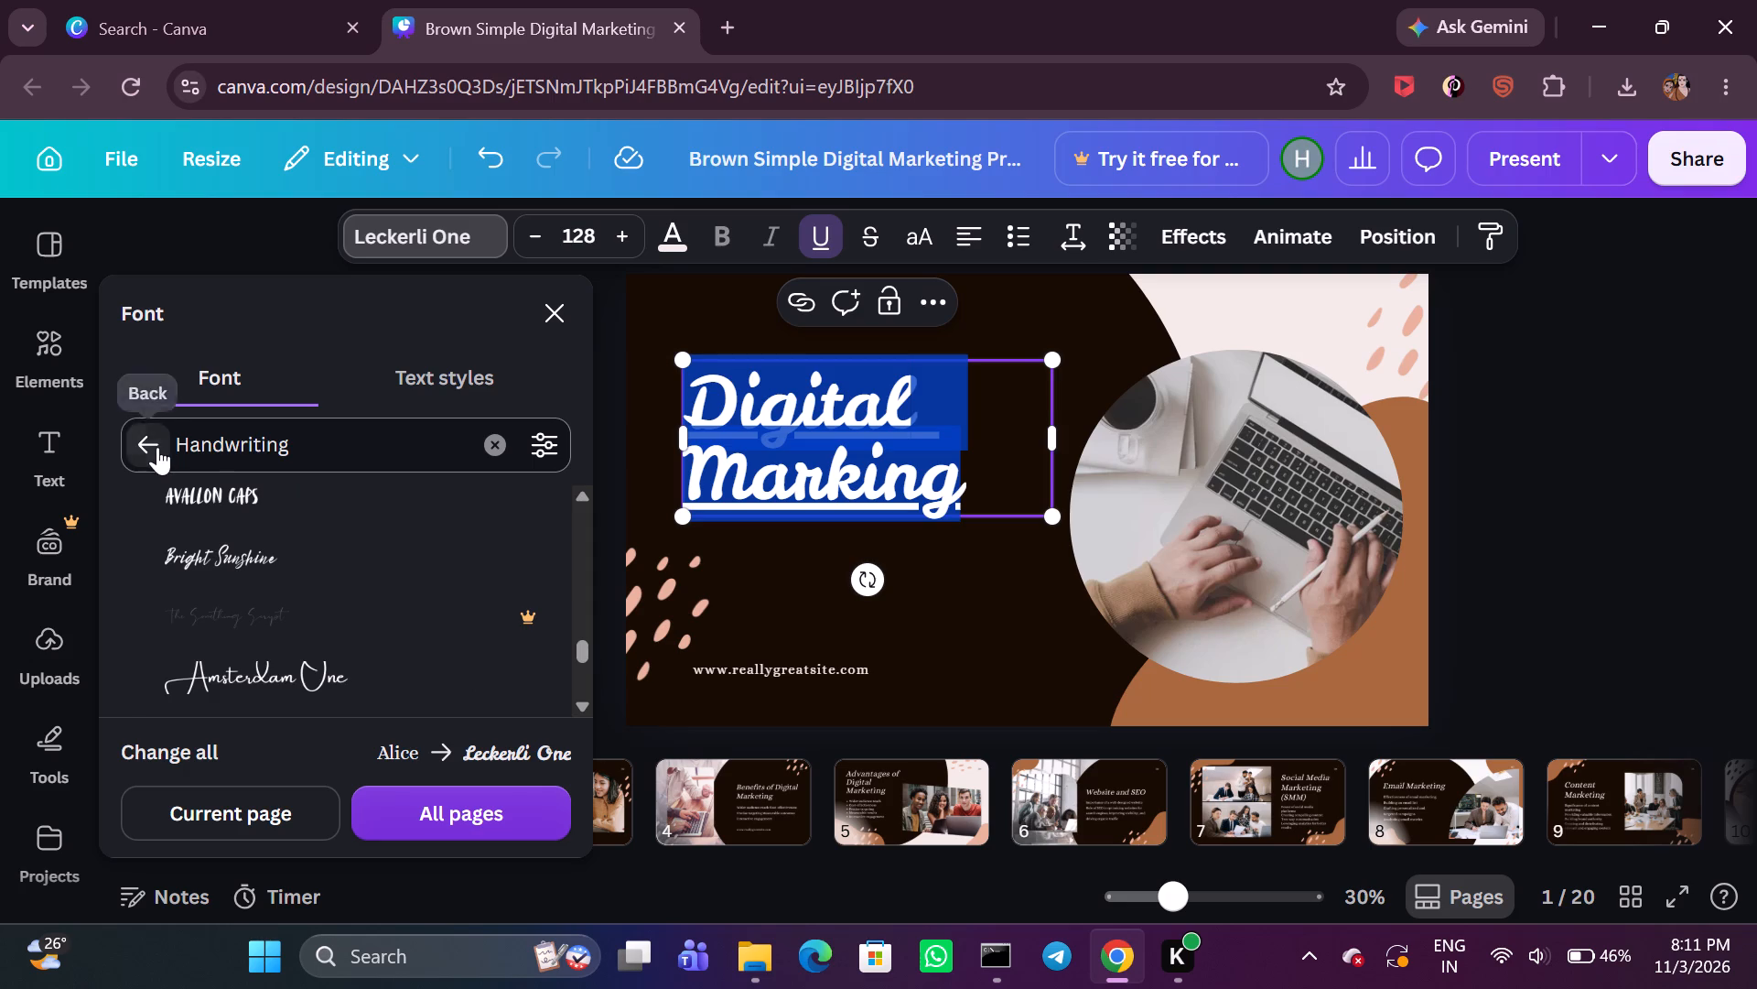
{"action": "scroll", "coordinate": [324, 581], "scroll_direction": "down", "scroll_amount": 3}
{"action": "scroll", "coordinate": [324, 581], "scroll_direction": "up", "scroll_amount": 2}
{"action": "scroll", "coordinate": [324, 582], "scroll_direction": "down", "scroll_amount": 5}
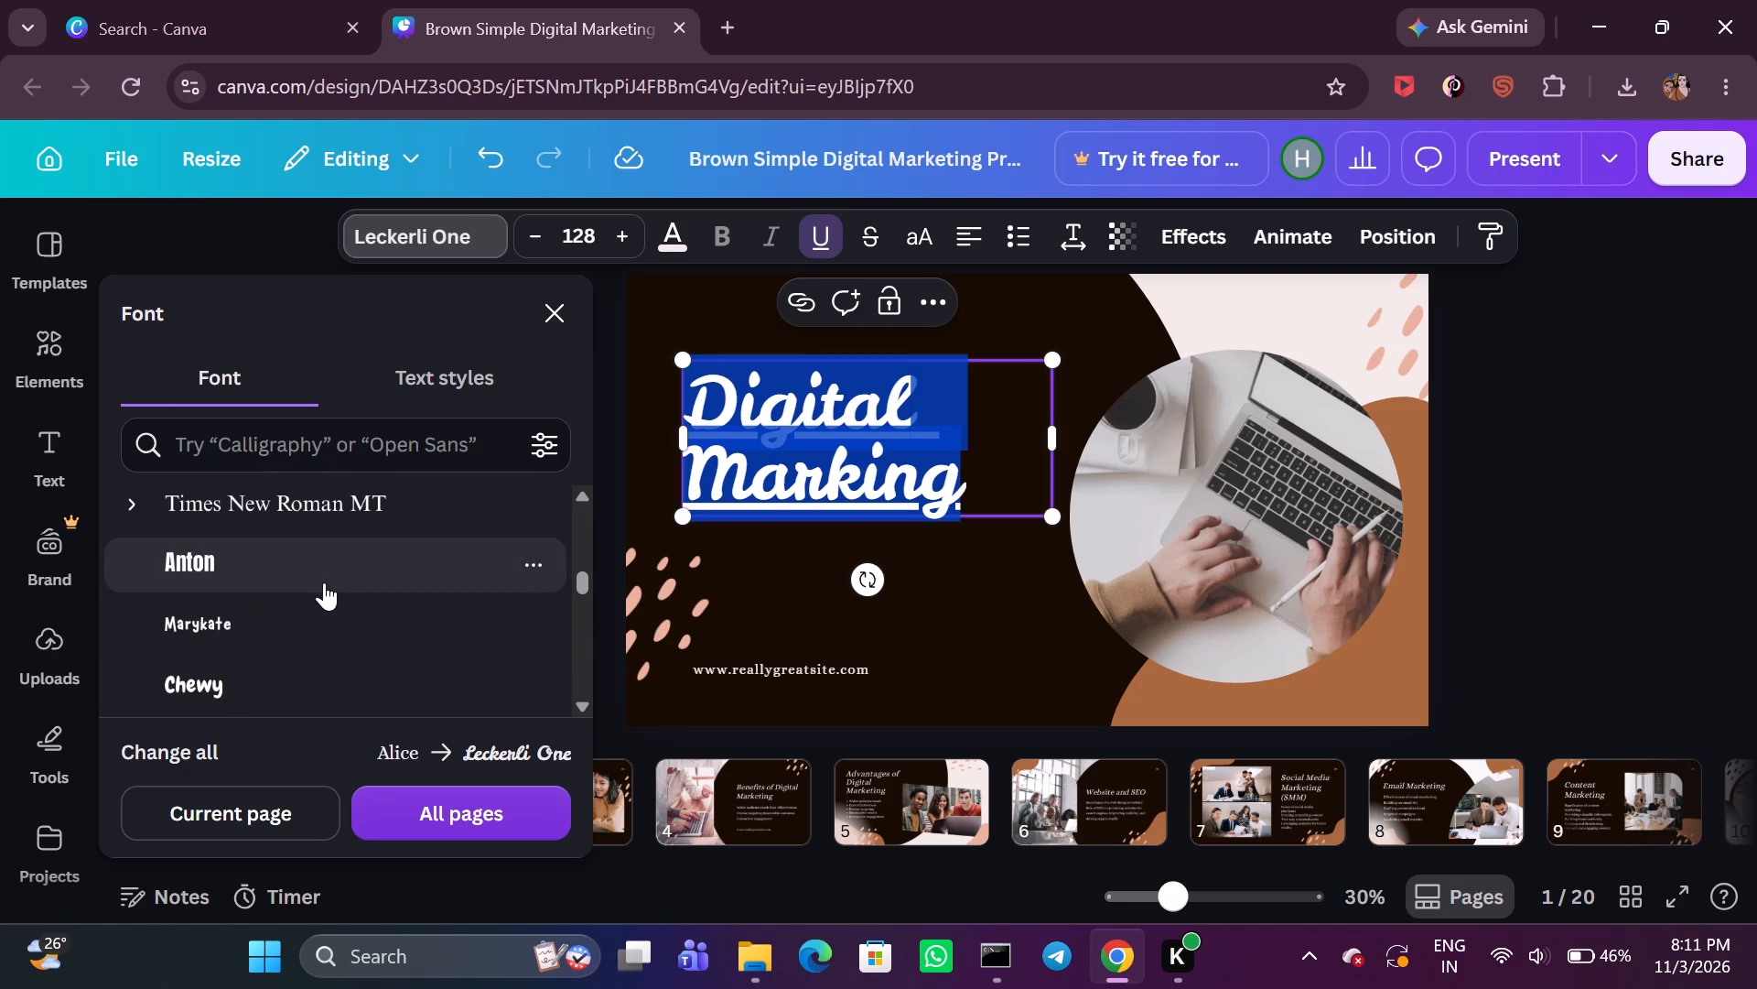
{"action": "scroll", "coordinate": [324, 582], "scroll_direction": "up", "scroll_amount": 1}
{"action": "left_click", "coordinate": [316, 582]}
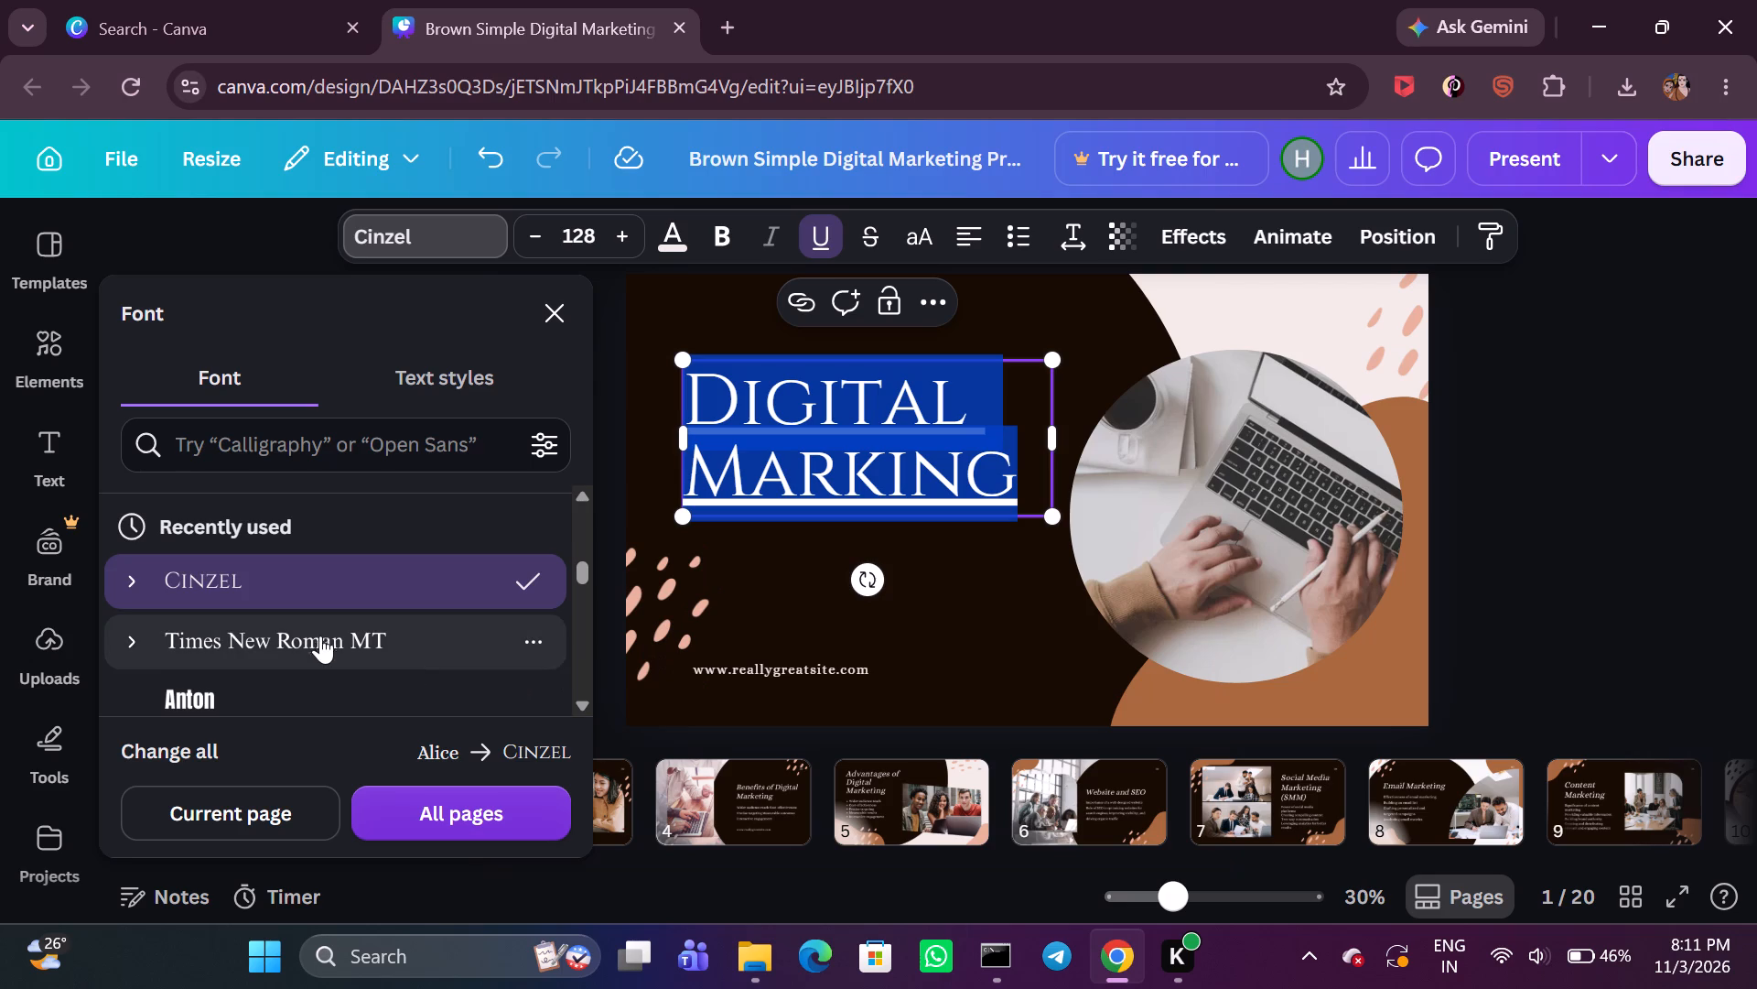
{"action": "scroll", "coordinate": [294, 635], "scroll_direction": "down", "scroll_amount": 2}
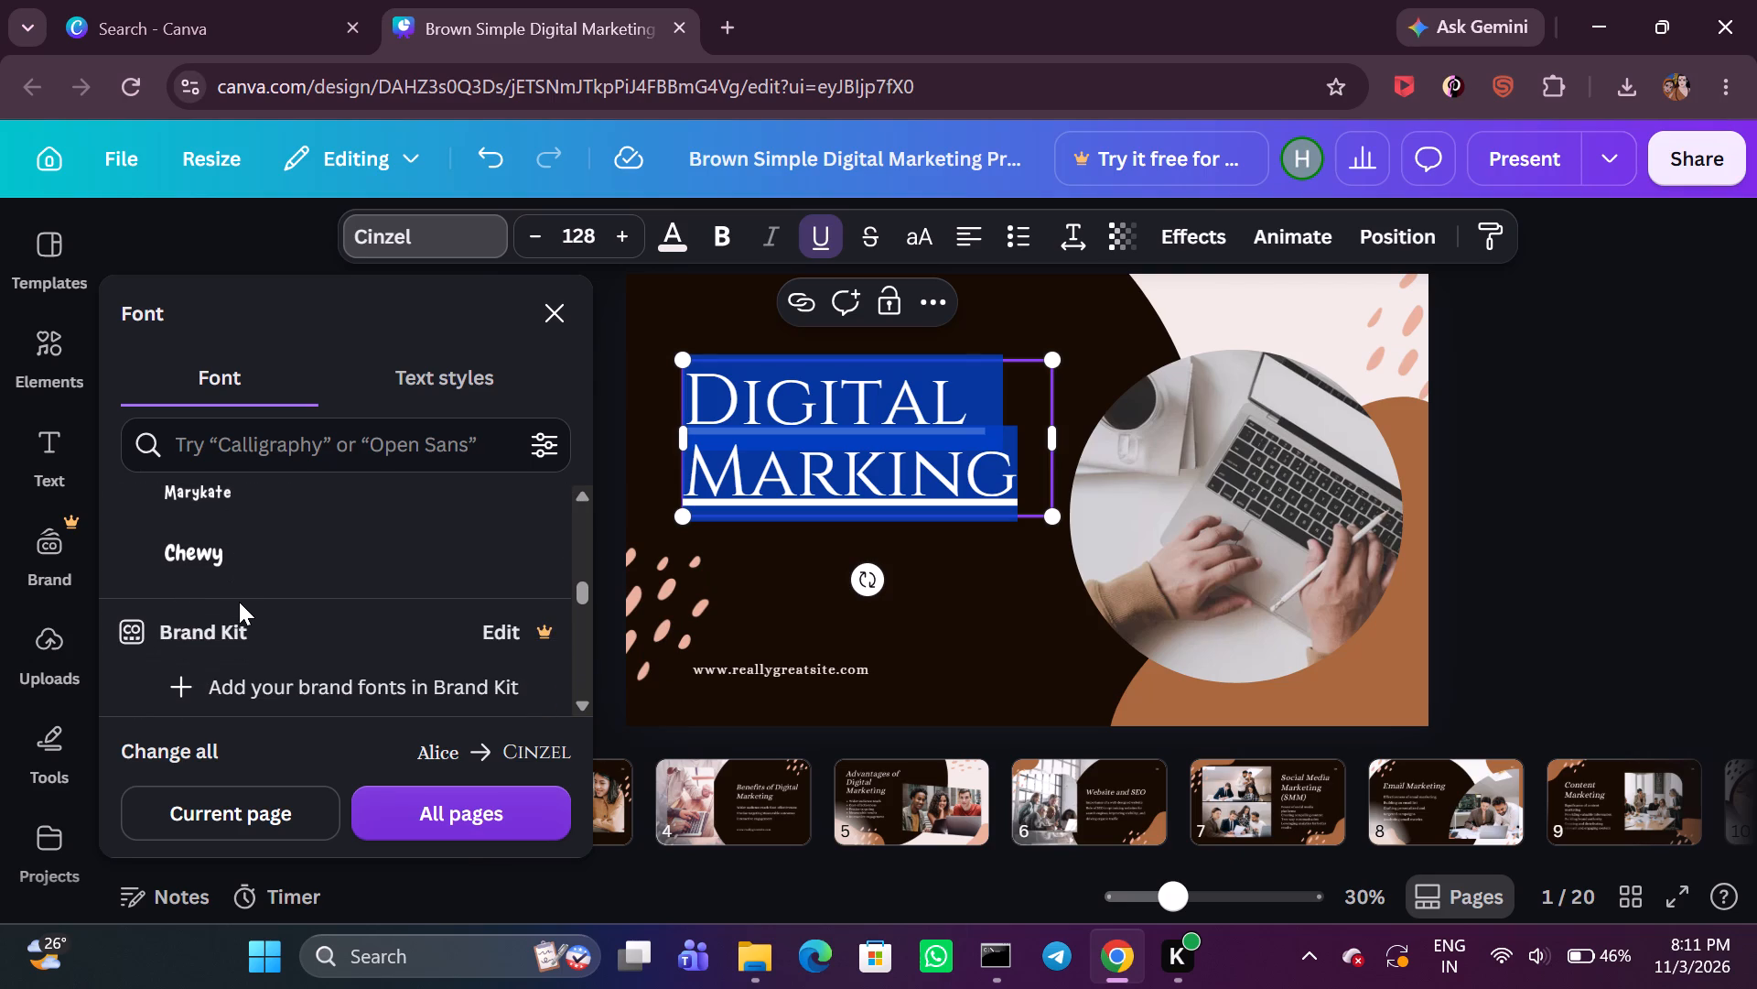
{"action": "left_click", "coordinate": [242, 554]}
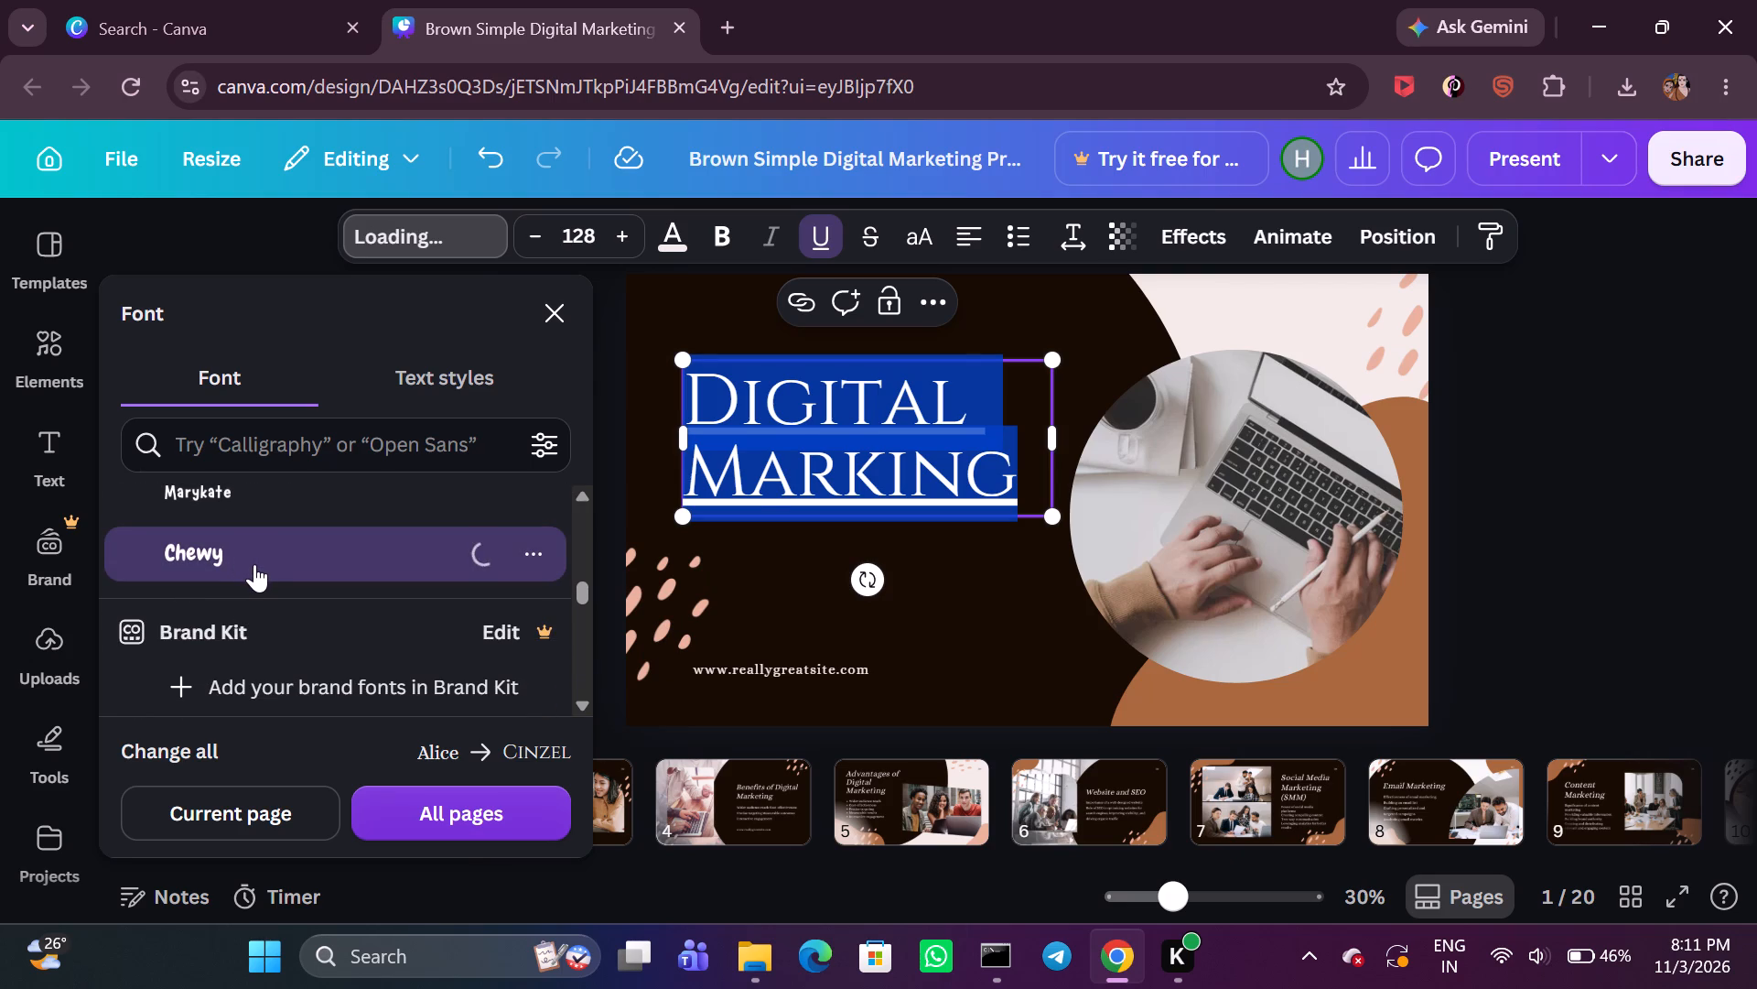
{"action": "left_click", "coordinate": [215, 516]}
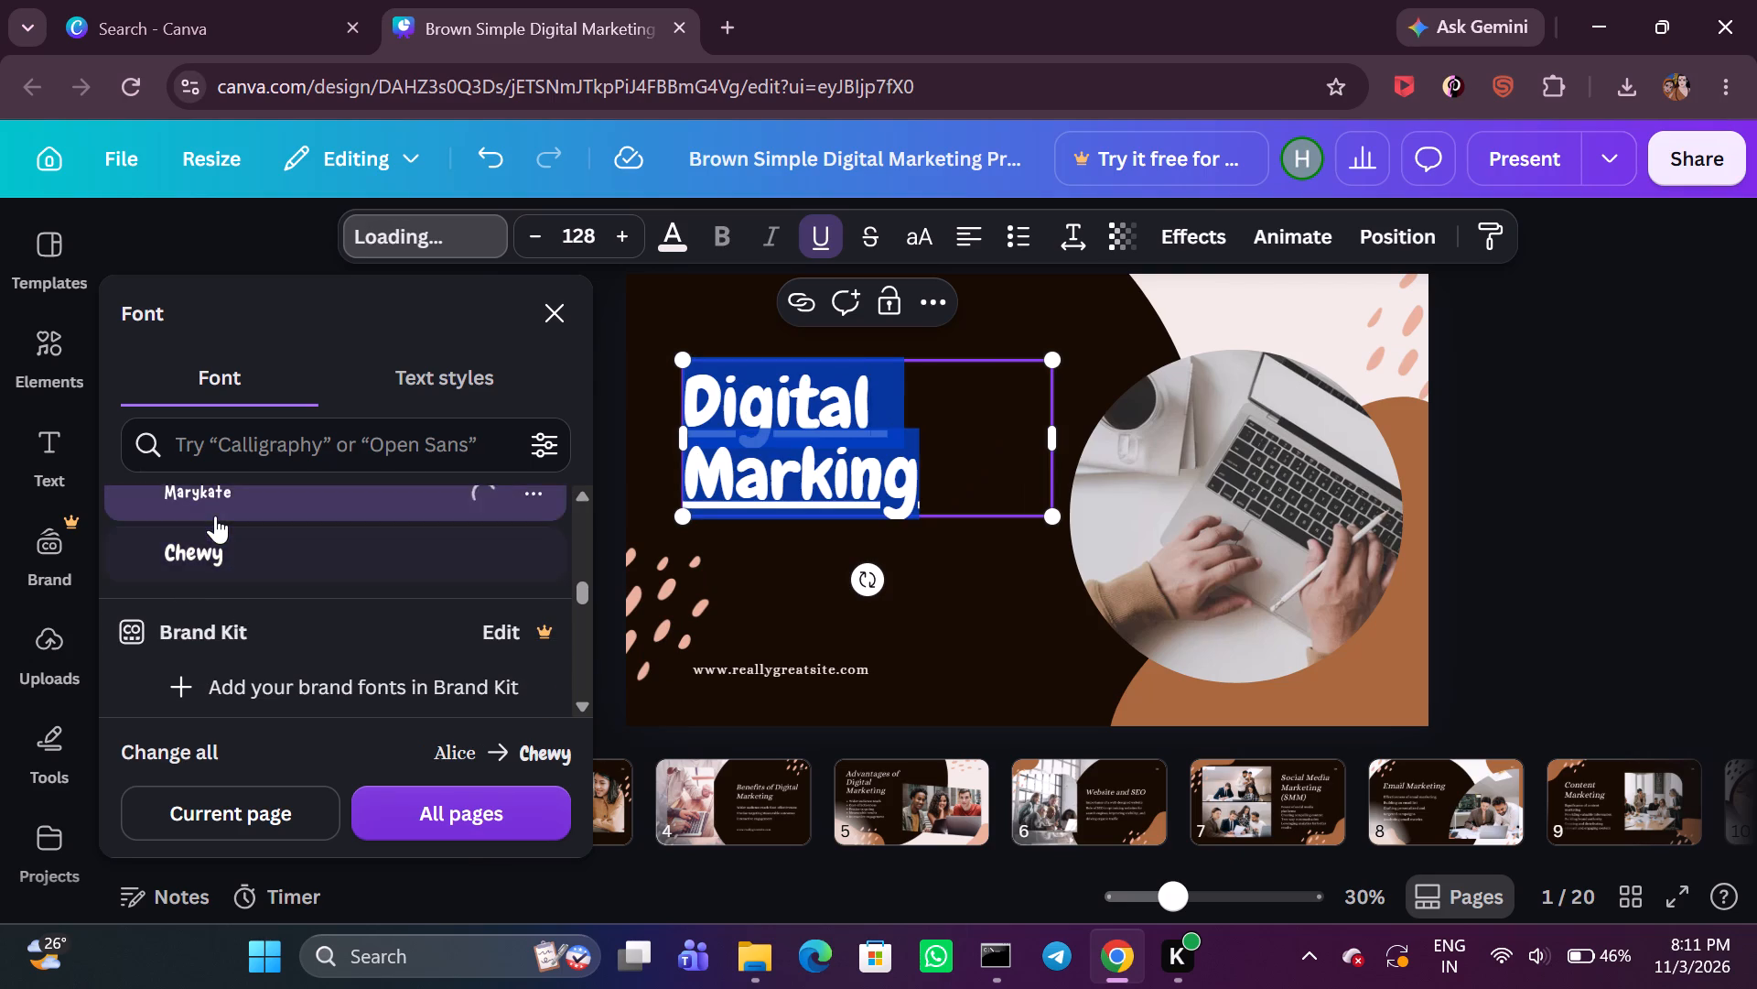
Set the page 1 title's font to Times New Roman MT.
{"action": "scroll", "coordinate": [215, 516], "scroll_direction": "up", "scroll_amount": 2}
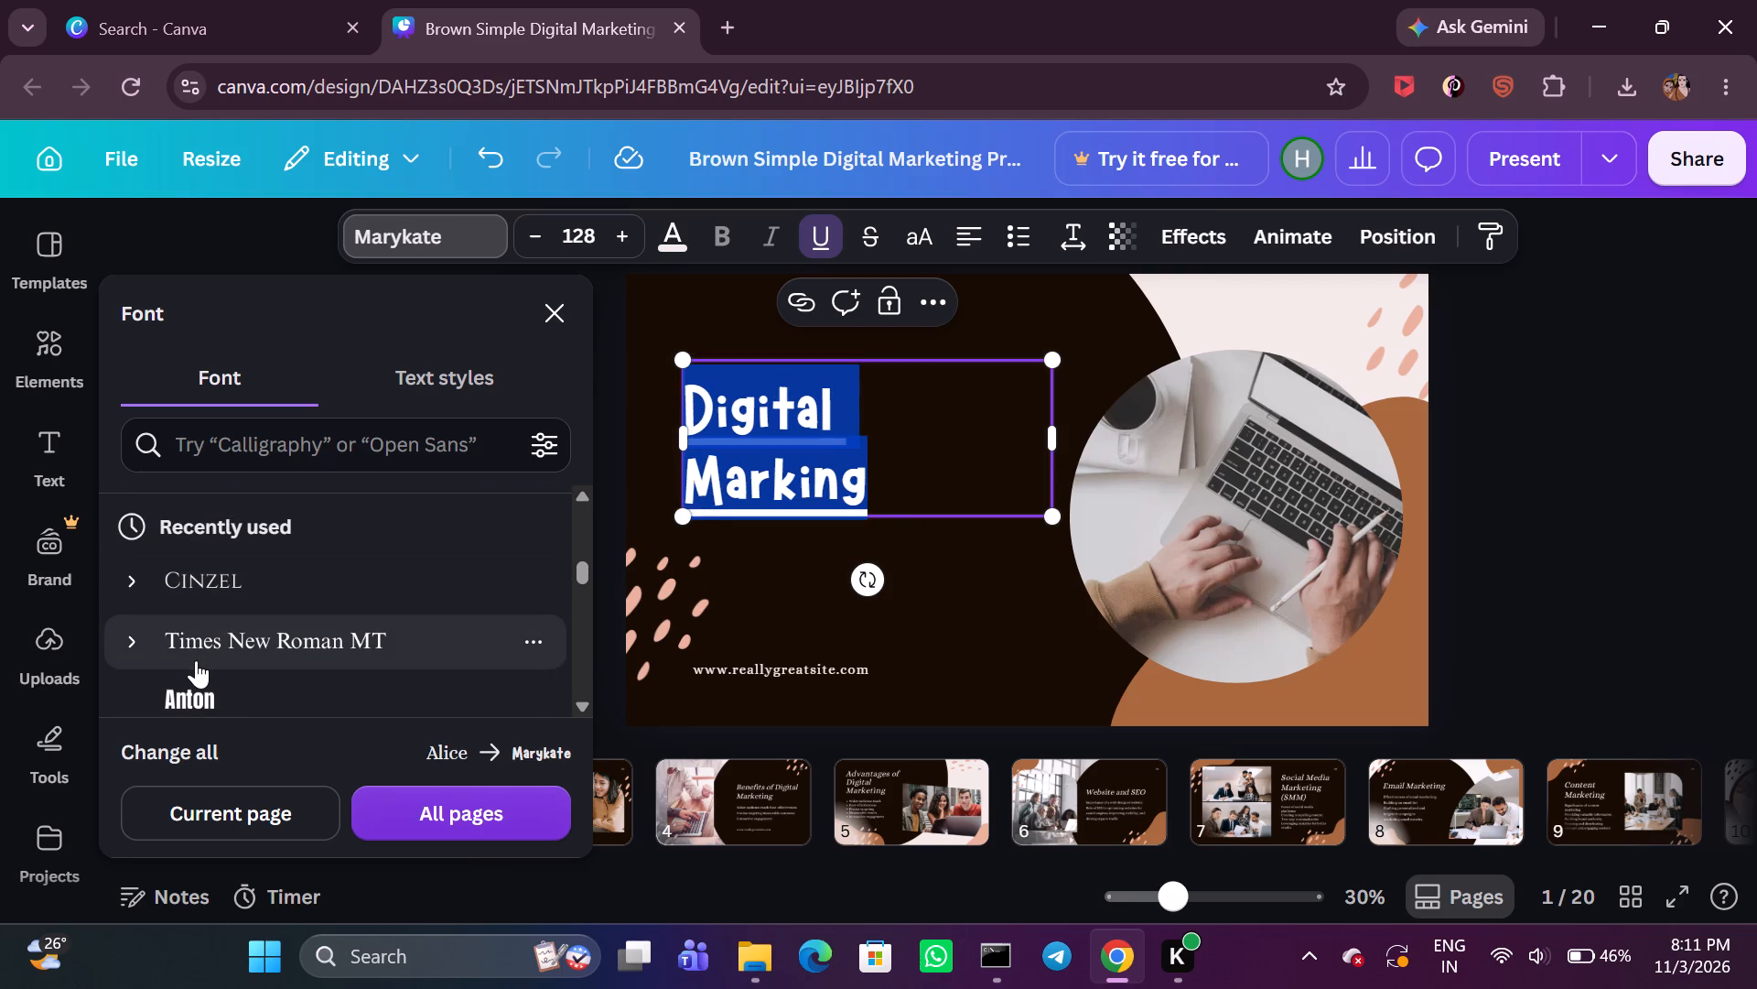
{"action": "left_click", "coordinate": [196, 660]}
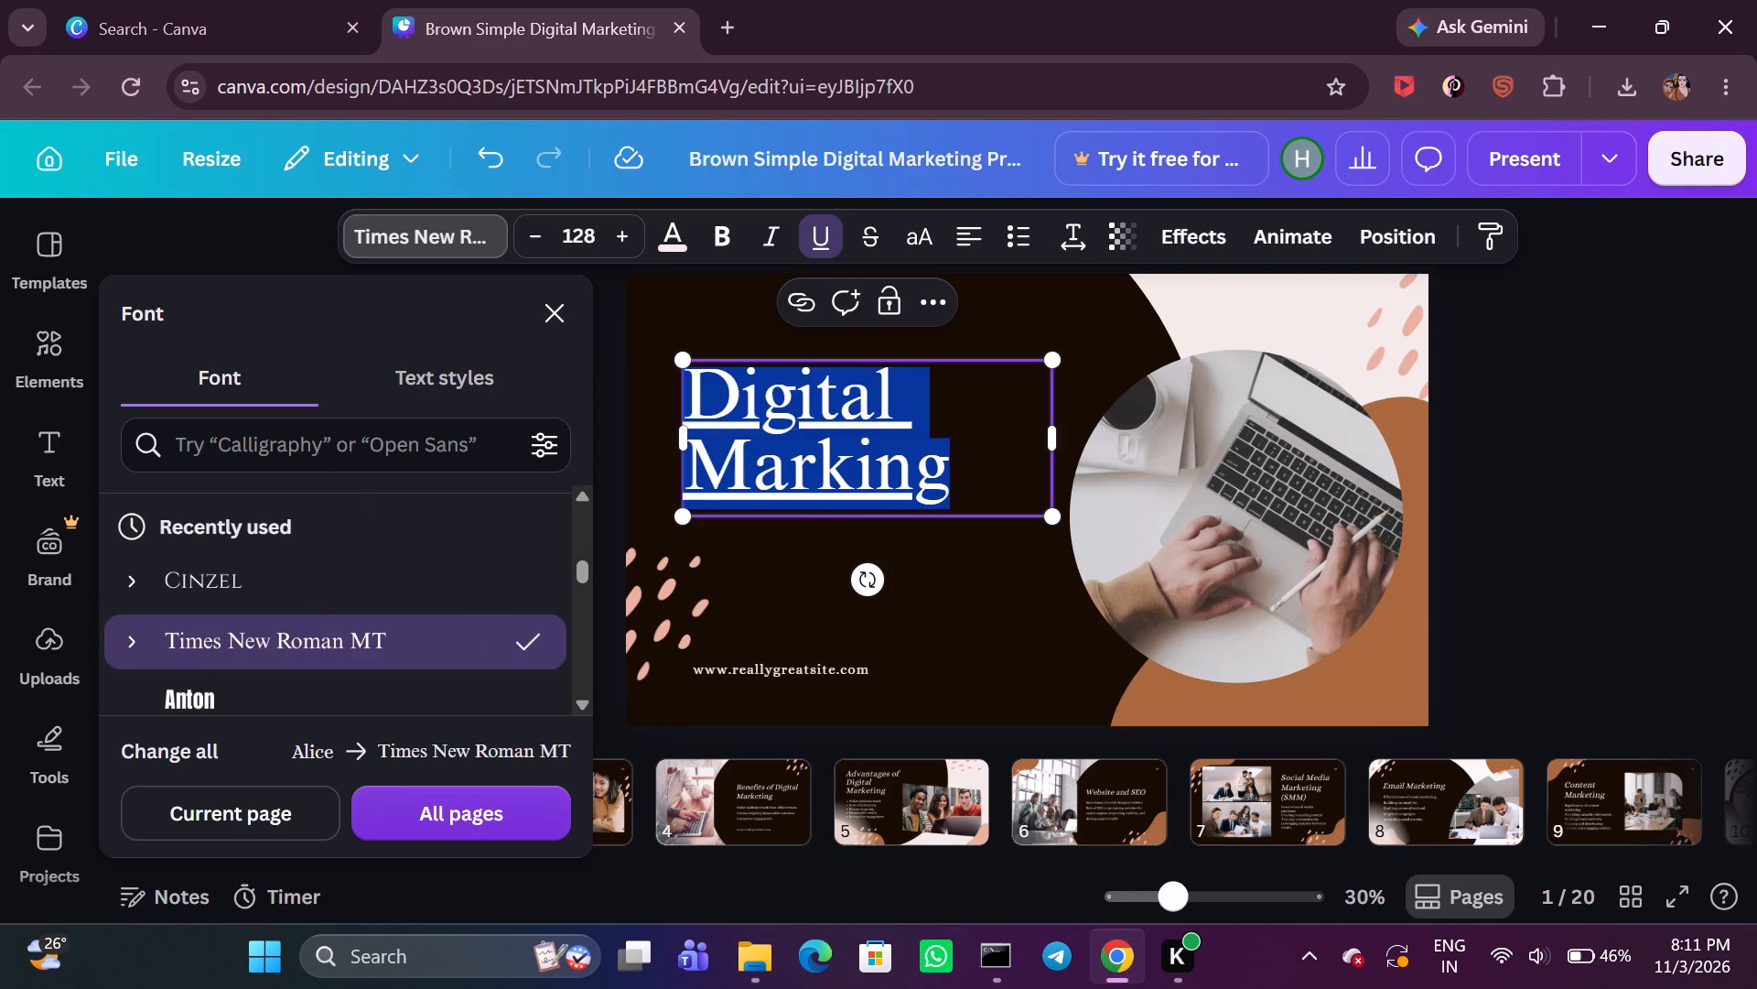
Examine the document text styles offered for the page 1 title, and return to the font list.
{"action": "left_click", "coordinate": [420, 396]}
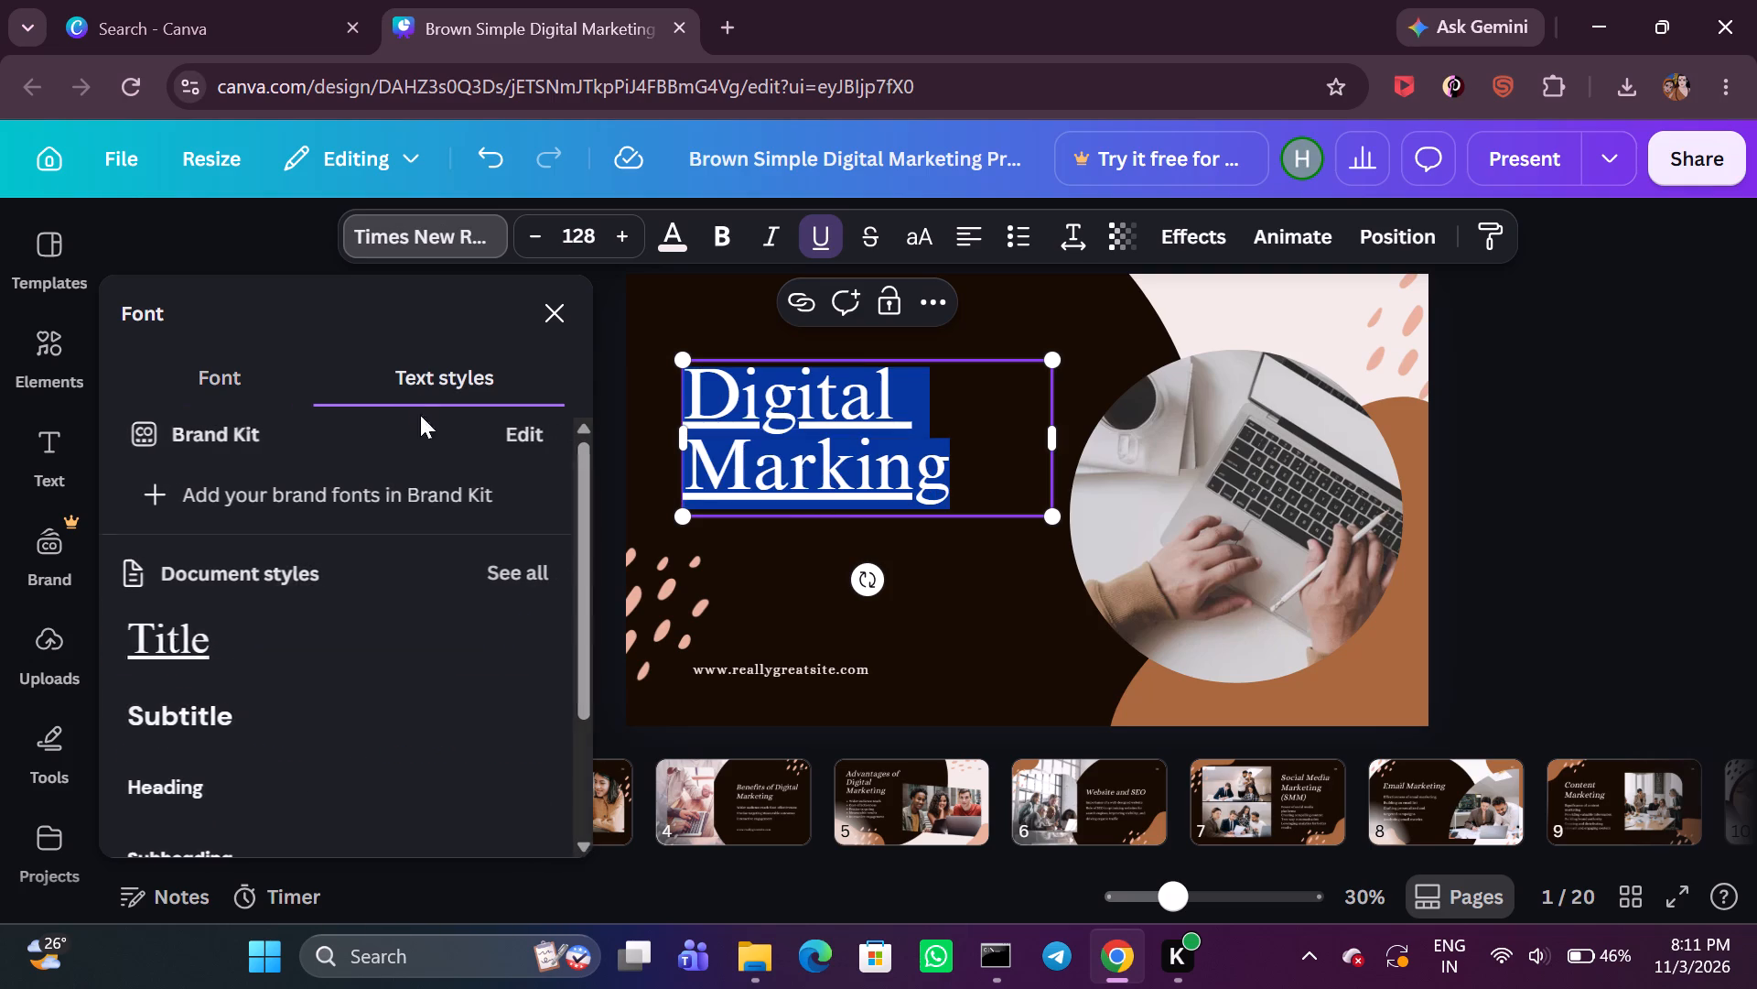
{"action": "scroll", "coordinate": [233, 763], "scroll_direction": "down", "scroll_amount": 1}
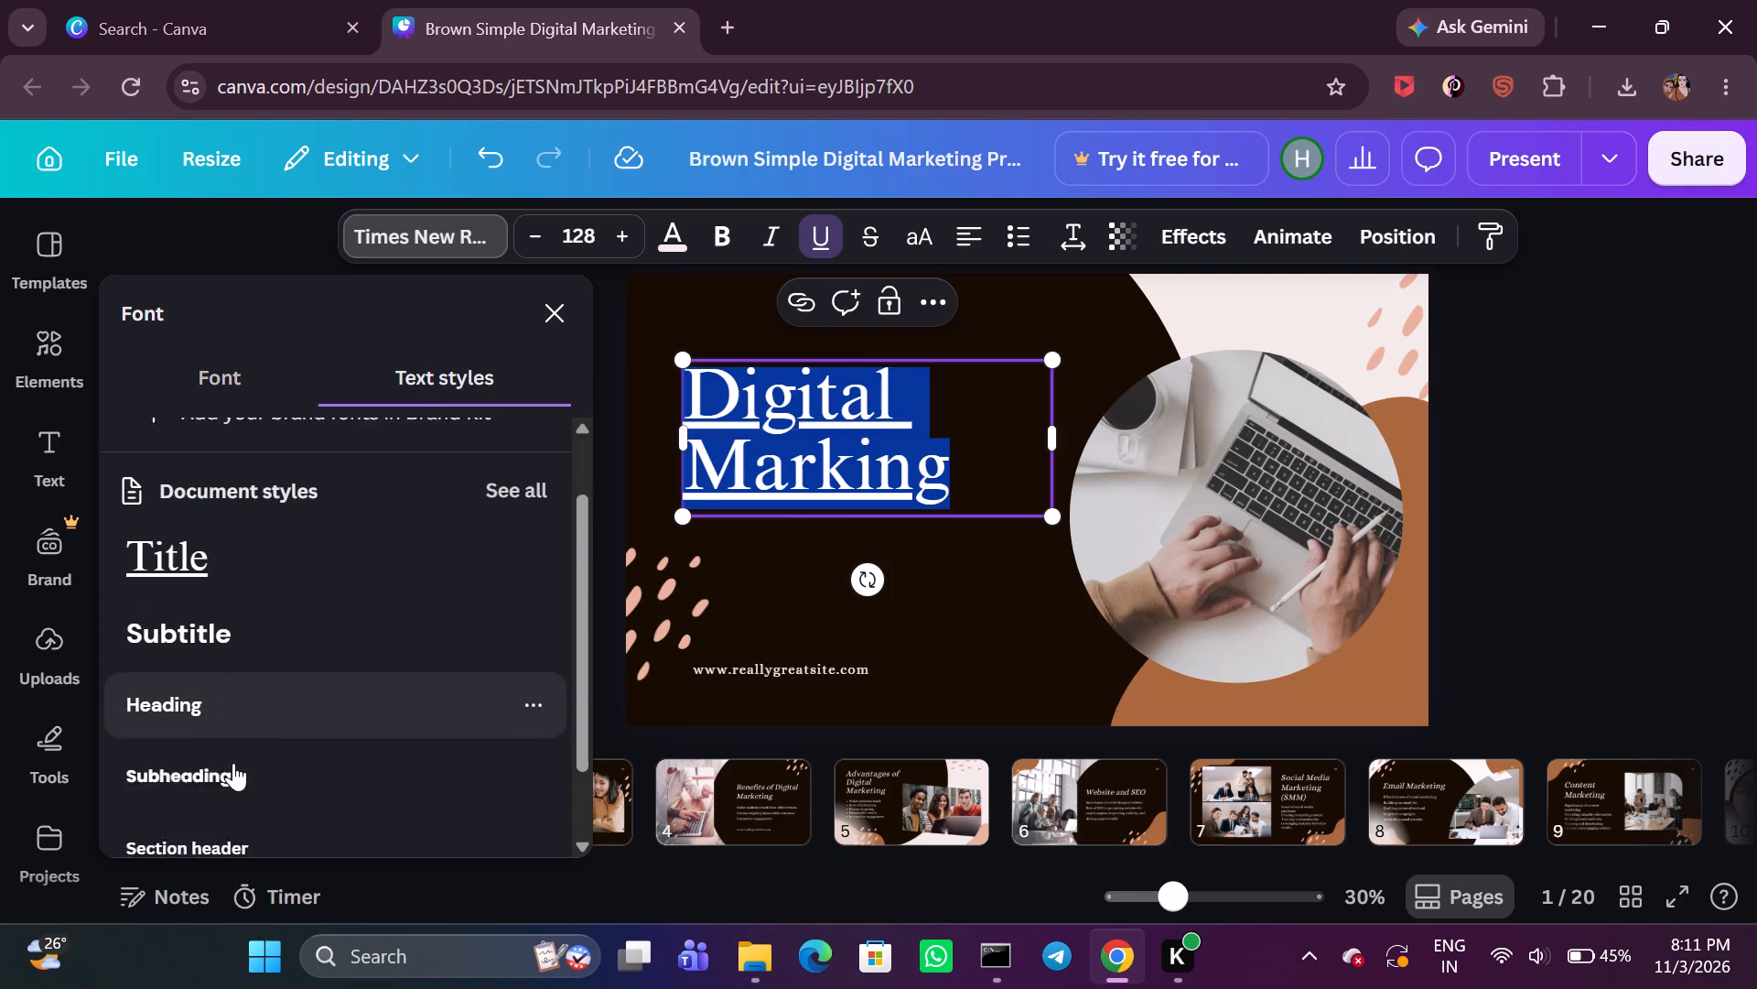
{"action": "scroll", "coordinate": [229, 763], "scroll_direction": "down", "scroll_amount": 3}
{"action": "scroll", "coordinate": [225, 762], "scroll_direction": "up", "scroll_amount": 3}
{"action": "left_click", "coordinate": [220, 370]}
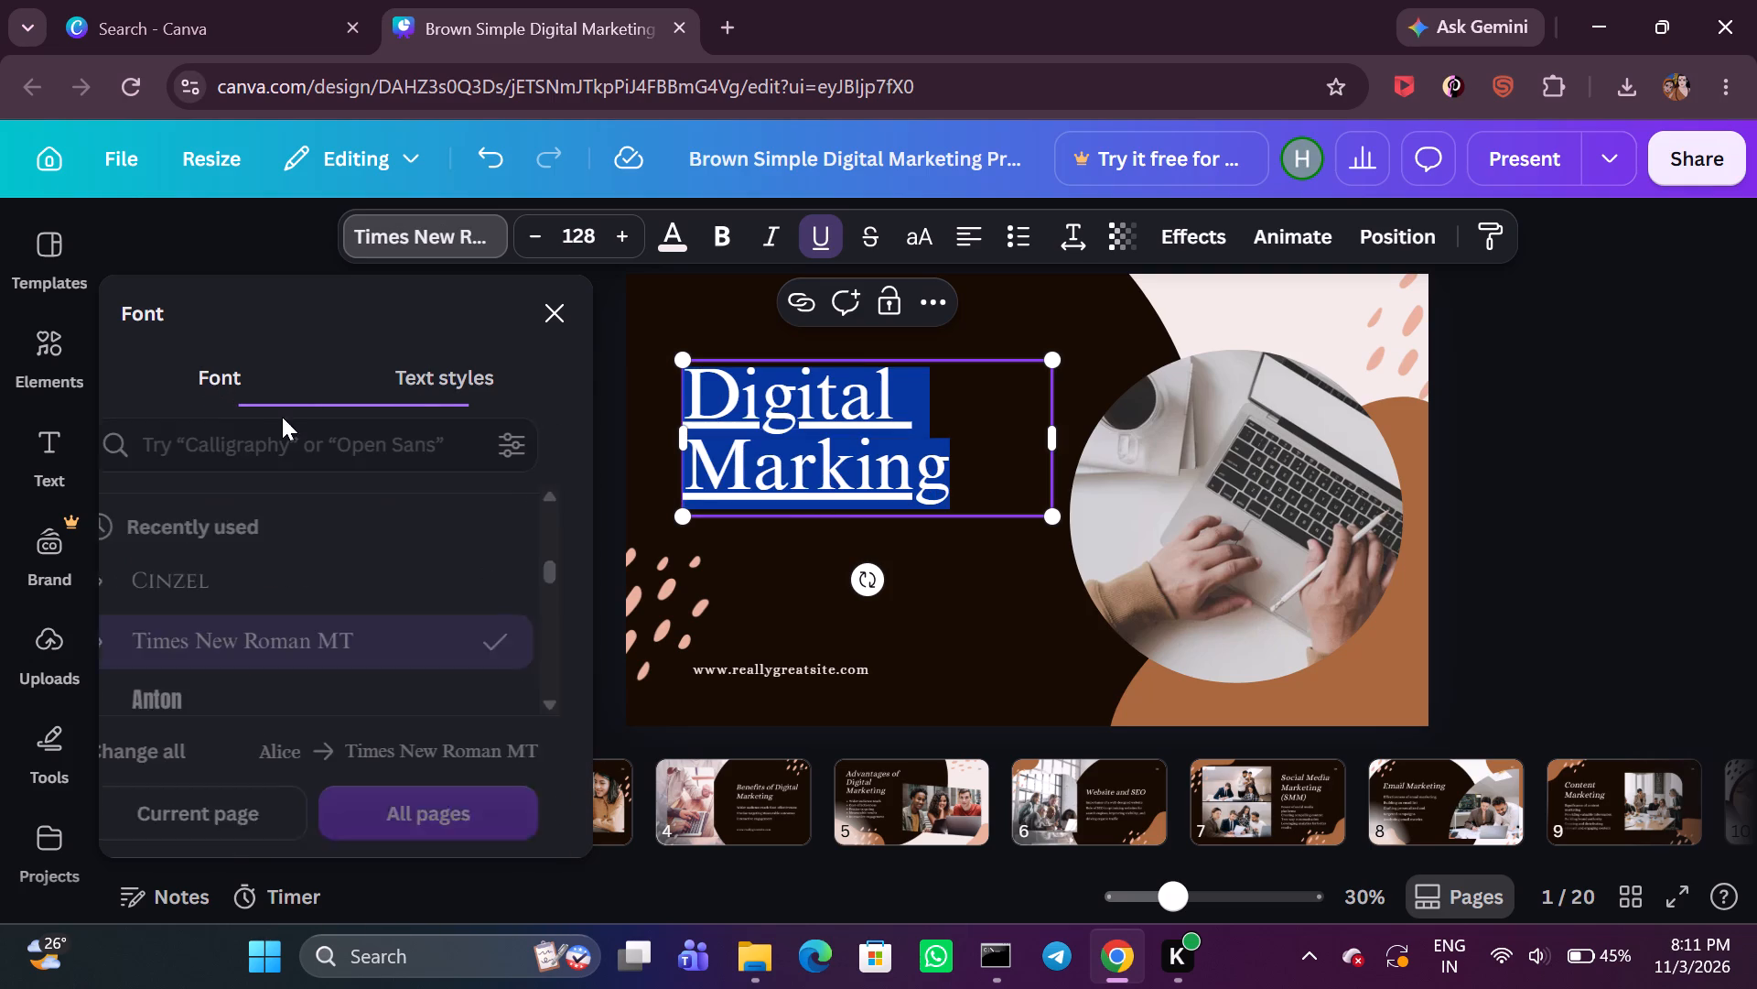
Look through the full font list for a suitable font for the page 1 title.
{"action": "scroll", "coordinate": [338, 656], "scroll_direction": "down", "scroll_amount": 4}
{"action": "scroll", "coordinate": [258, 621], "scroll_direction": "down", "scroll_amount": 5}
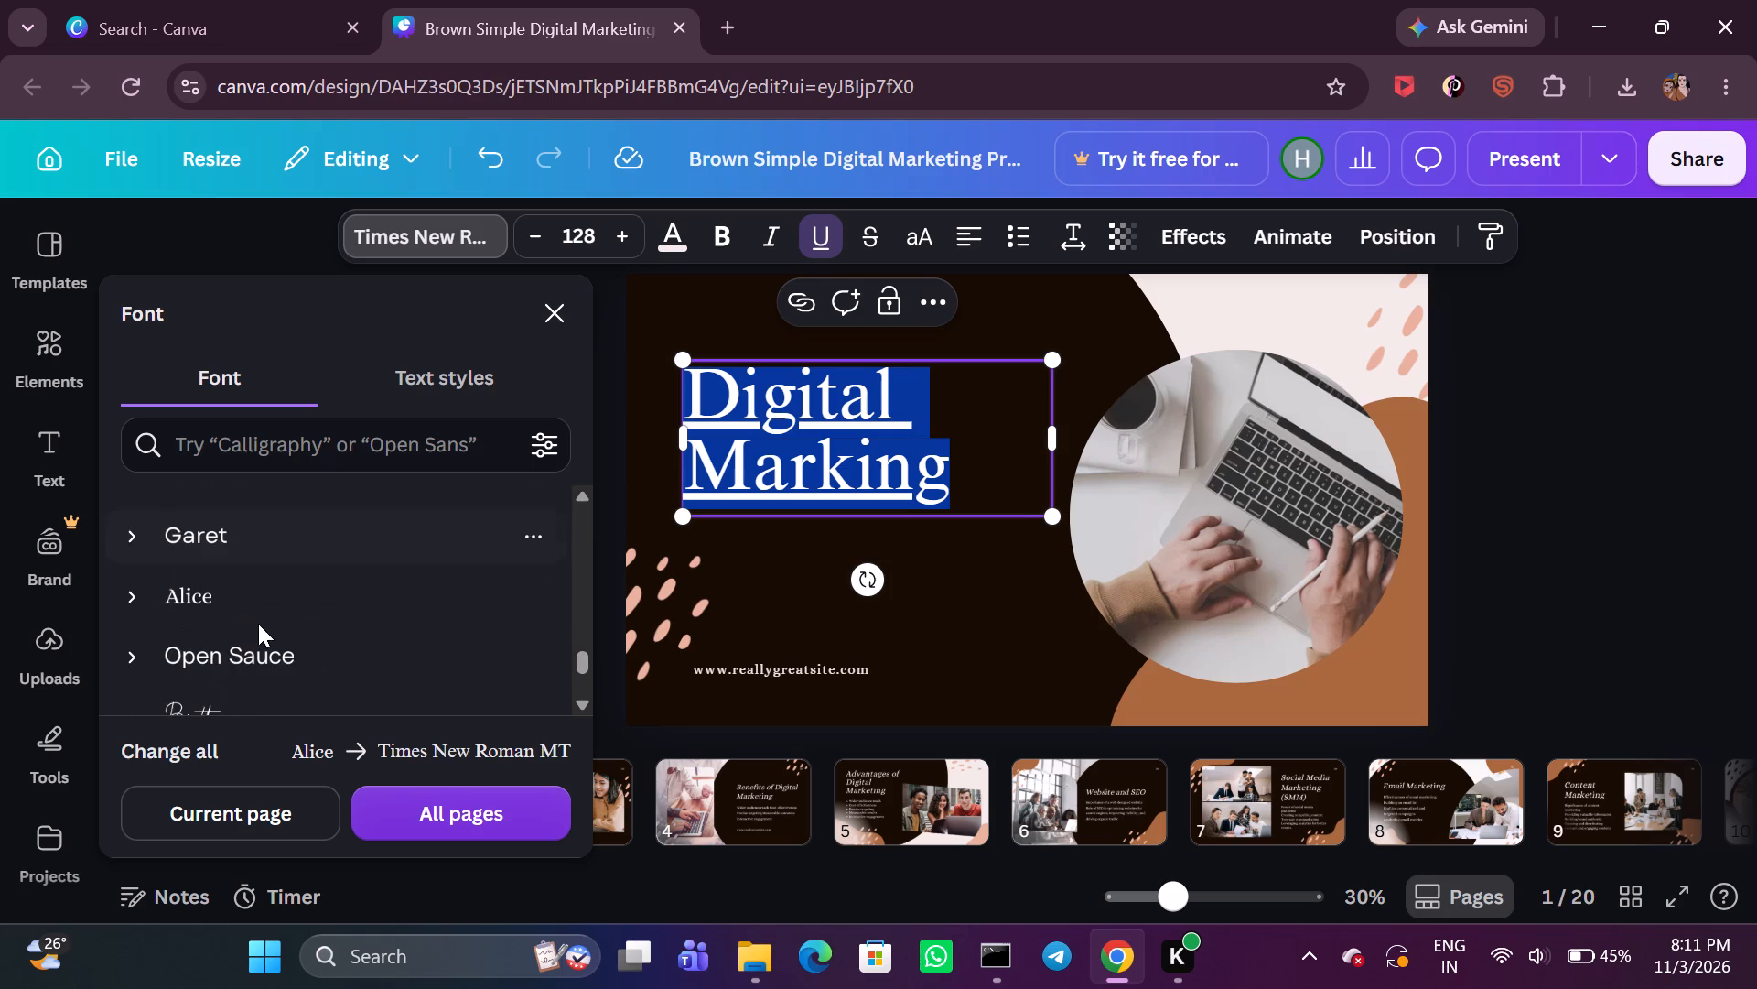
{"action": "scroll", "coordinate": [258, 624], "scroll_direction": "down", "scroll_amount": 2}
{"action": "scroll", "coordinate": [258, 624], "scroll_direction": "up", "scroll_amount": 3}
{"action": "scroll", "coordinate": [258, 624], "scroll_direction": "down", "scroll_amount": 5}
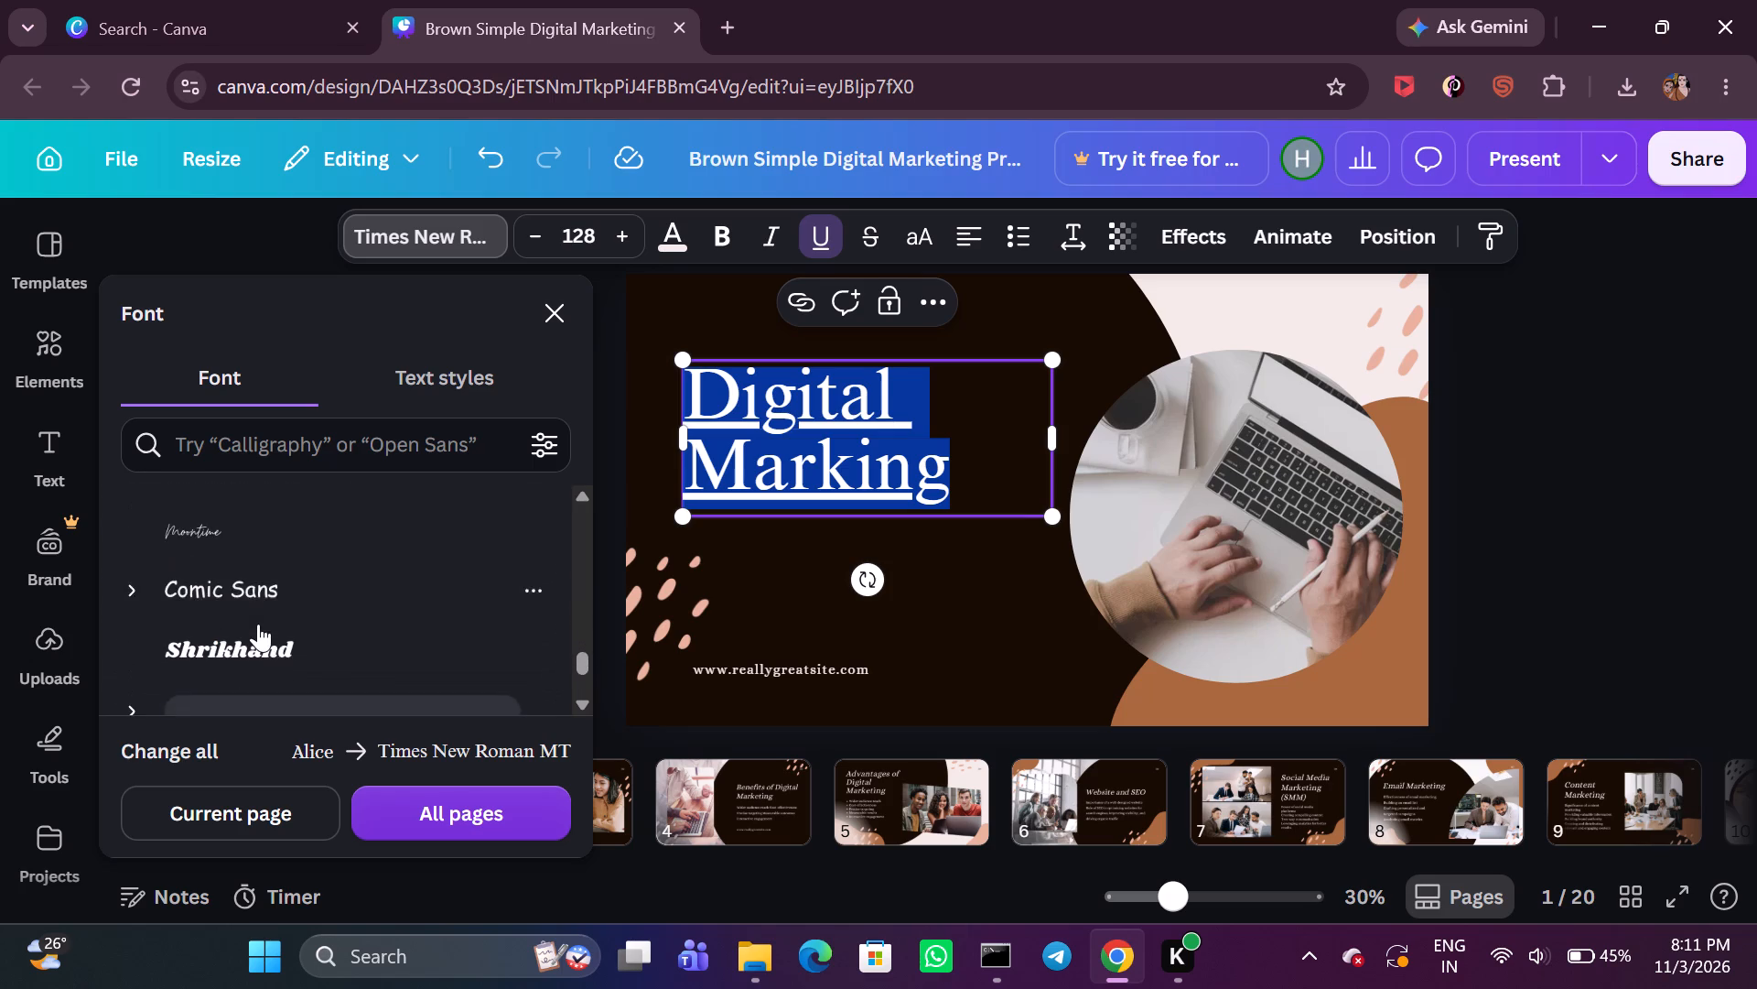
{"action": "scroll", "coordinate": [258, 624], "scroll_direction": "down", "scroll_amount": 3}
{"action": "scroll", "coordinate": [364, 563], "scroll_direction": "down", "scroll_amount": 2}
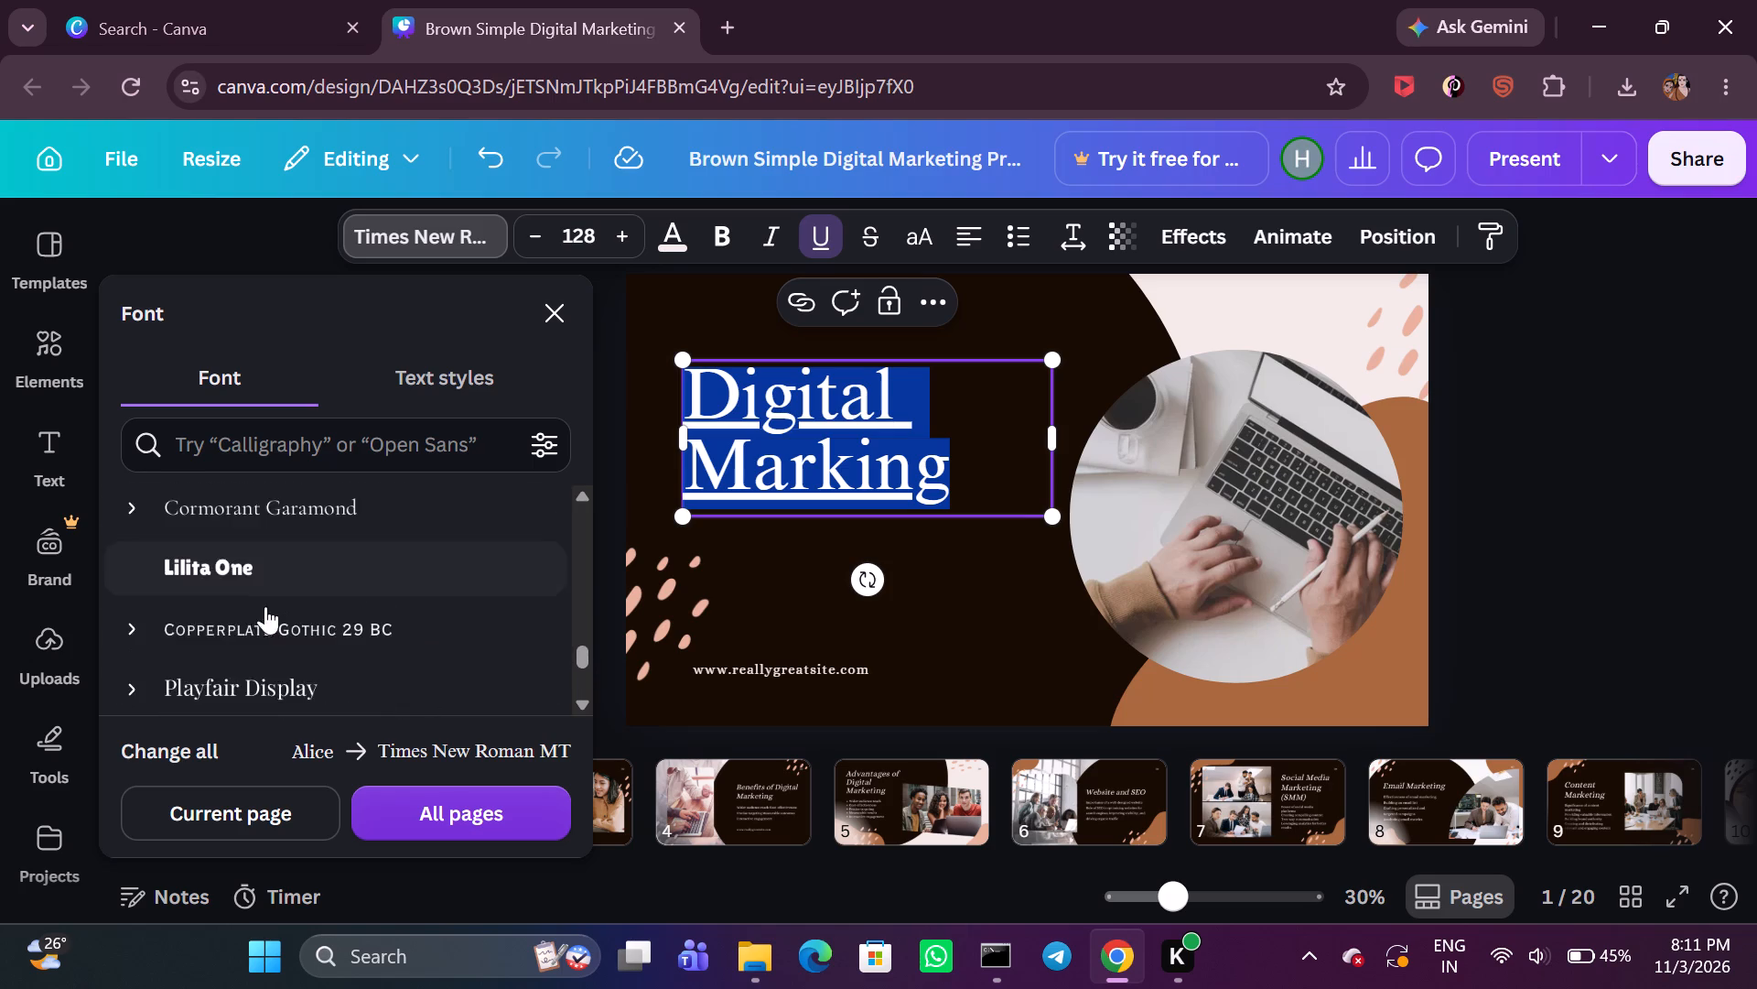
{"action": "scroll", "coordinate": [259, 613], "scroll_direction": "down", "scroll_amount": 3}
{"action": "scroll", "coordinate": [282, 608], "scroll_direction": "up", "scroll_amount": 3}
{"action": "scroll", "coordinate": [282, 608], "scroll_direction": "down", "scroll_amount": 1}
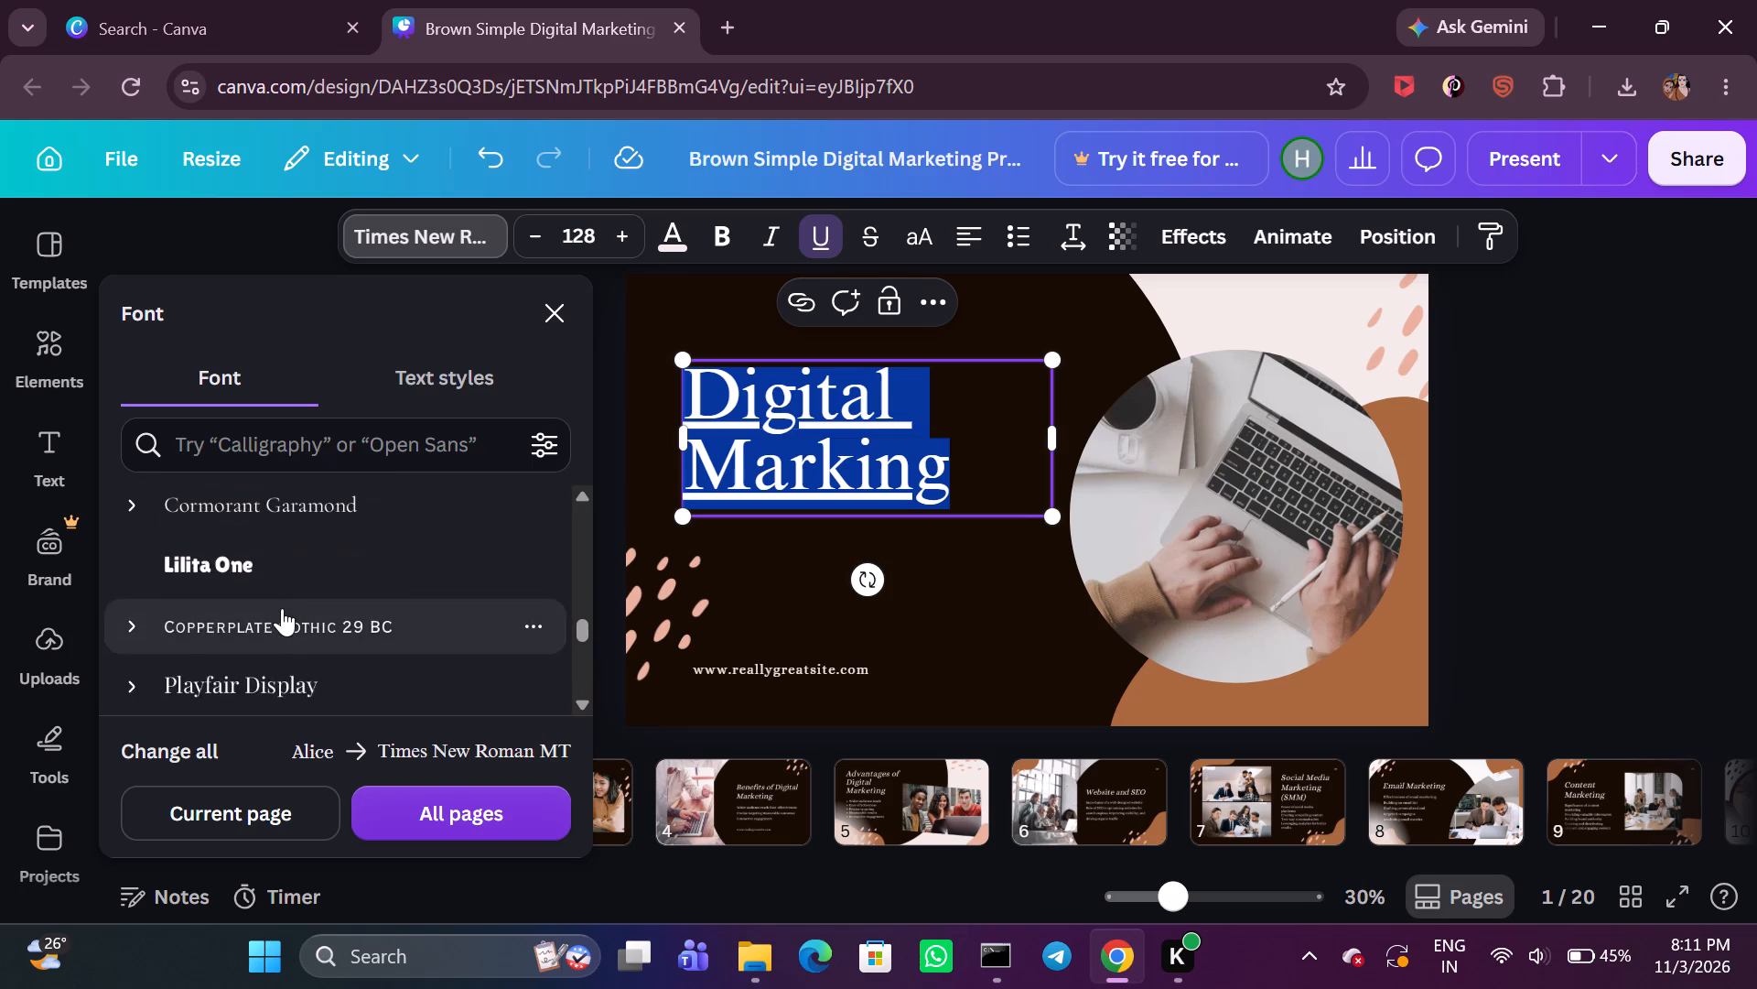
{"action": "scroll", "coordinate": [282, 608], "scroll_direction": "down", "scroll_amount": 4}
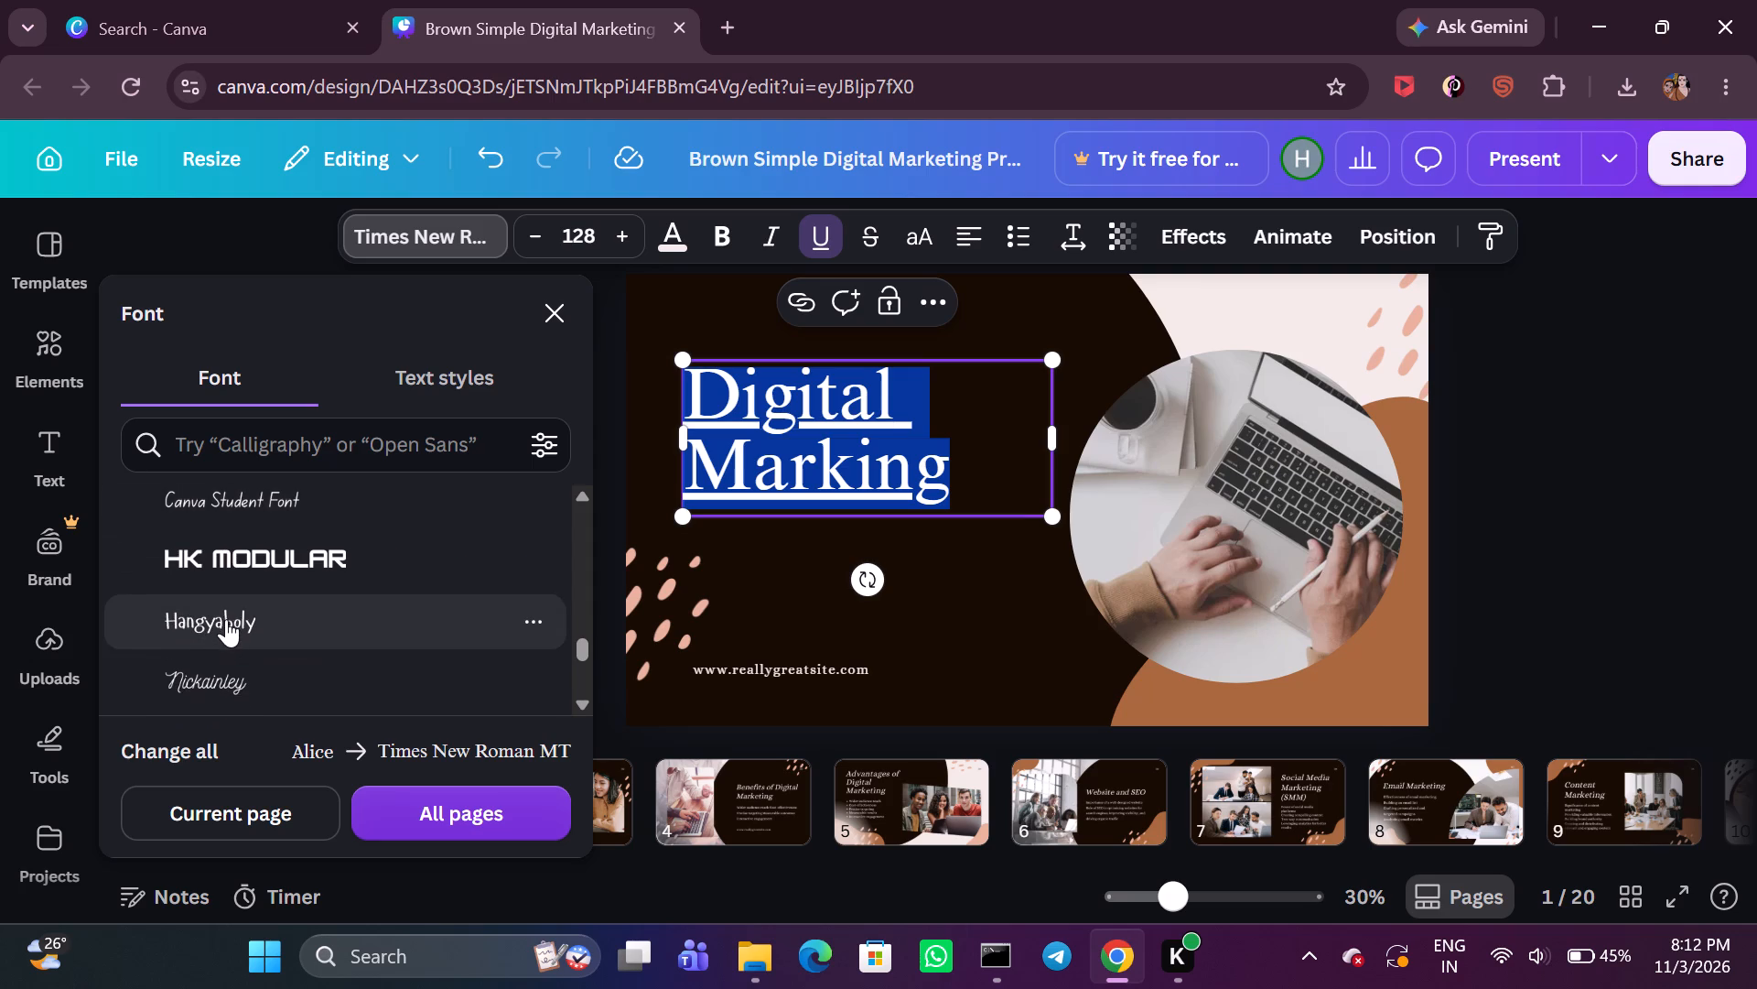
{"action": "scroll", "coordinate": [226, 619], "scroll_direction": "down", "scroll_amount": 3}
{"action": "scroll", "coordinate": [228, 618], "scroll_direction": "up", "scroll_amount": 1}
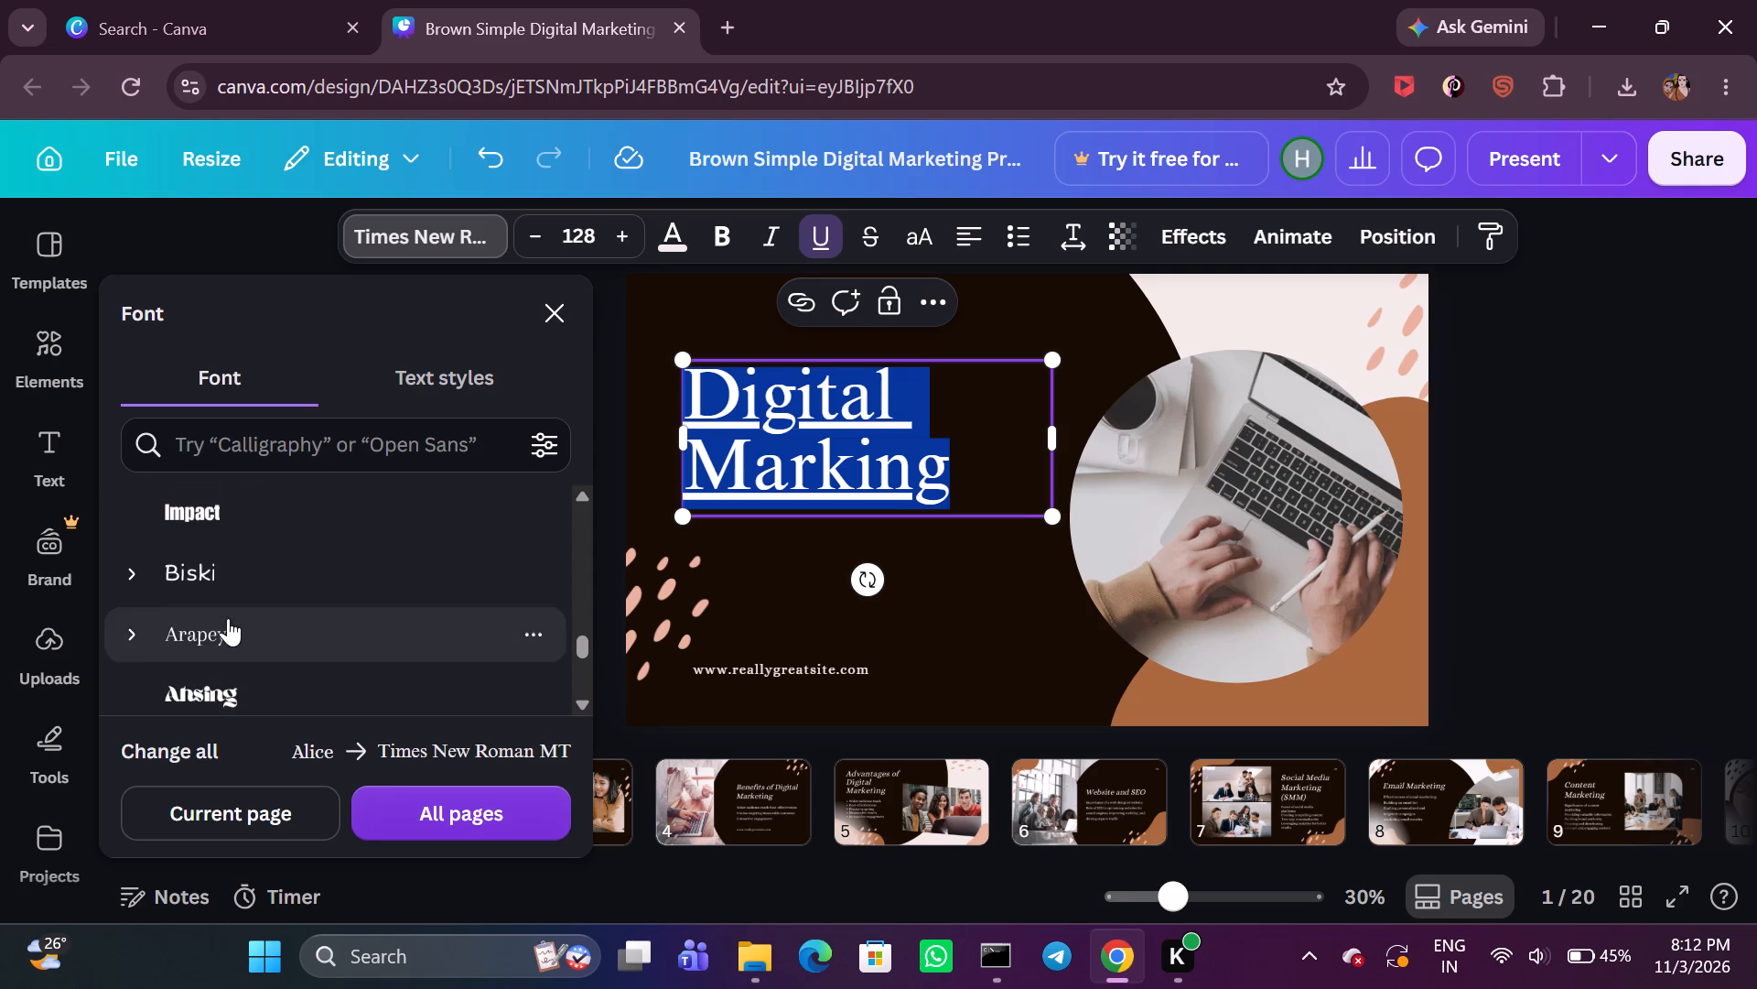
{"action": "scroll", "coordinate": [228, 618], "scroll_direction": "up", "scroll_amount": 4}
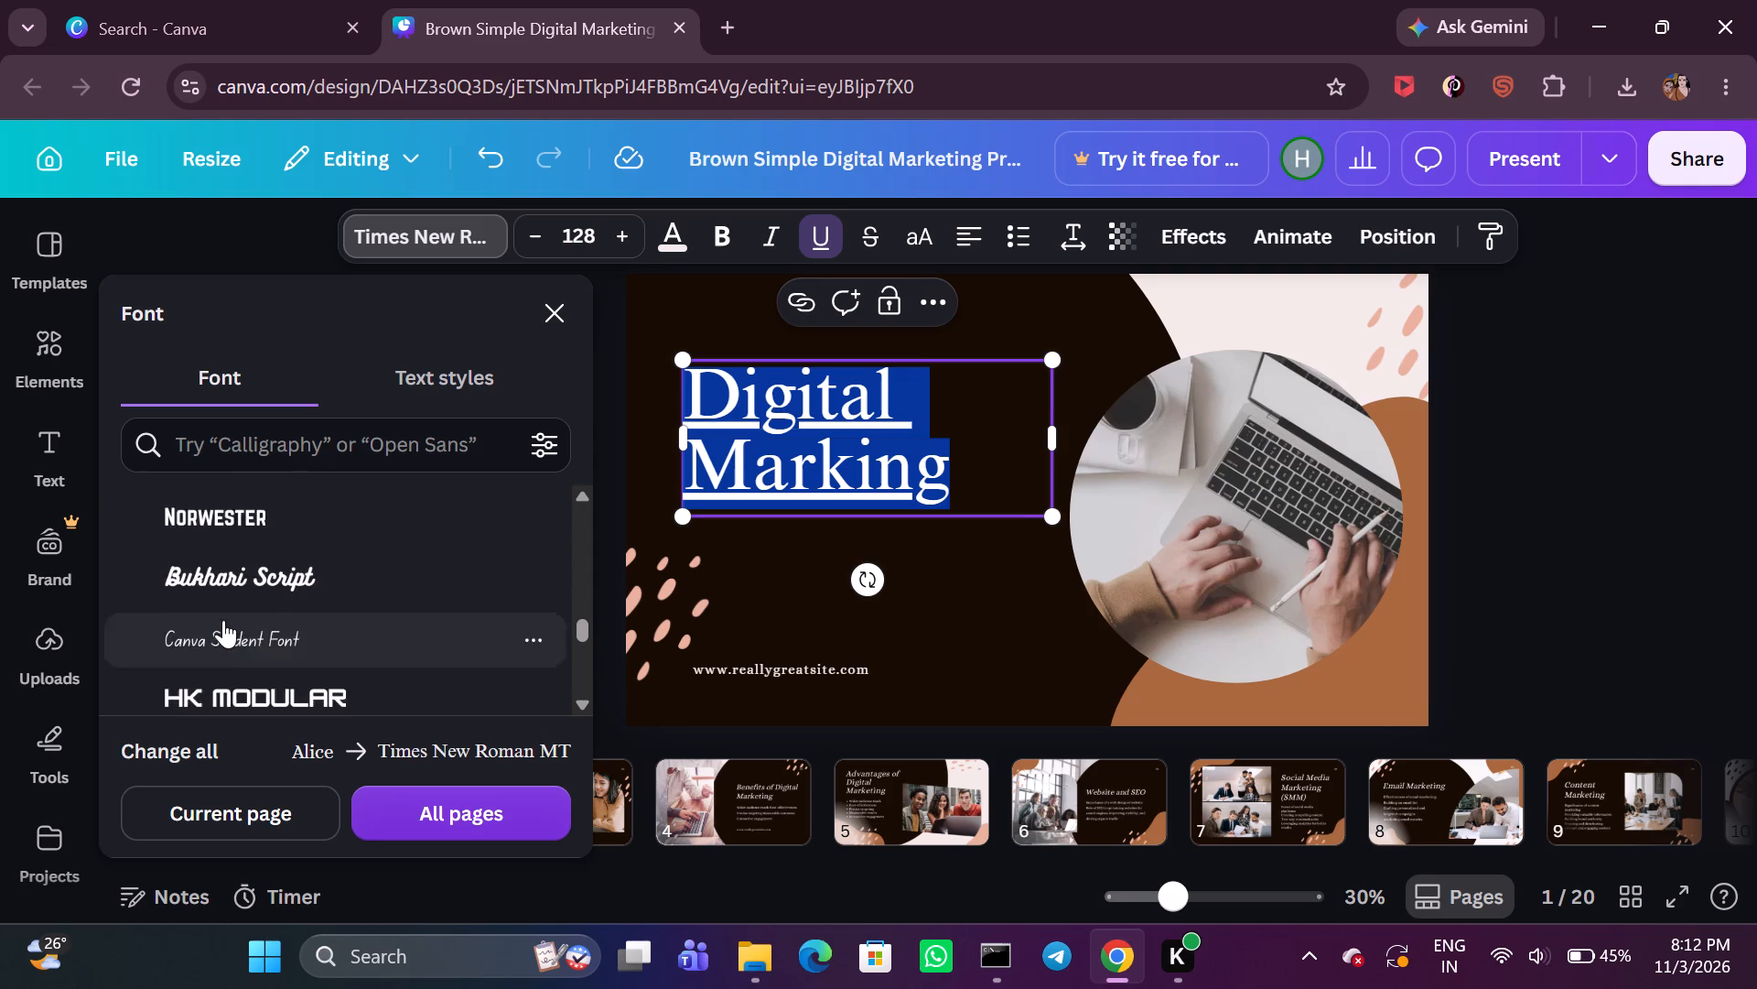
{"action": "scroll", "coordinate": [223, 620], "scroll_direction": "down", "scroll_amount": 6}
{"action": "scroll", "coordinate": [226, 619], "scroll_direction": "up", "scroll_amount": 3}
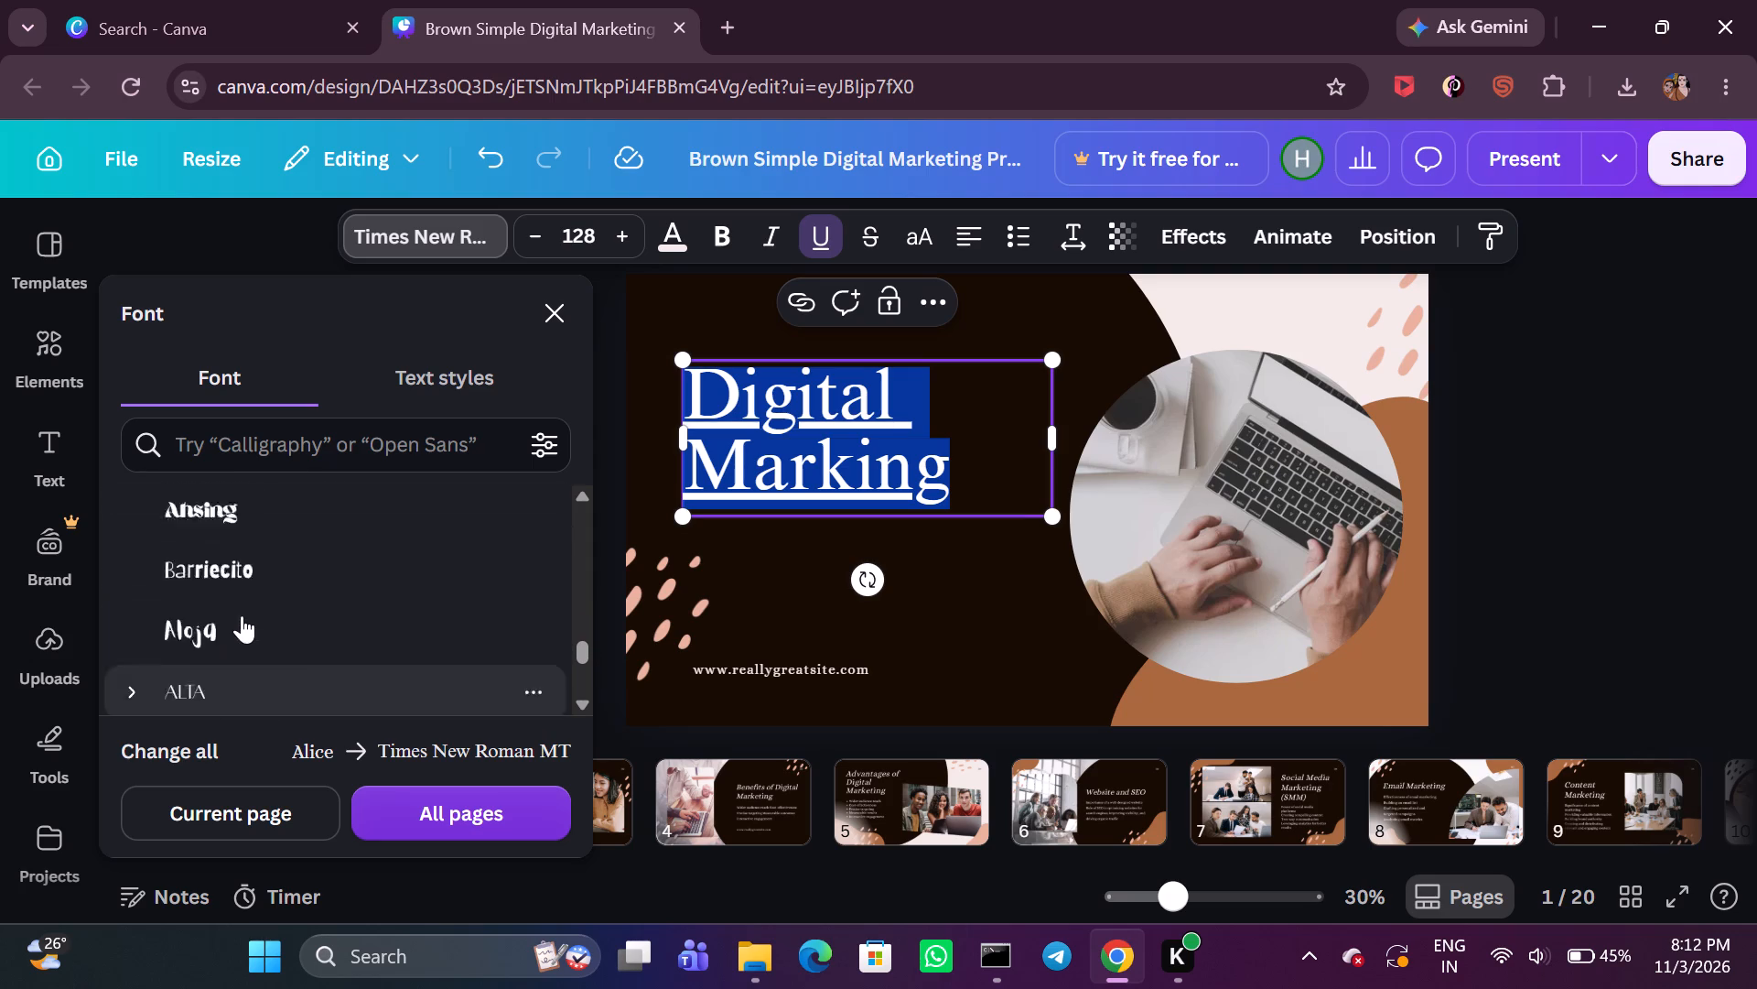
{"action": "scroll", "coordinate": [242, 615], "scroll_direction": "up", "scroll_amount": 1}
{"action": "scroll", "coordinate": [414, 527], "scroll_direction": "down", "scroll_amount": 2}
{"action": "scroll", "coordinate": [413, 544], "scroll_direction": "up", "scroll_amount": 2}
{"action": "scroll", "coordinate": [414, 543], "scroll_direction": "down", "scroll_amount": 1}
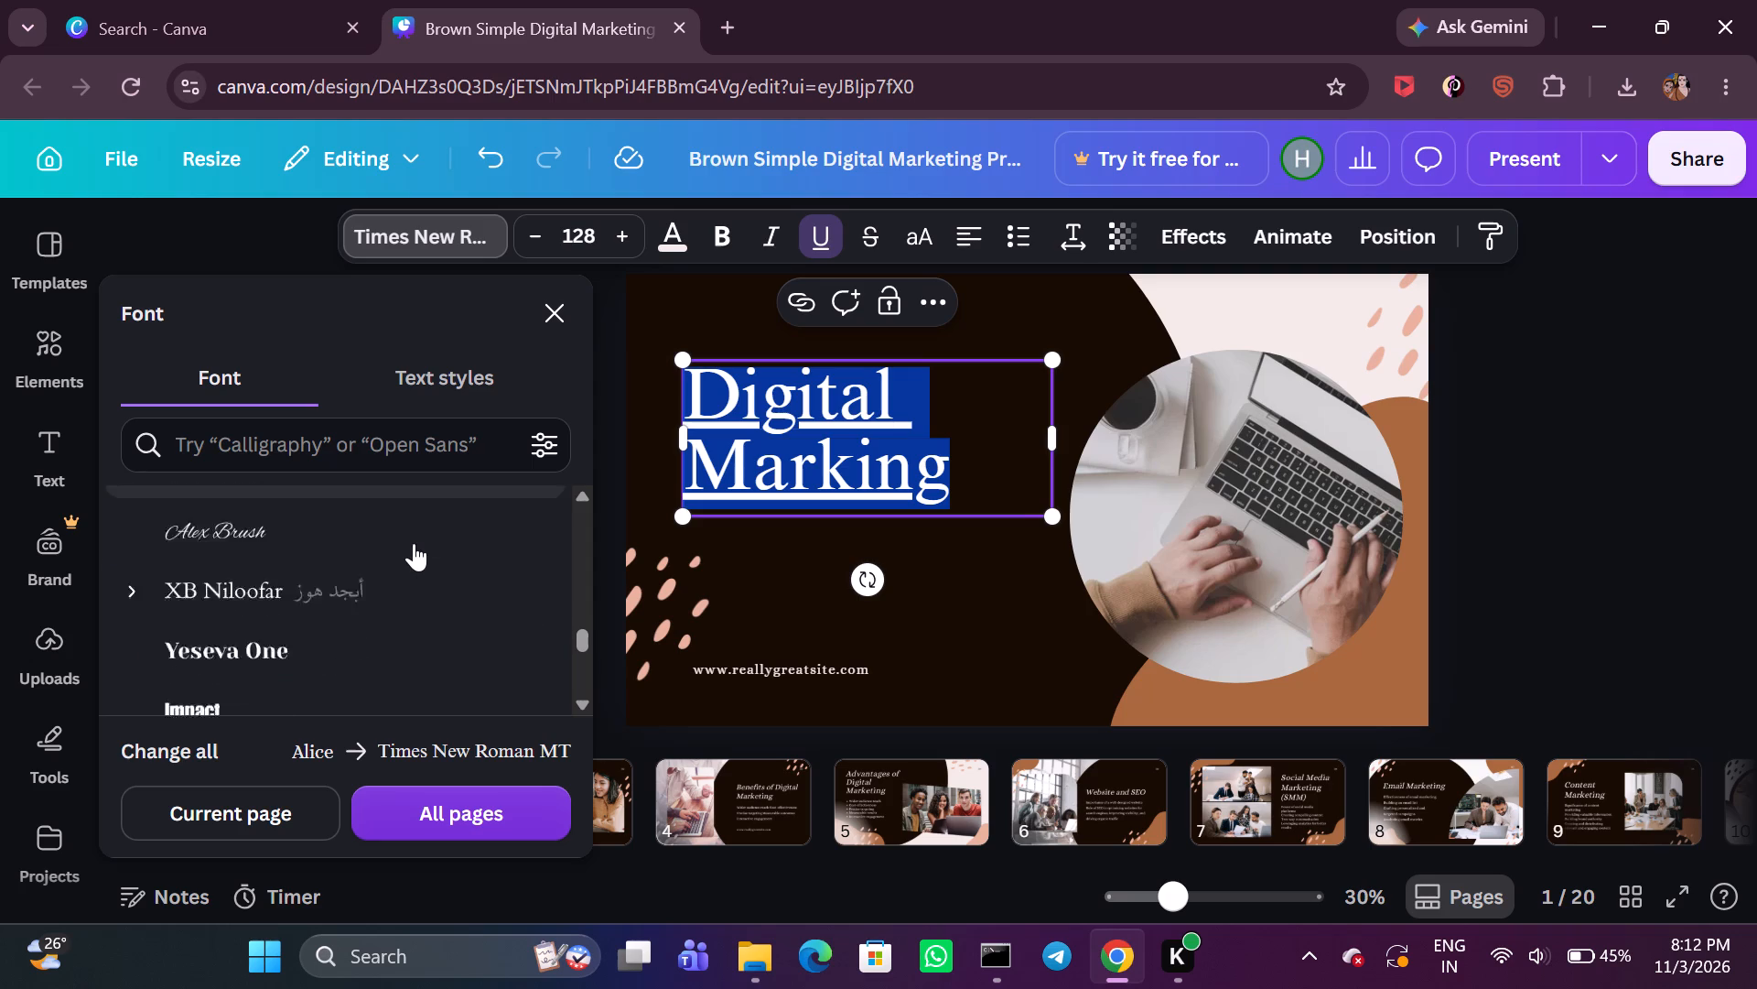
{"action": "scroll", "coordinate": [414, 543], "scroll_direction": "down", "scroll_amount": 1}
{"action": "scroll", "coordinate": [416, 538], "scroll_direction": "up", "scroll_amount": 2}
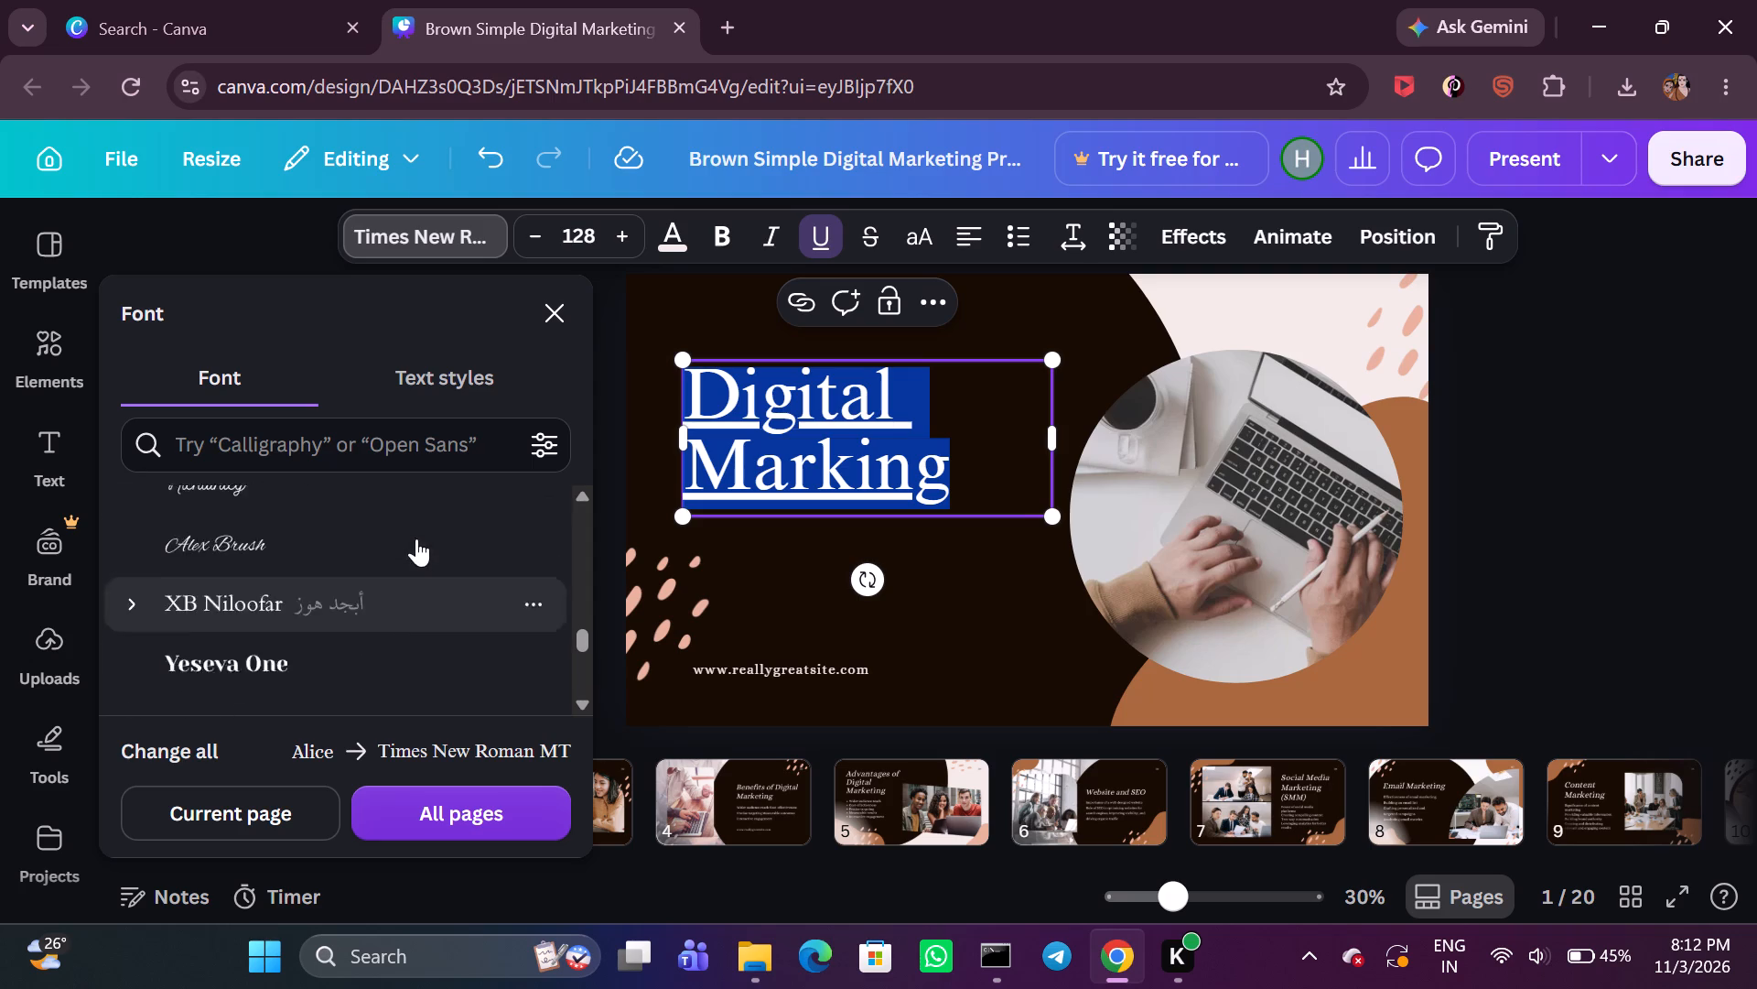
{"action": "scroll", "coordinate": [416, 538], "scroll_direction": "down", "scroll_amount": 3}
{"action": "scroll", "coordinate": [487, 517], "scroll_direction": "down", "scroll_amount": 2}
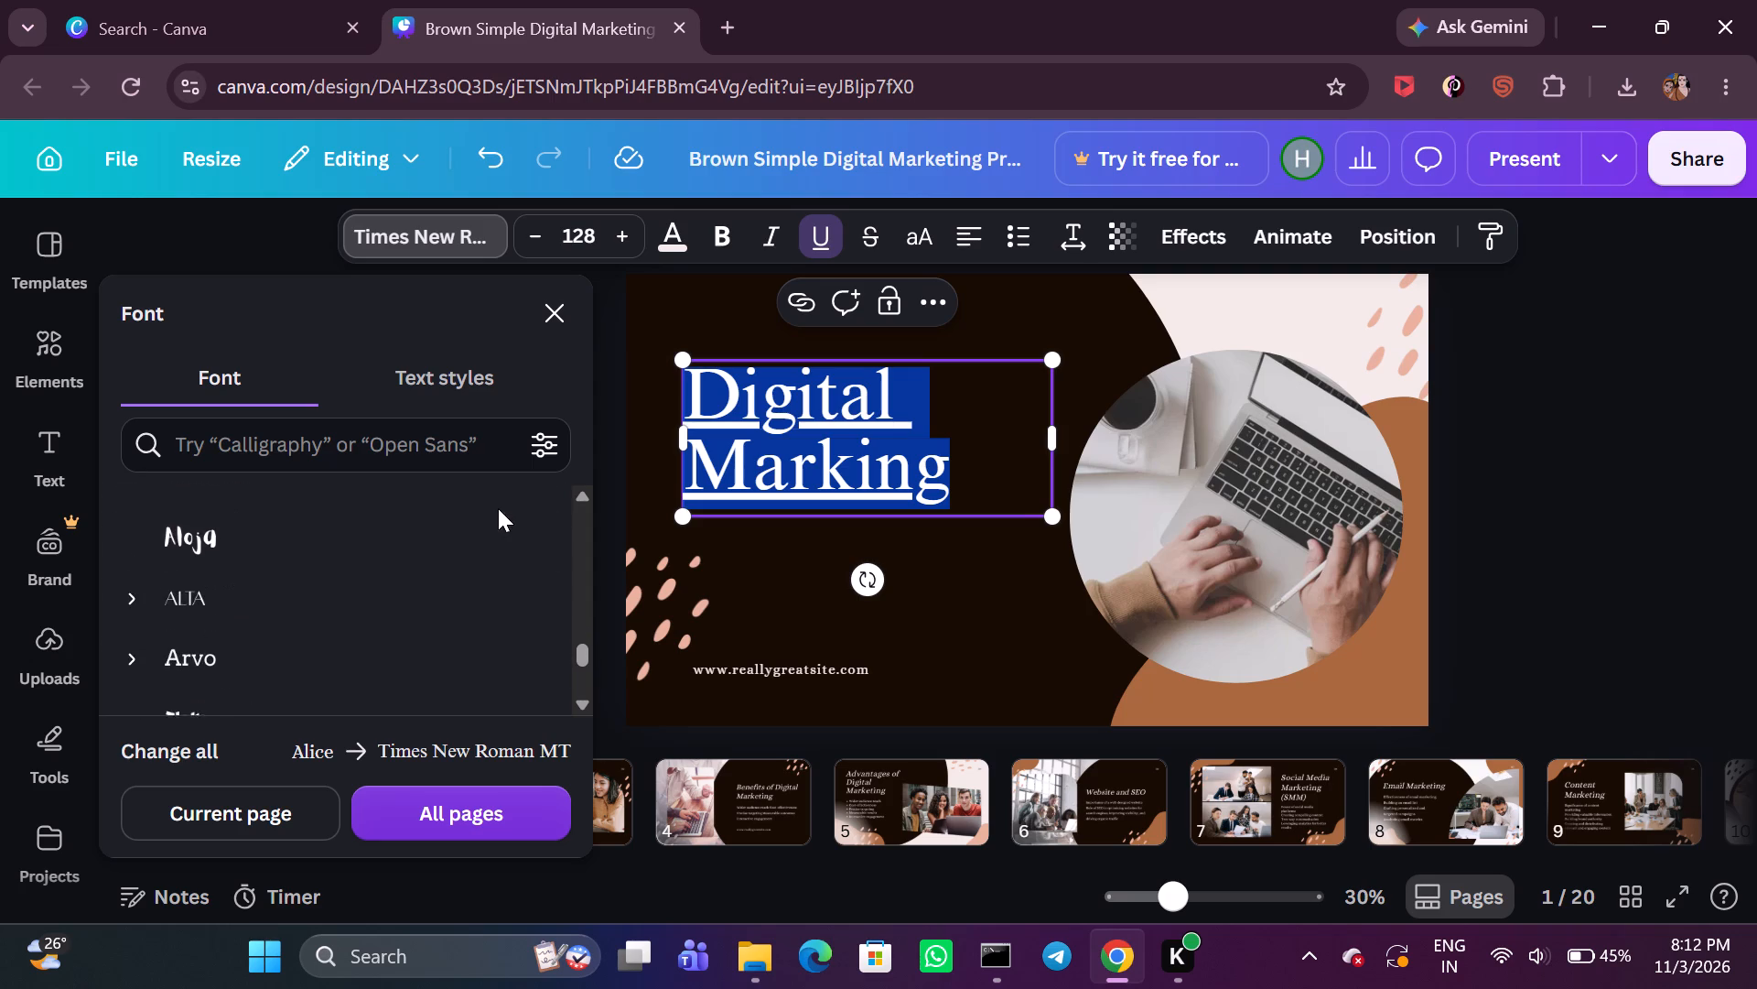
{"action": "scroll", "coordinate": [665, 560], "scroll_direction": "down", "scroll_amount": 1}
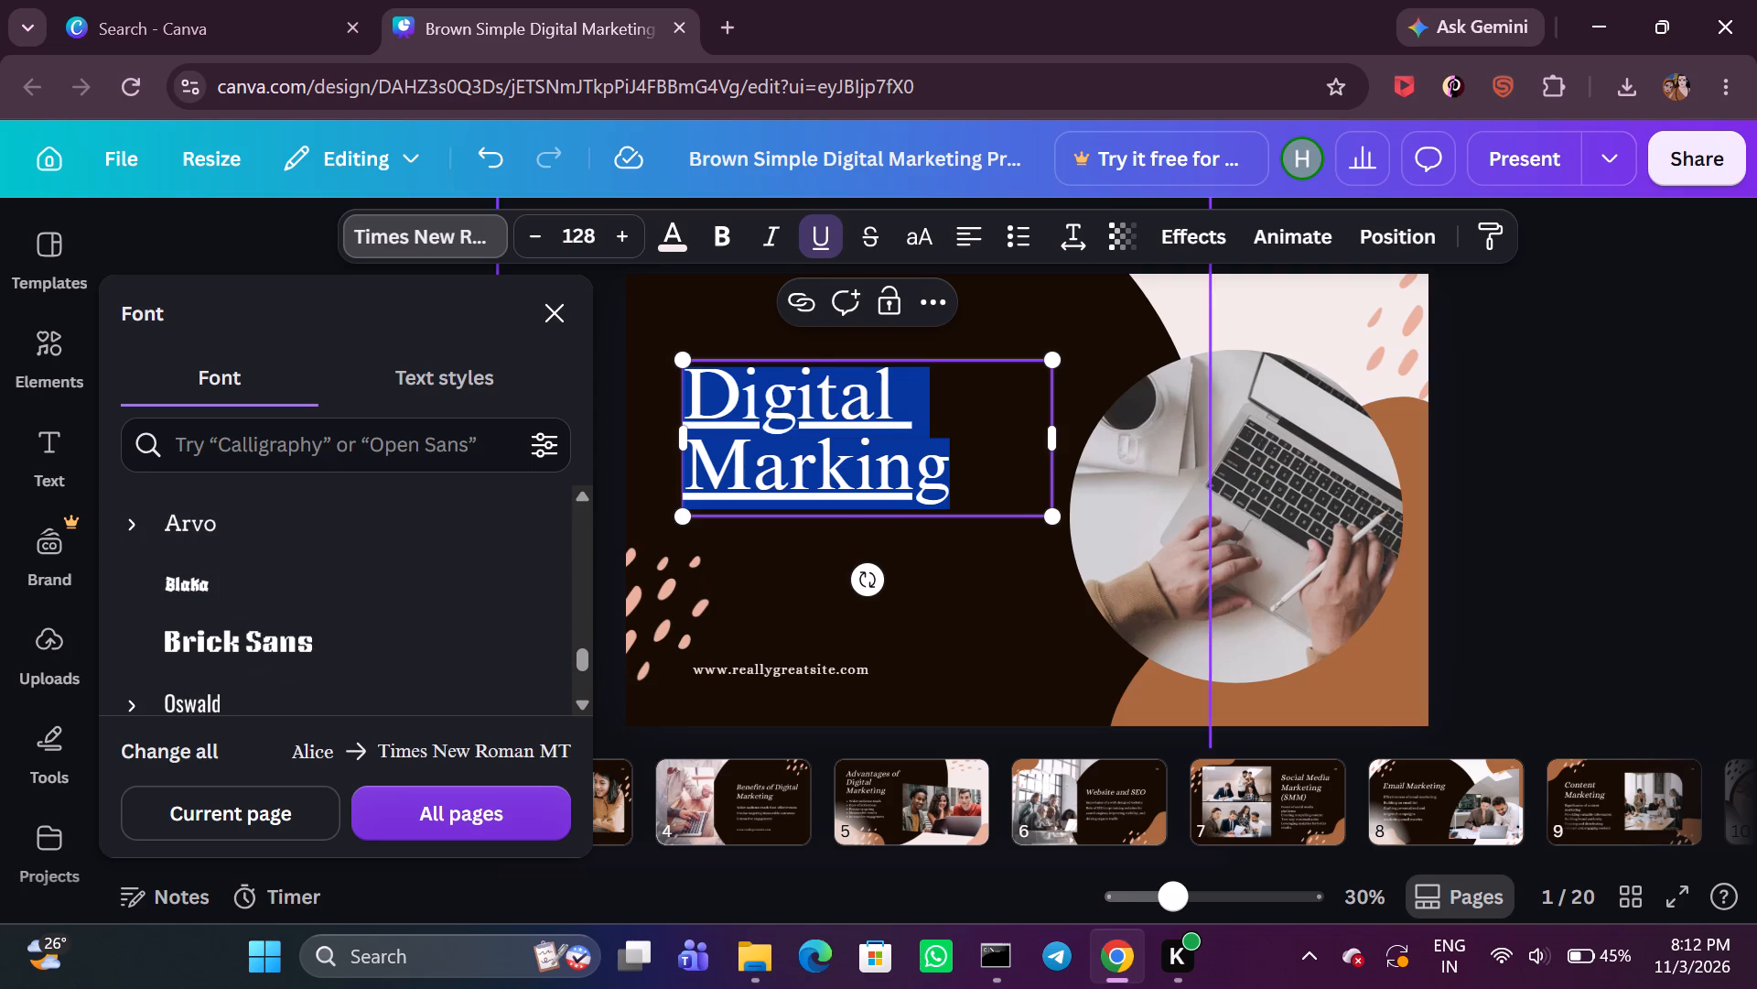
{"action": "left_click", "coordinate": [870, 477]}
Shrink the circular laptop photo on page 1 and place it over the brown shape in the slide's bottom-right corner.
{"action": "left_click", "coordinate": [1153, 513]}
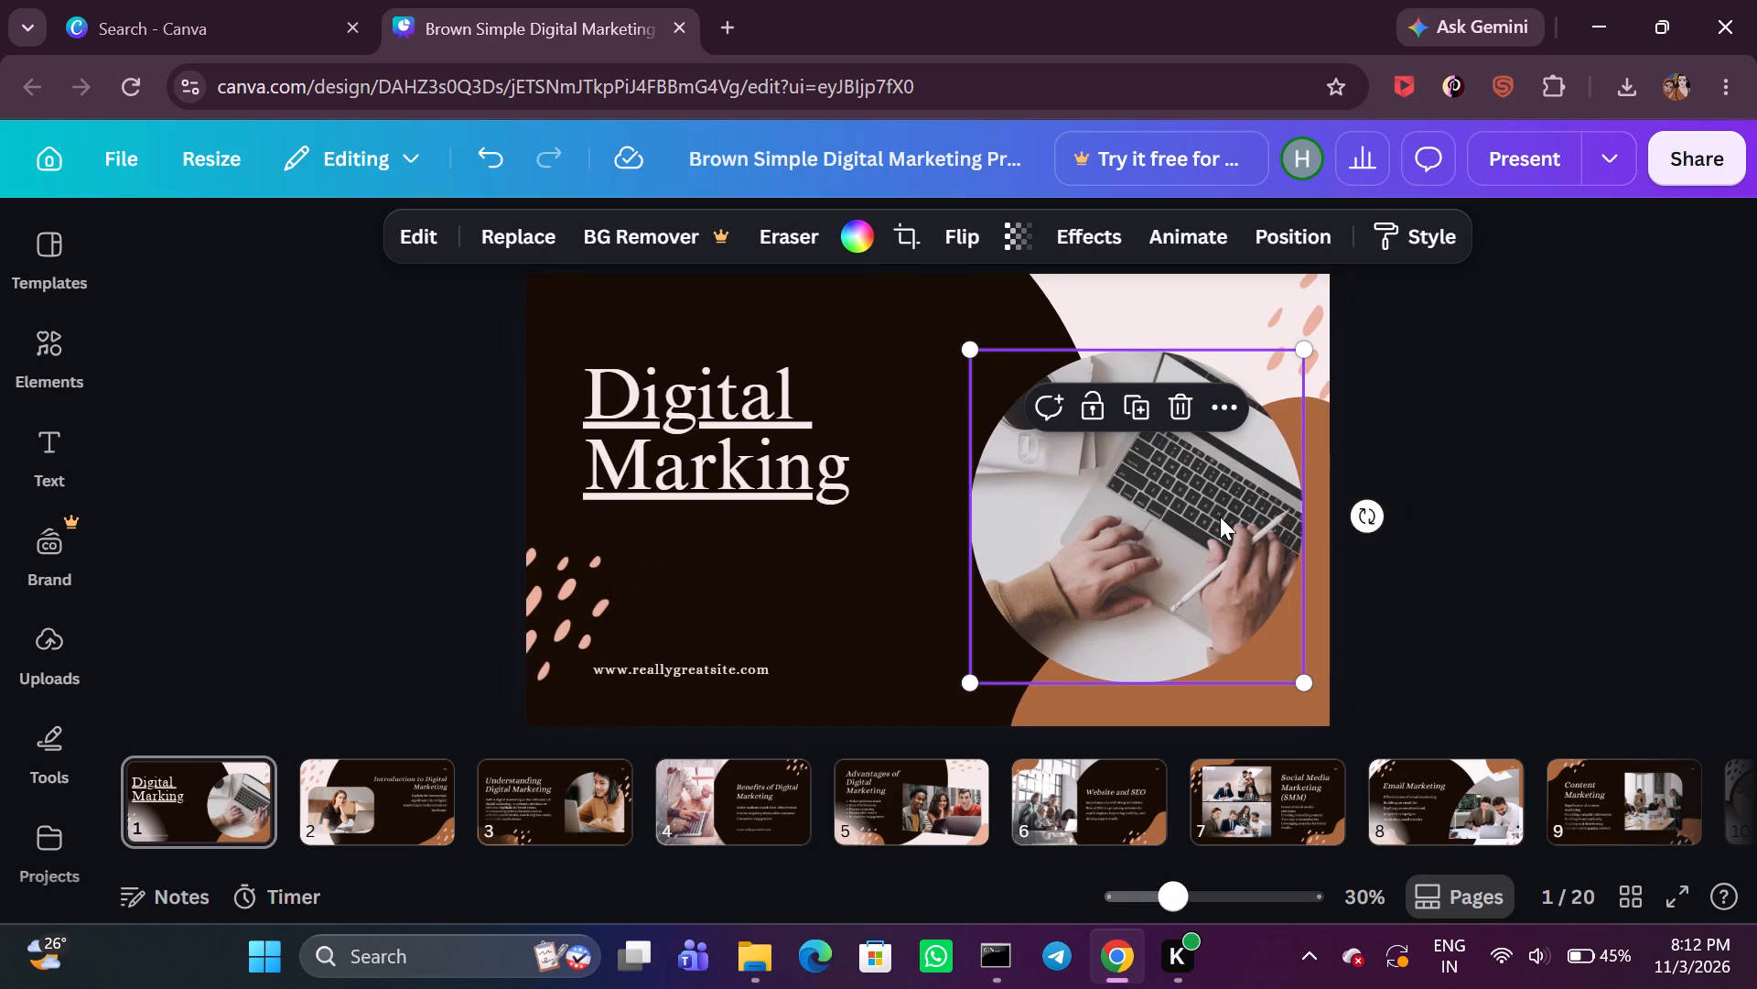
{"action": "right_click", "coordinate": [1220, 516]}
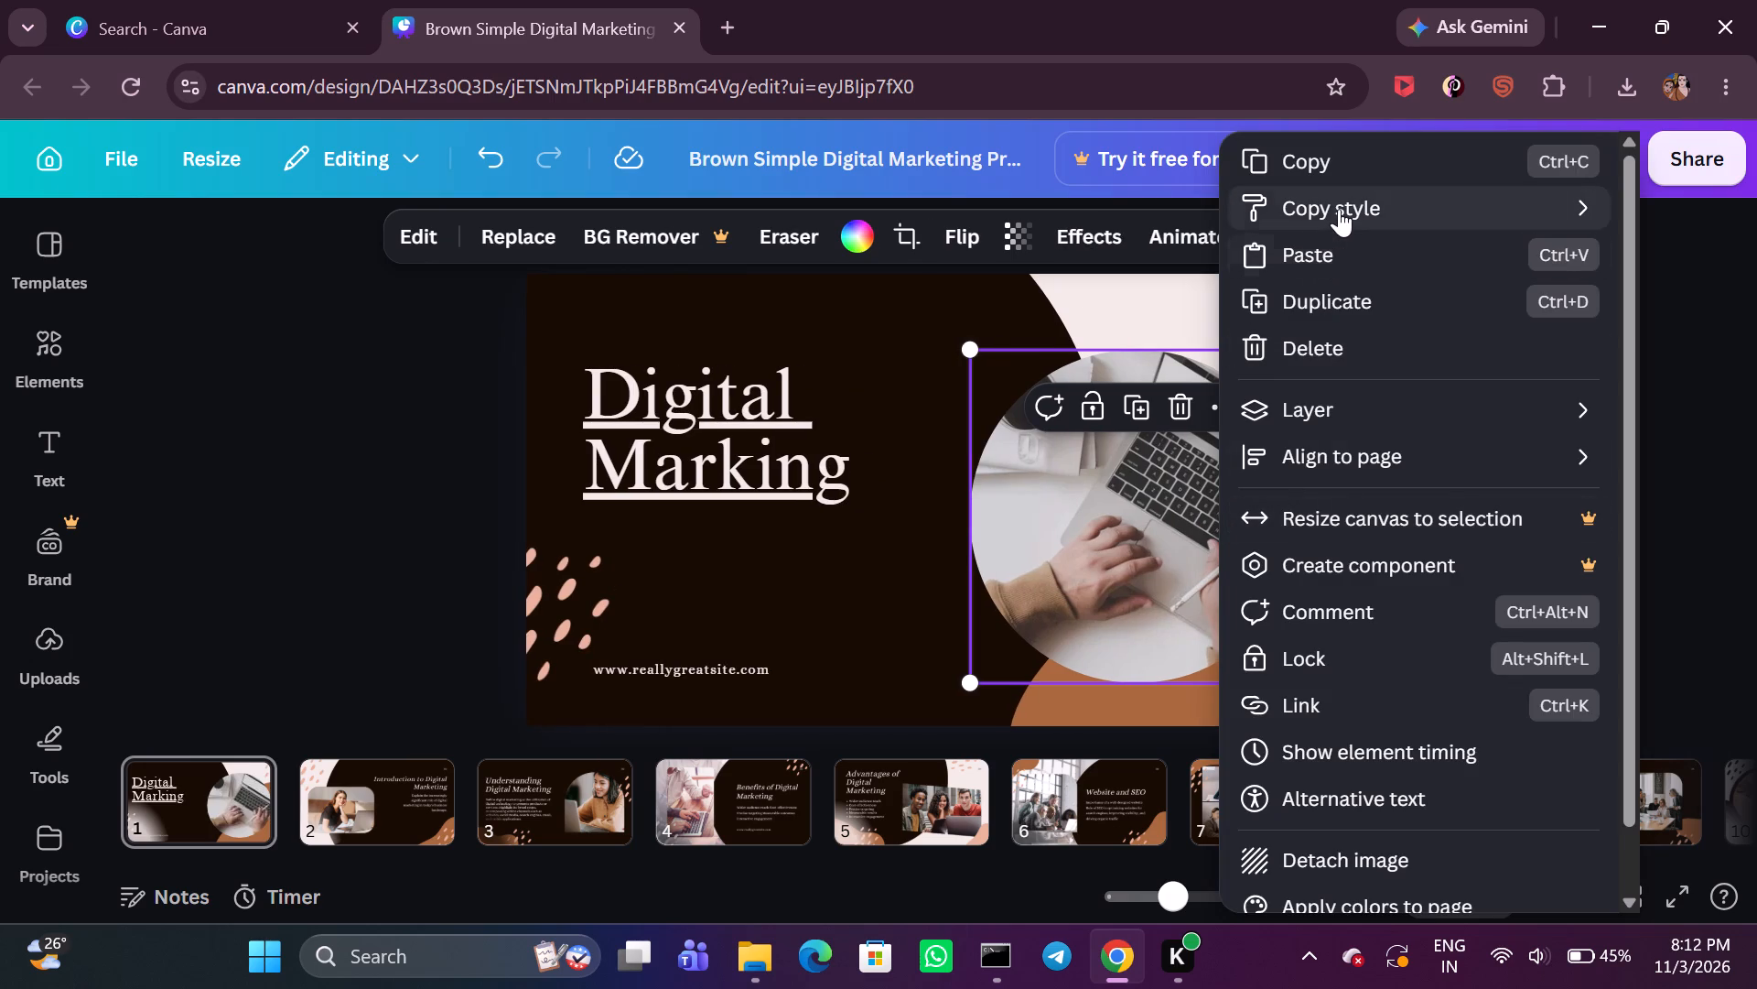
{"action": "left_click", "coordinate": [1048, 570]}
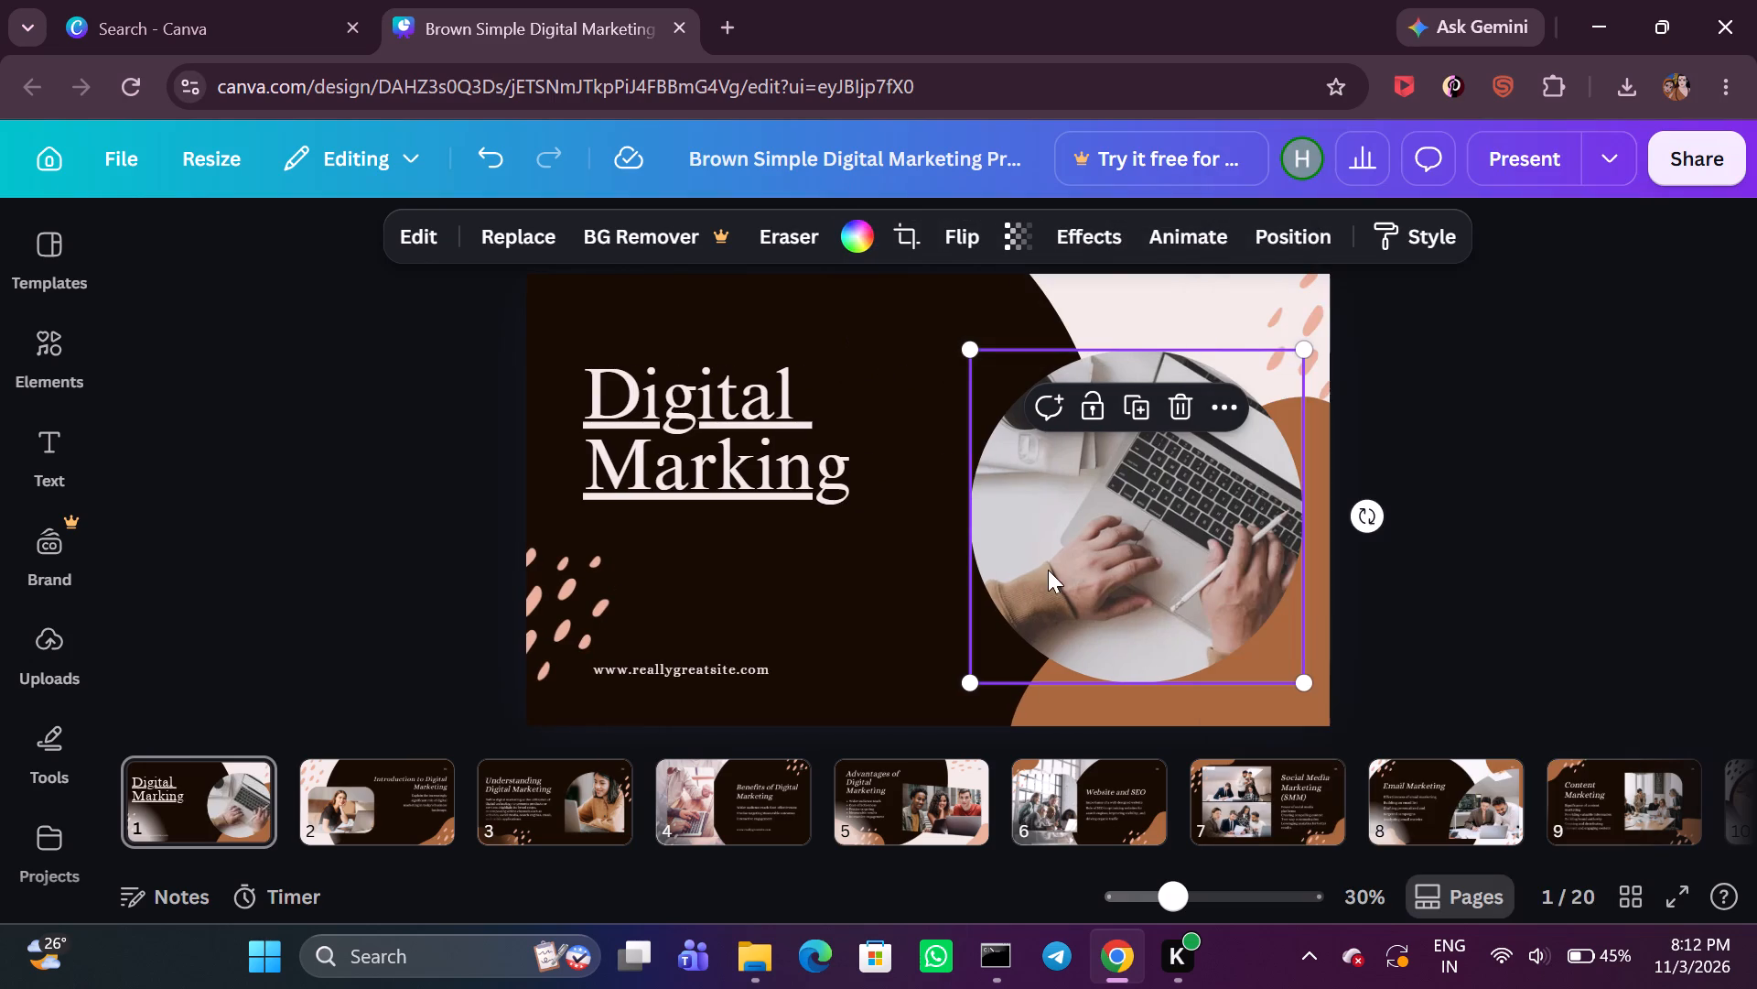
{"action": "left_click_drag", "start_coordinate": [977, 679], "coordinate": [1070, 590]}
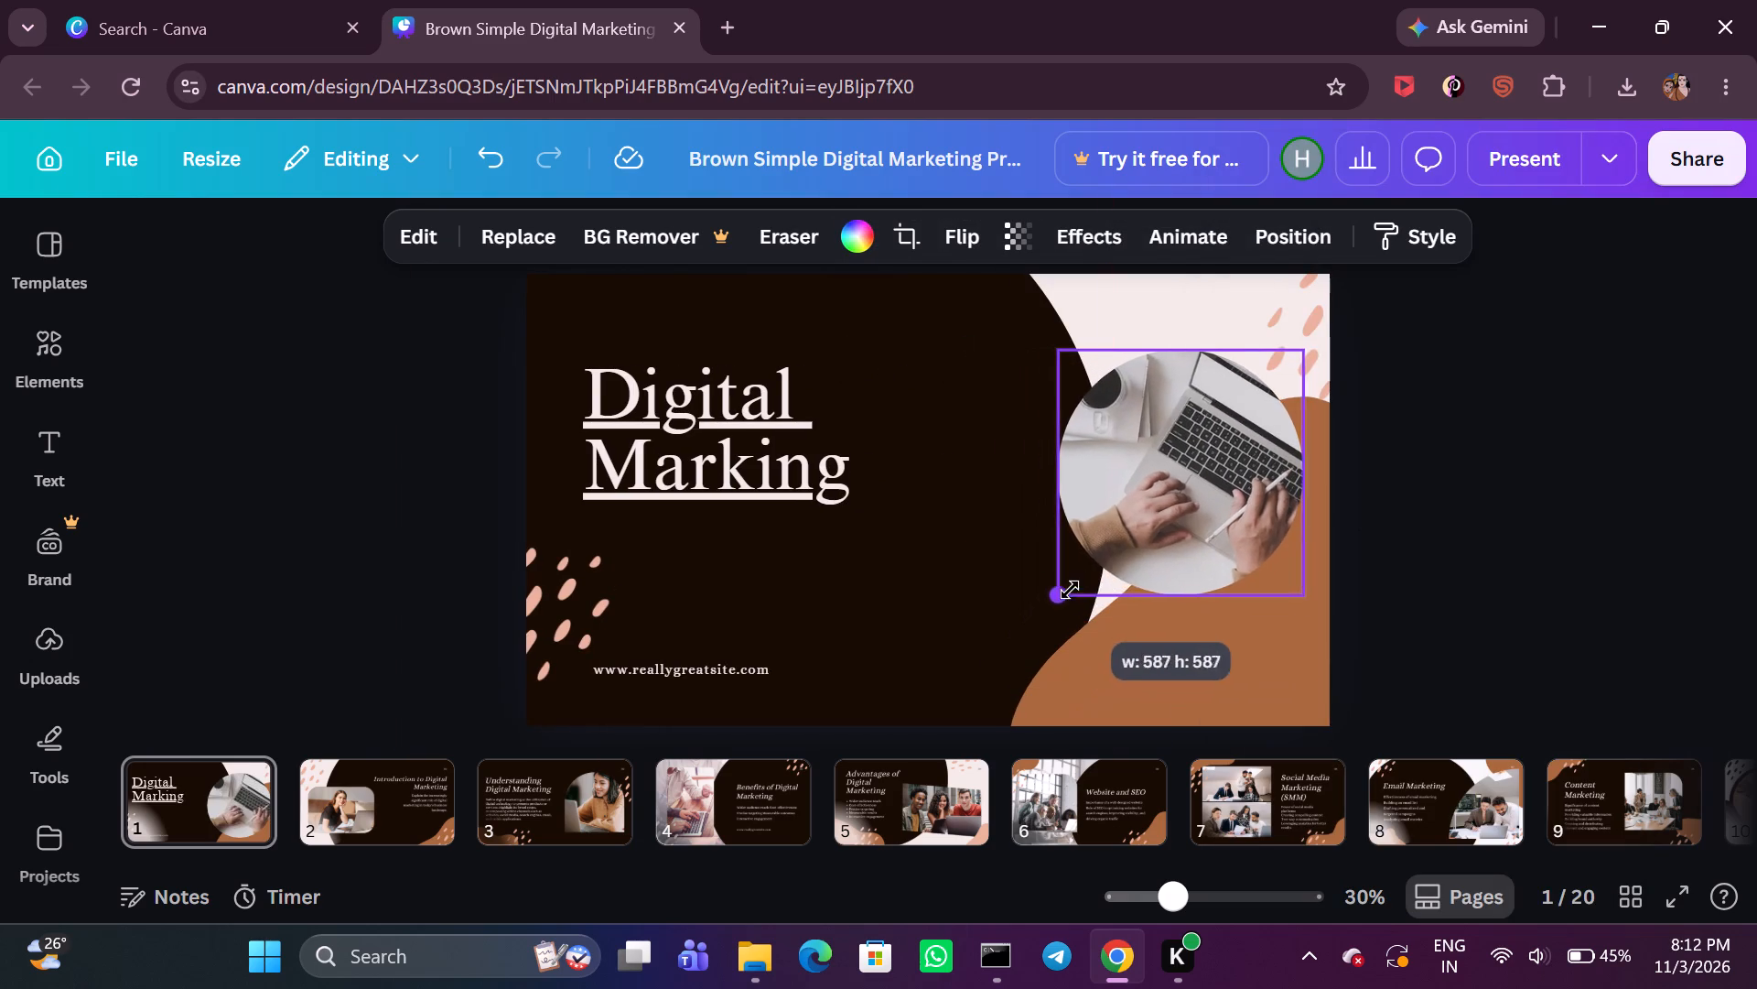
{"action": "left_click_drag", "start_coordinate": [1070, 590], "coordinate": [1088, 571]}
{"action": "left_click_drag", "start_coordinate": [1191, 462], "coordinate": [1210, 354]}
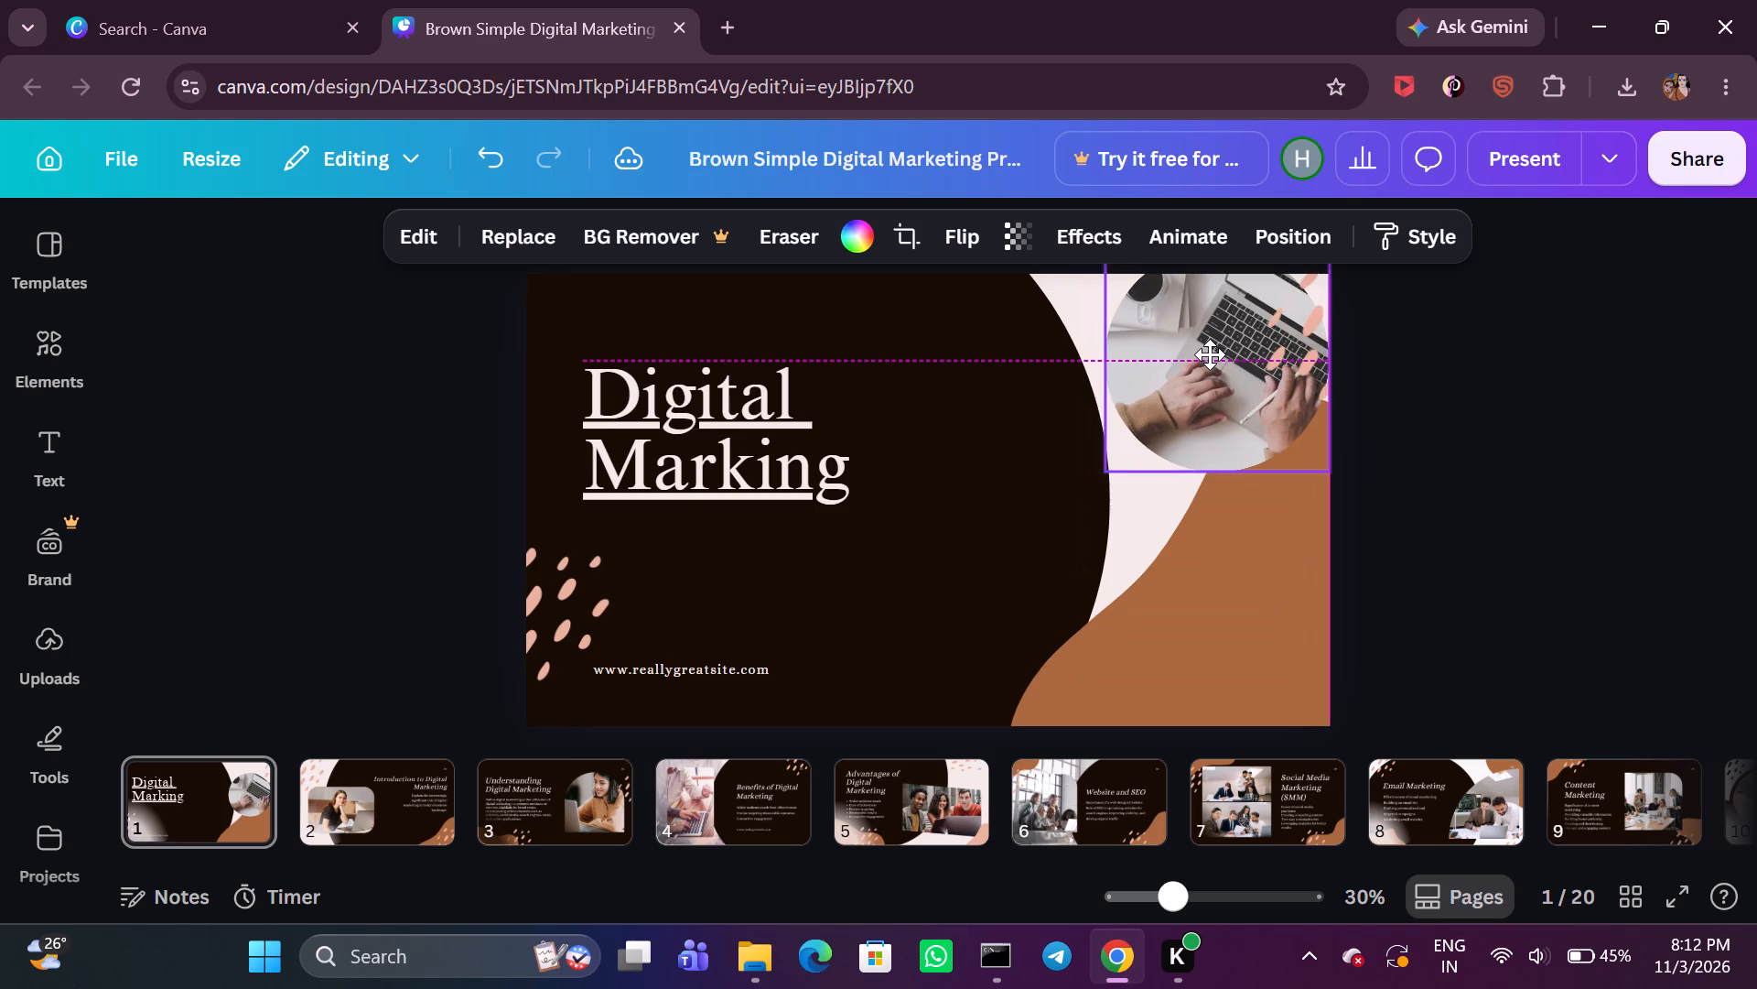
{"action": "left_click_drag", "start_coordinate": [1210, 354], "coordinate": [1204, 581]}
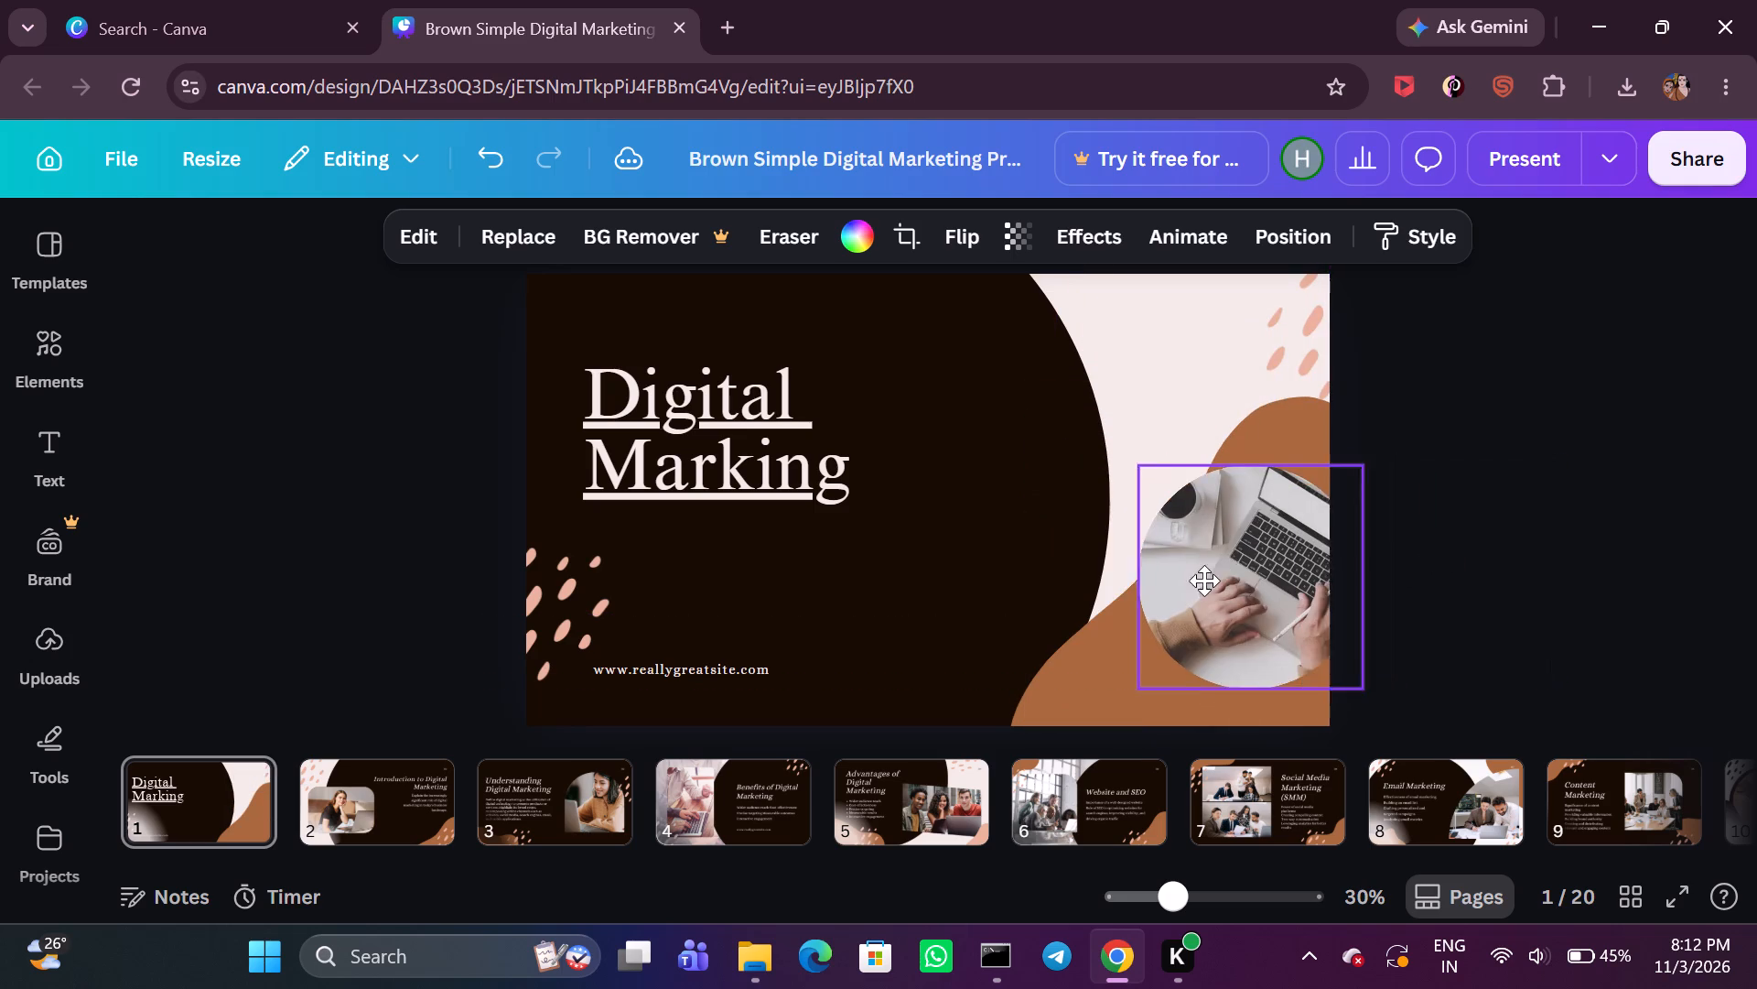
{"action": "left_click_drag", "start_coordinate": [1204, 581], "coordinate": [1137, 567]}
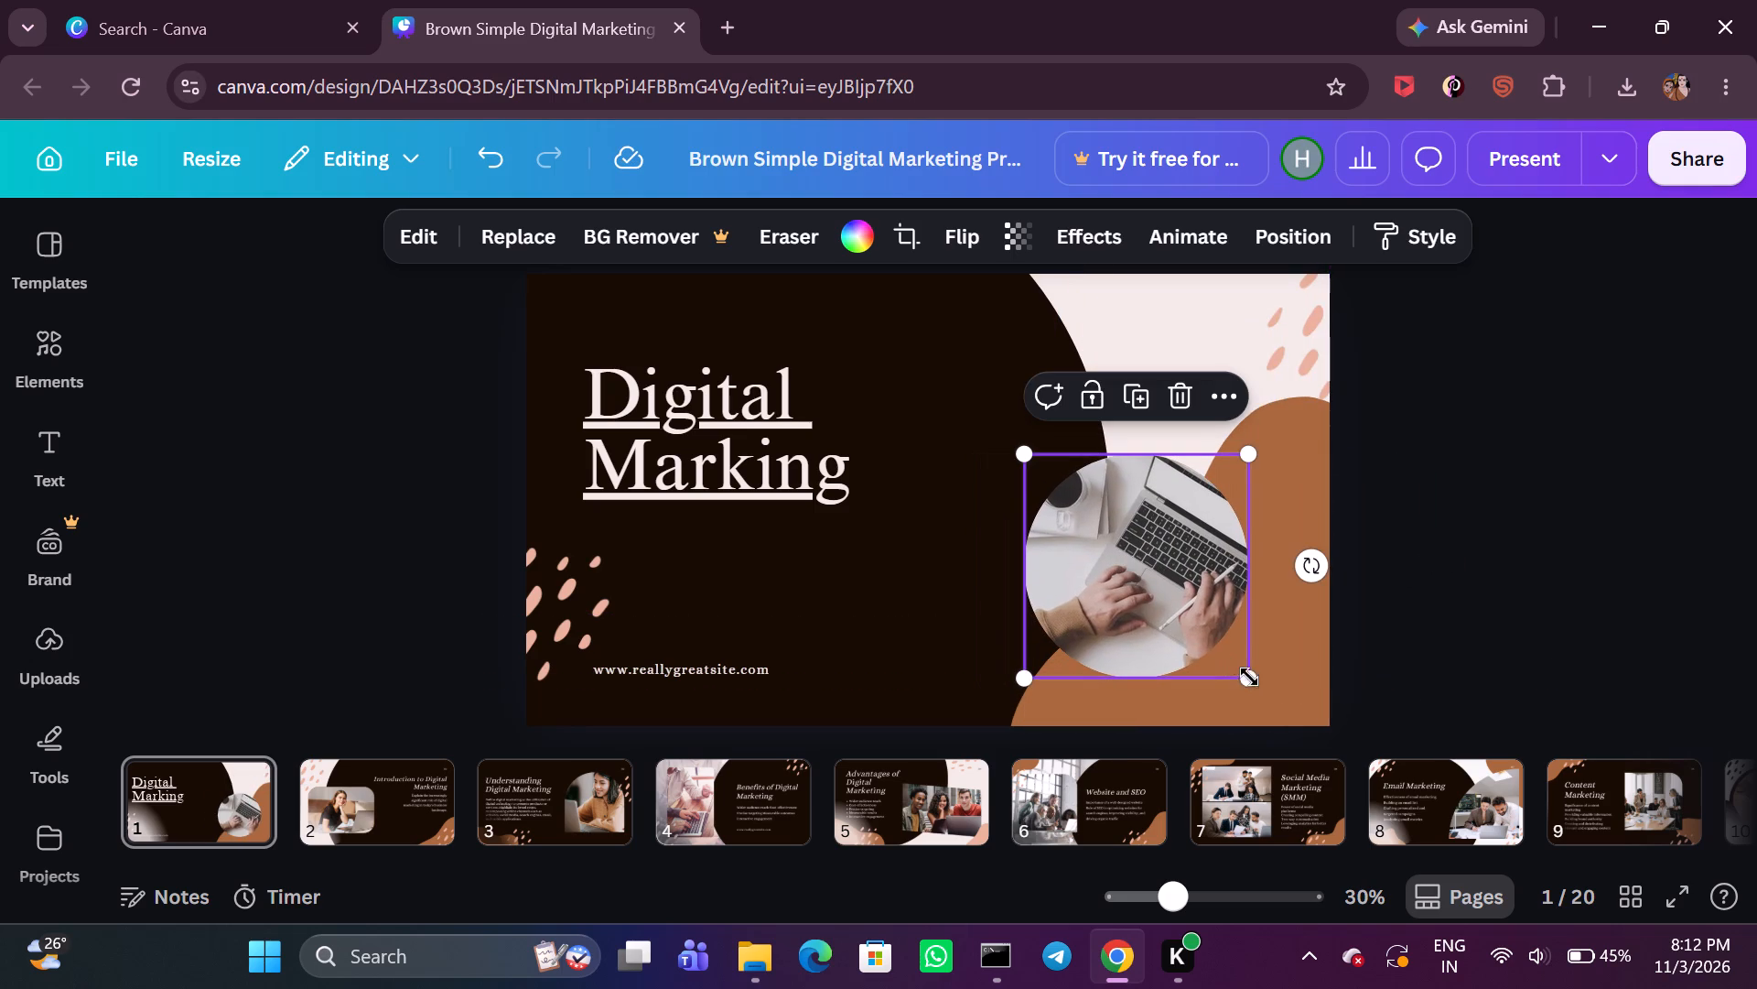
{"action": "left_click_drag", "start_coordinate": [1250, 677], "coordinate": [1177, 598]}
{"action": "left_click_drag", "start_coordinate": [1098, 507], "coordinate": [1164, 498]}
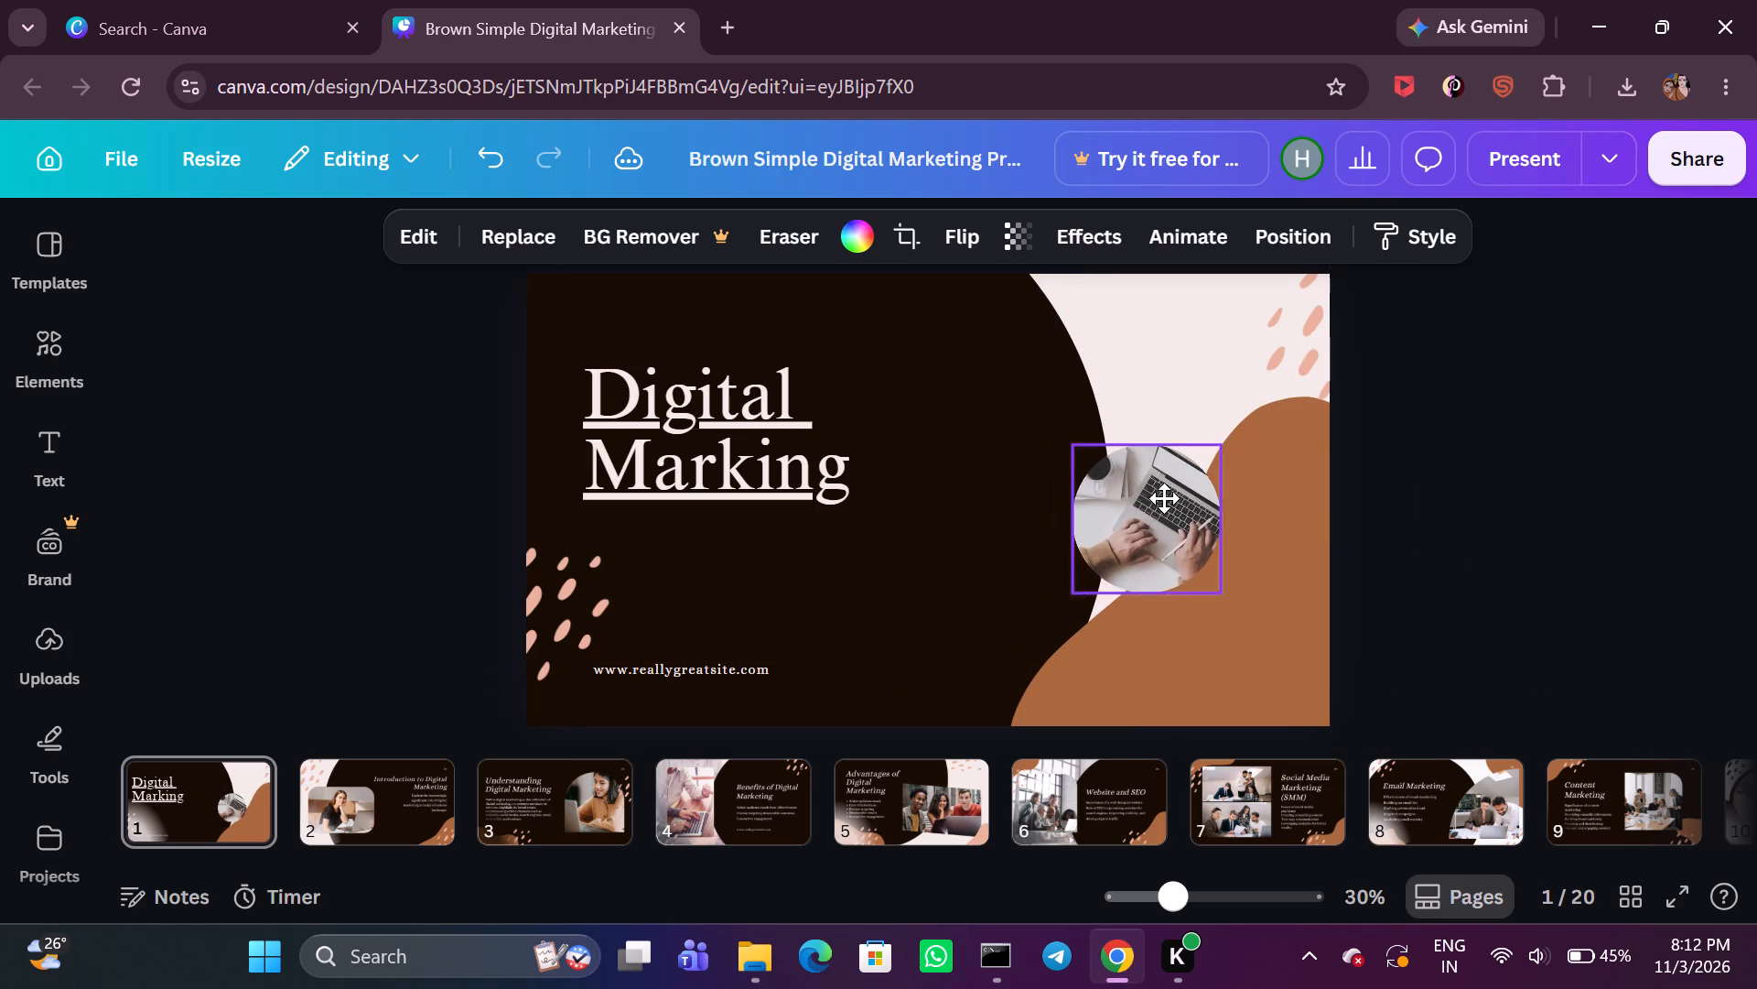
{"action": "left_click_drag", "start_coordinate": [1164, 498], "coordinate": [1236, 620]}
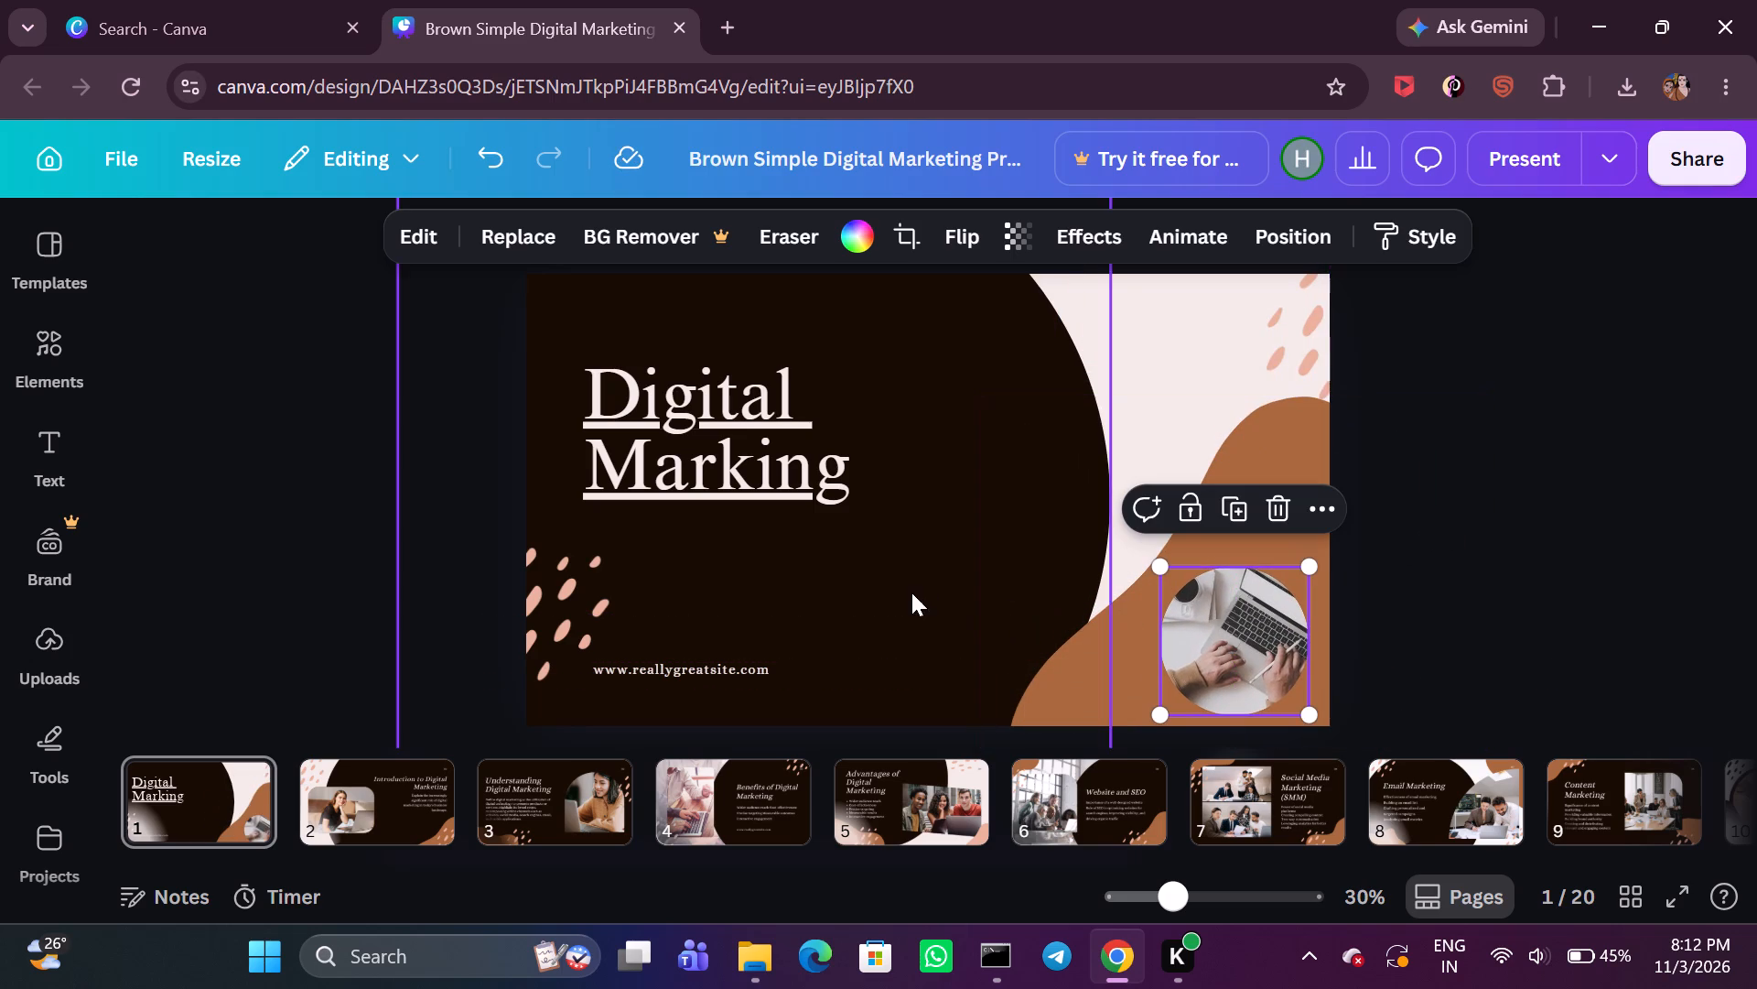
{"action": "left_click", "coordinate": [714, 675]}
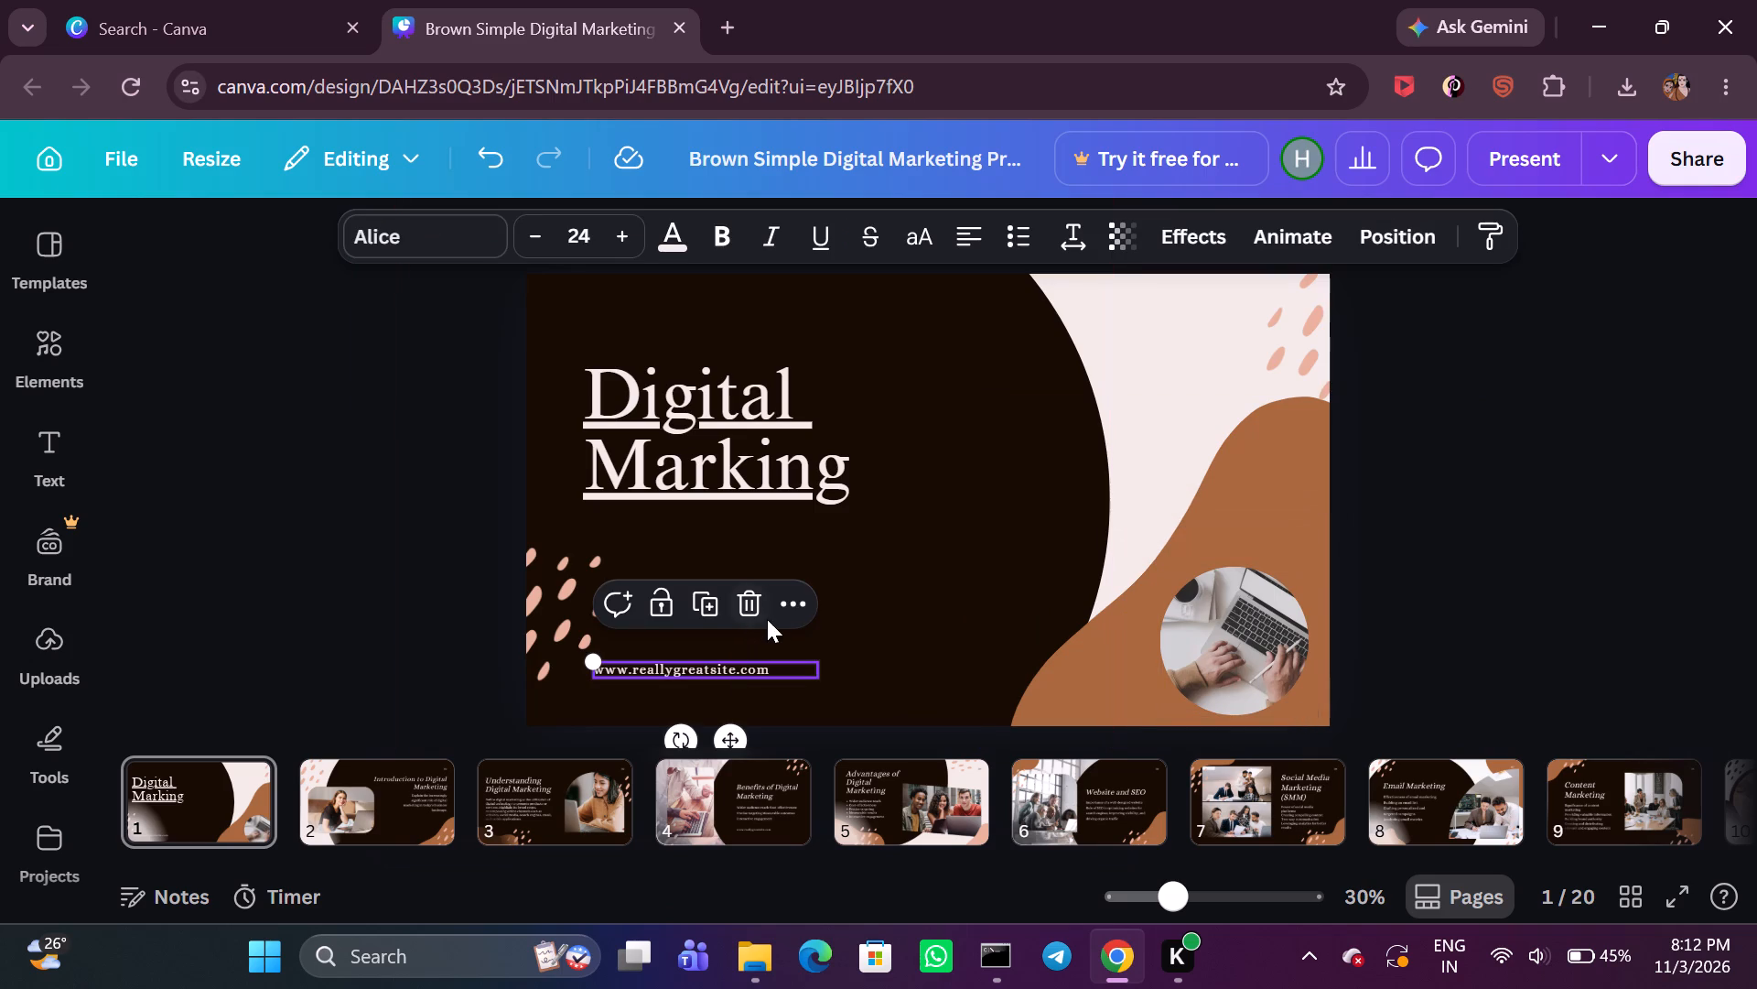
{"action": "double_click", "coordinate": [776, 662]}
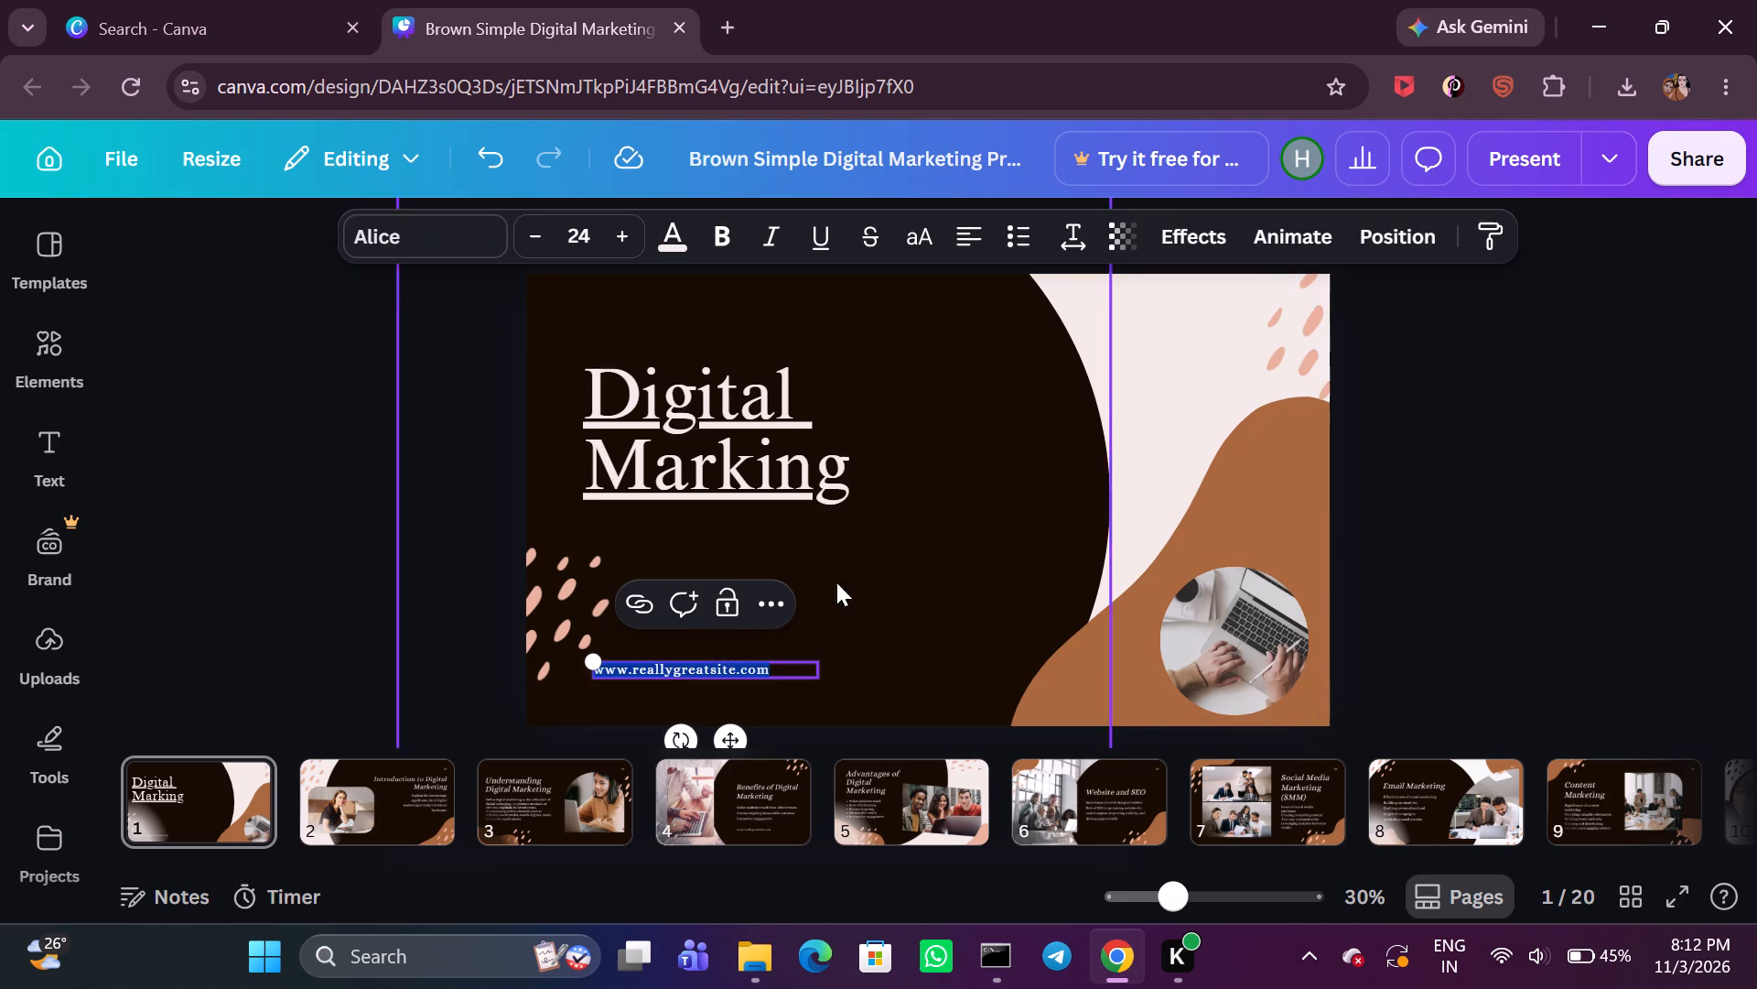
{"action": "key", "text": "BackSpace"}
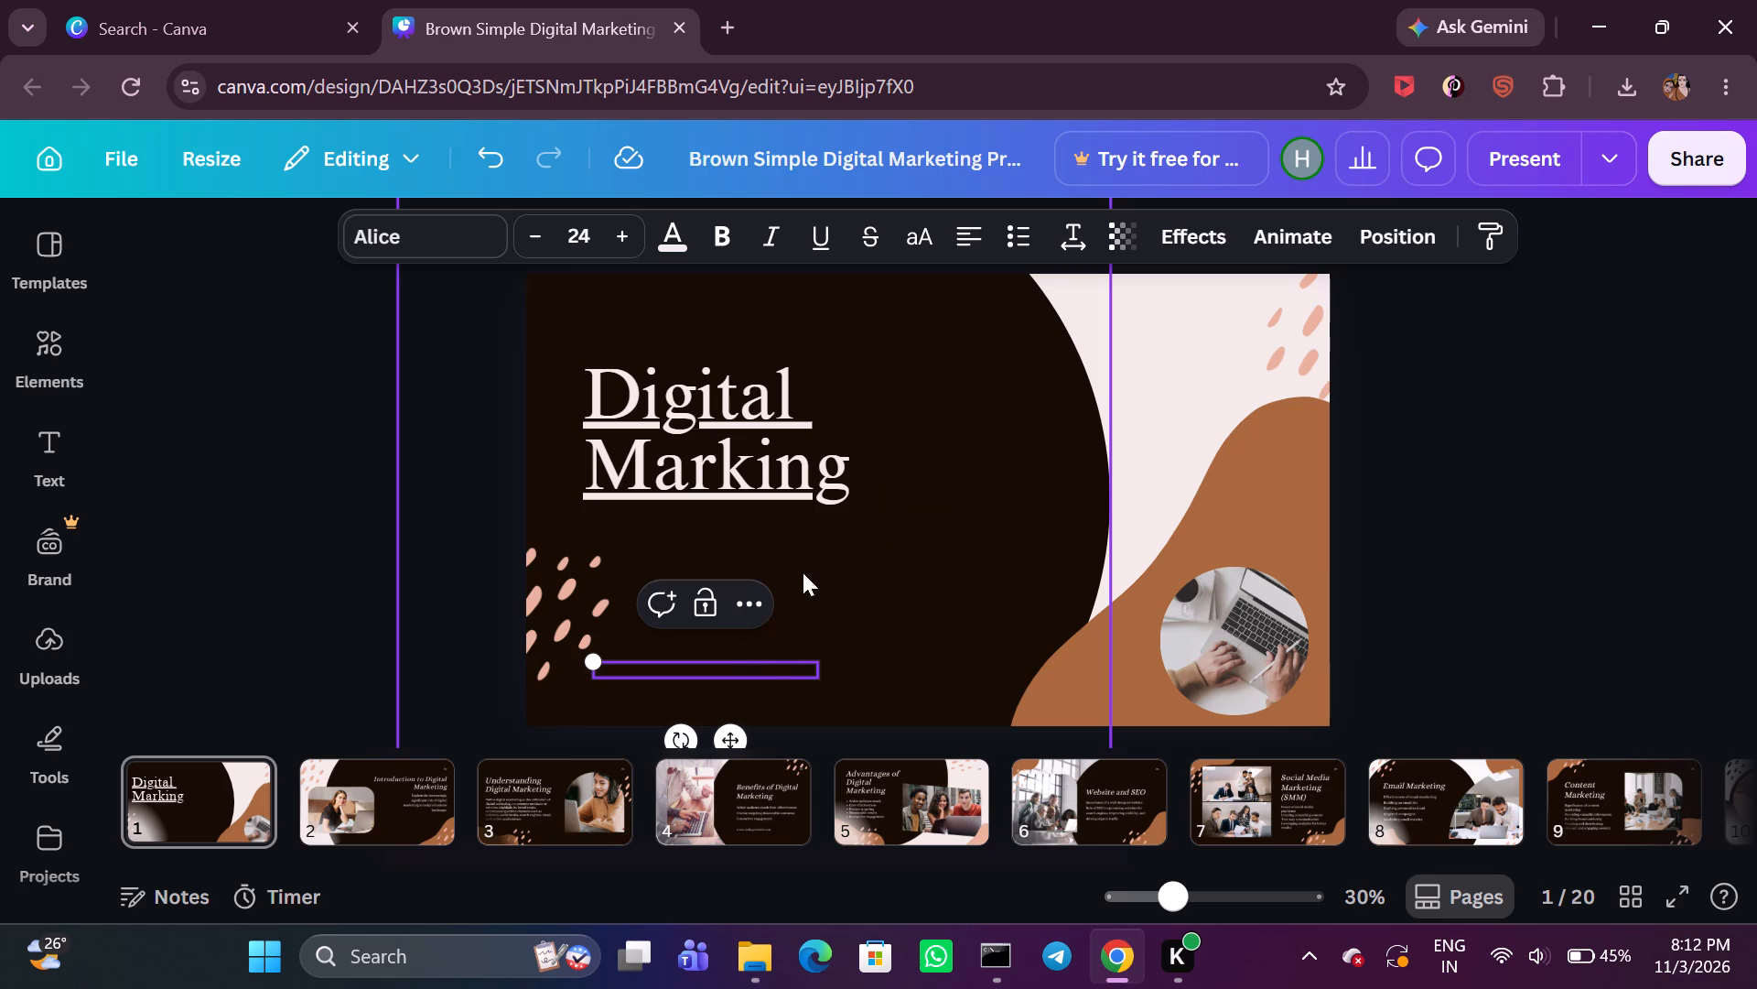
{"action": "left_click", "coordinate": [770, 660]}
{"action": "left_click", "coordinate": [587, 607]}
{"action": "left_click", "coordinate": [658, 591]}
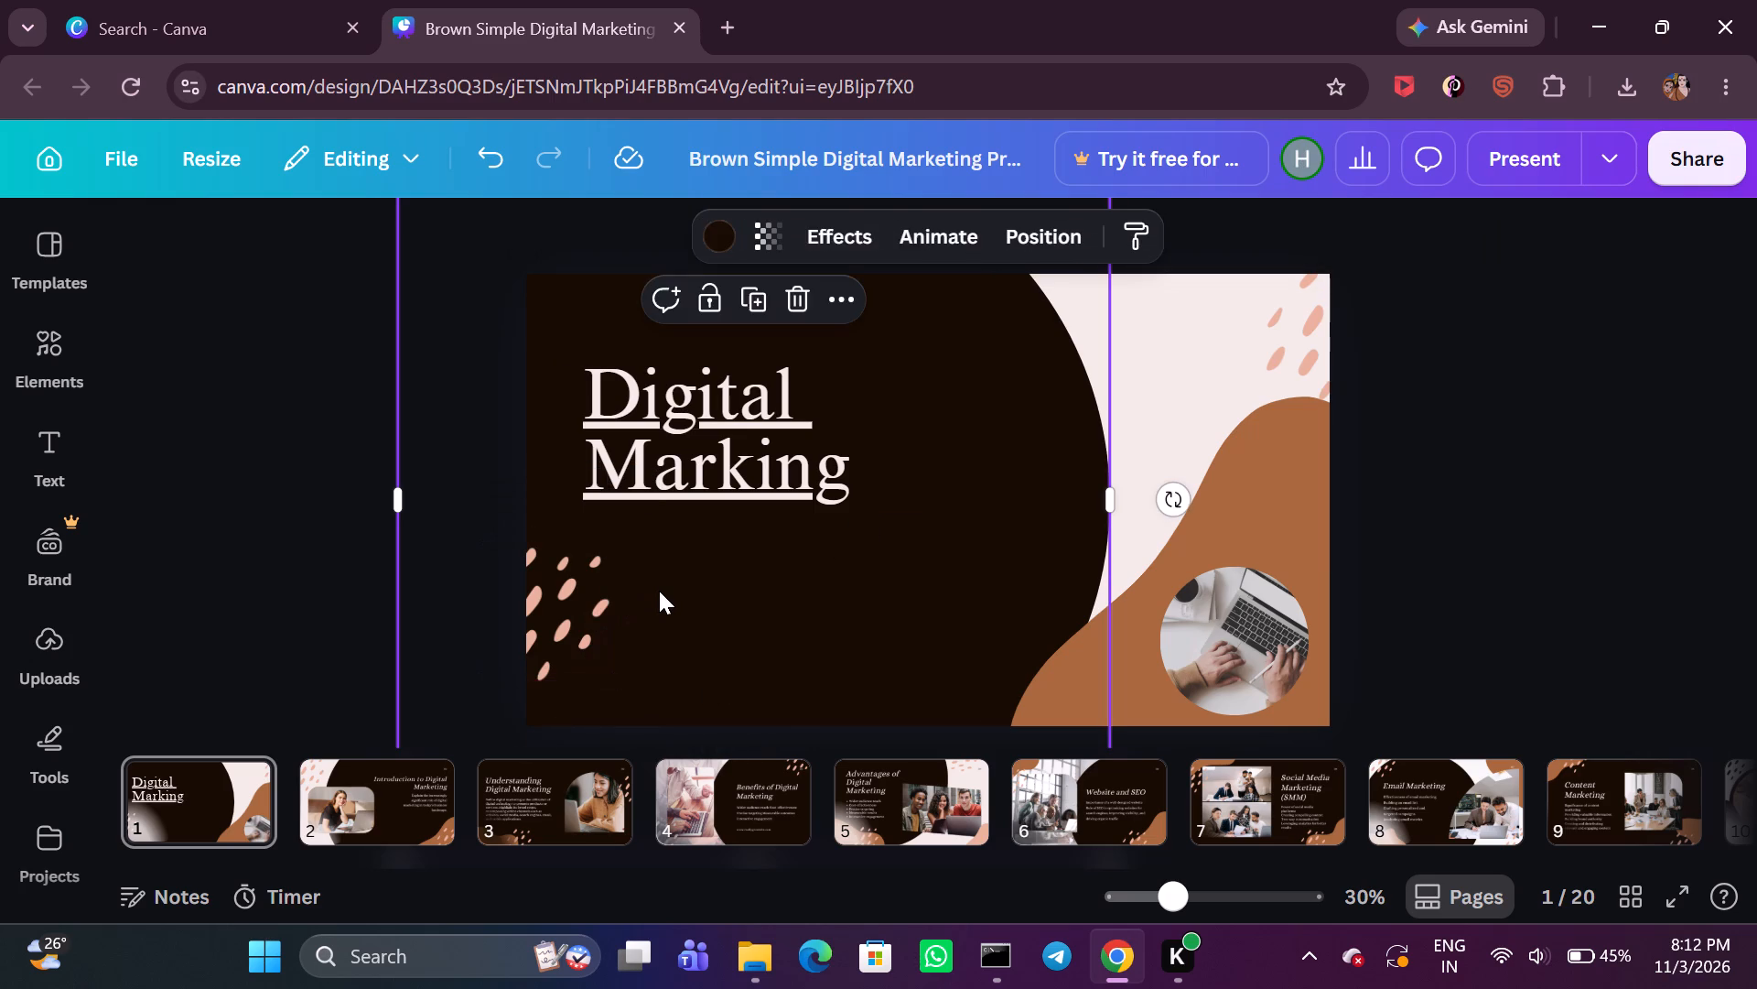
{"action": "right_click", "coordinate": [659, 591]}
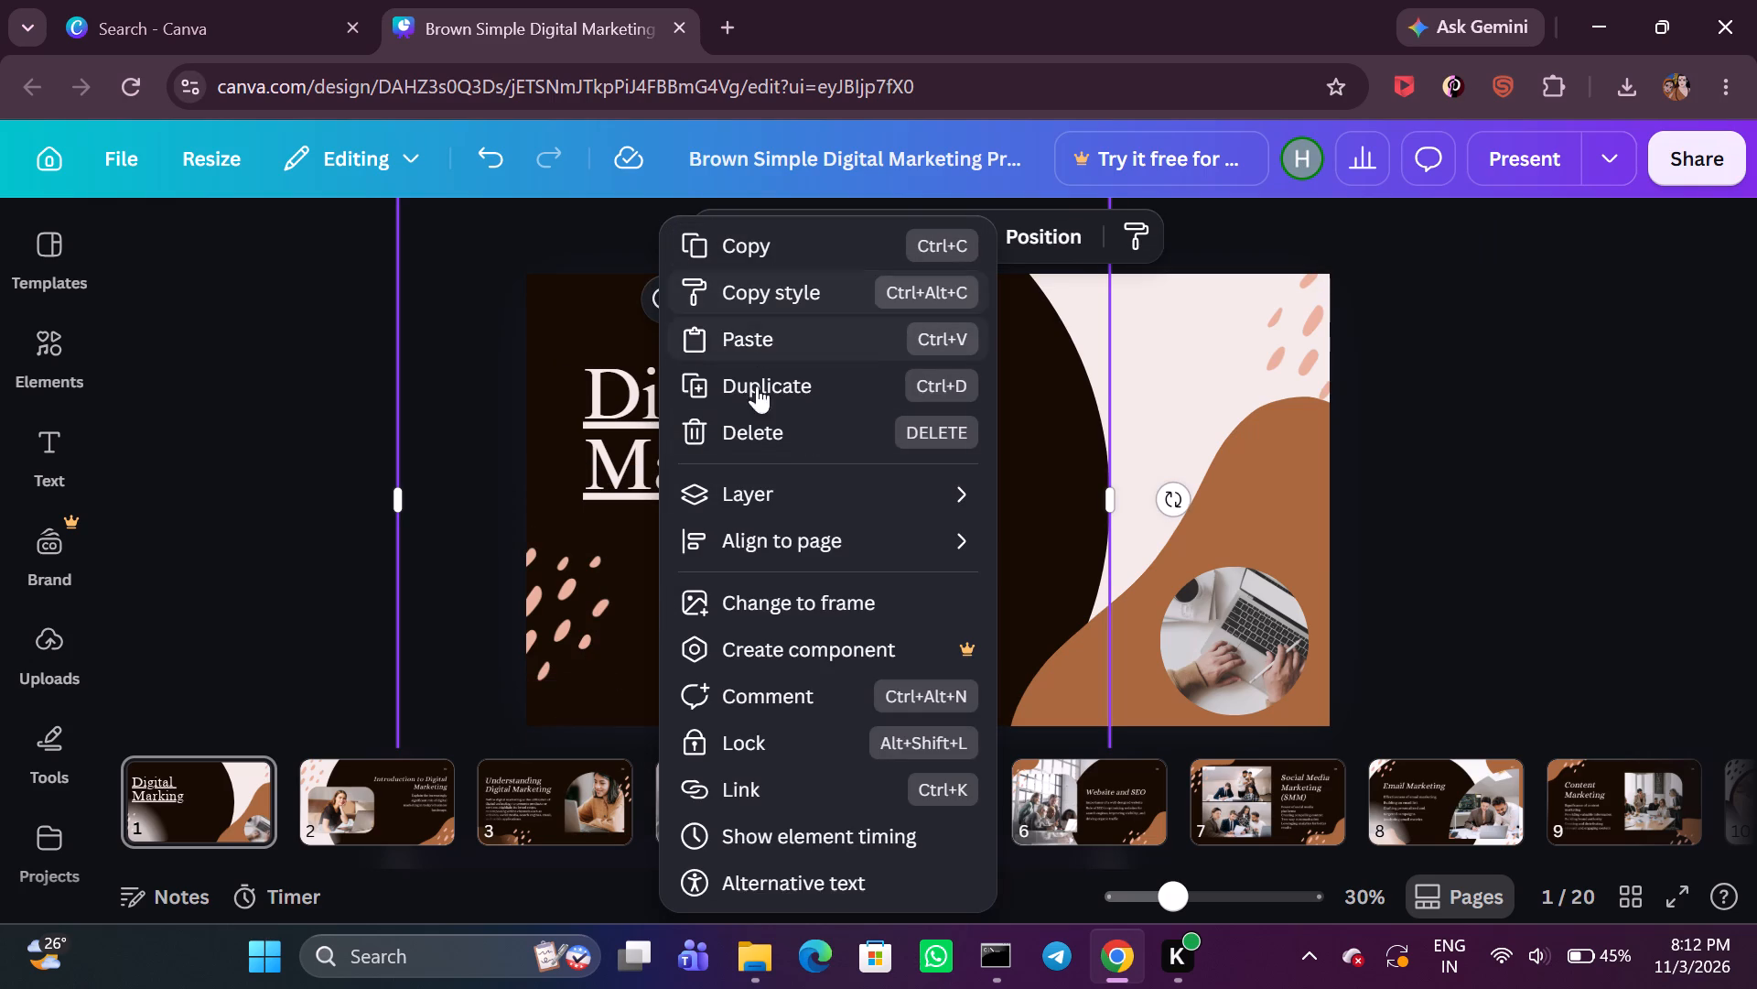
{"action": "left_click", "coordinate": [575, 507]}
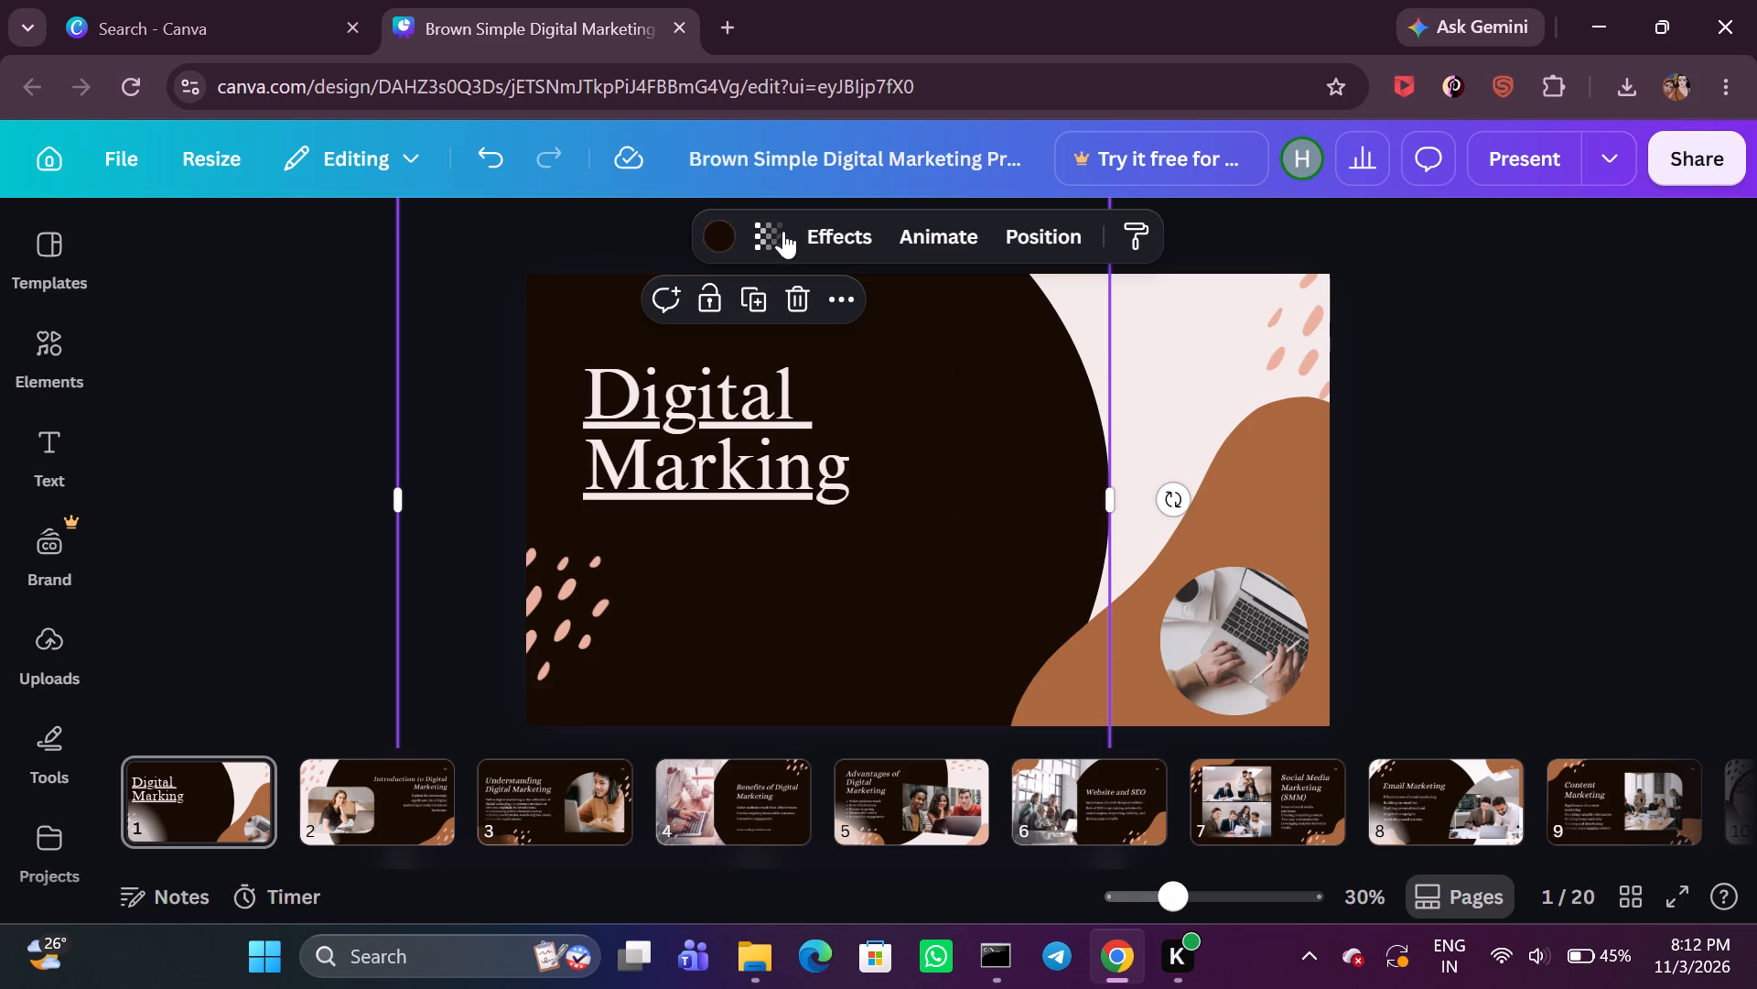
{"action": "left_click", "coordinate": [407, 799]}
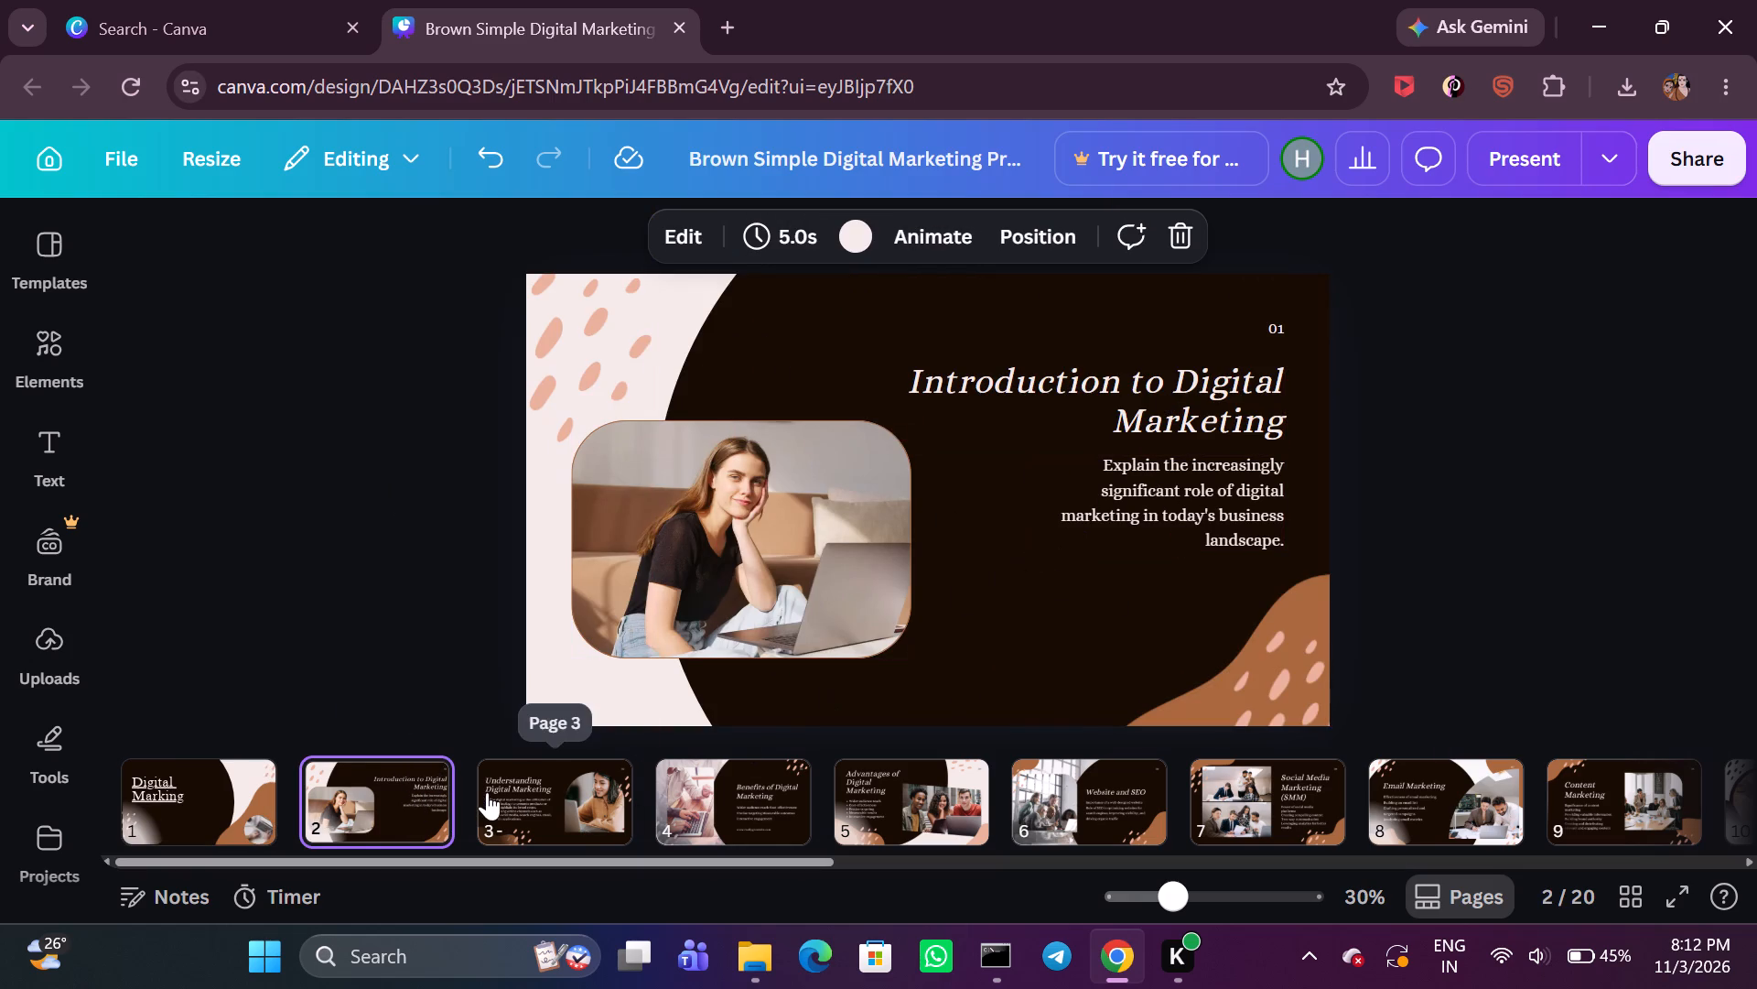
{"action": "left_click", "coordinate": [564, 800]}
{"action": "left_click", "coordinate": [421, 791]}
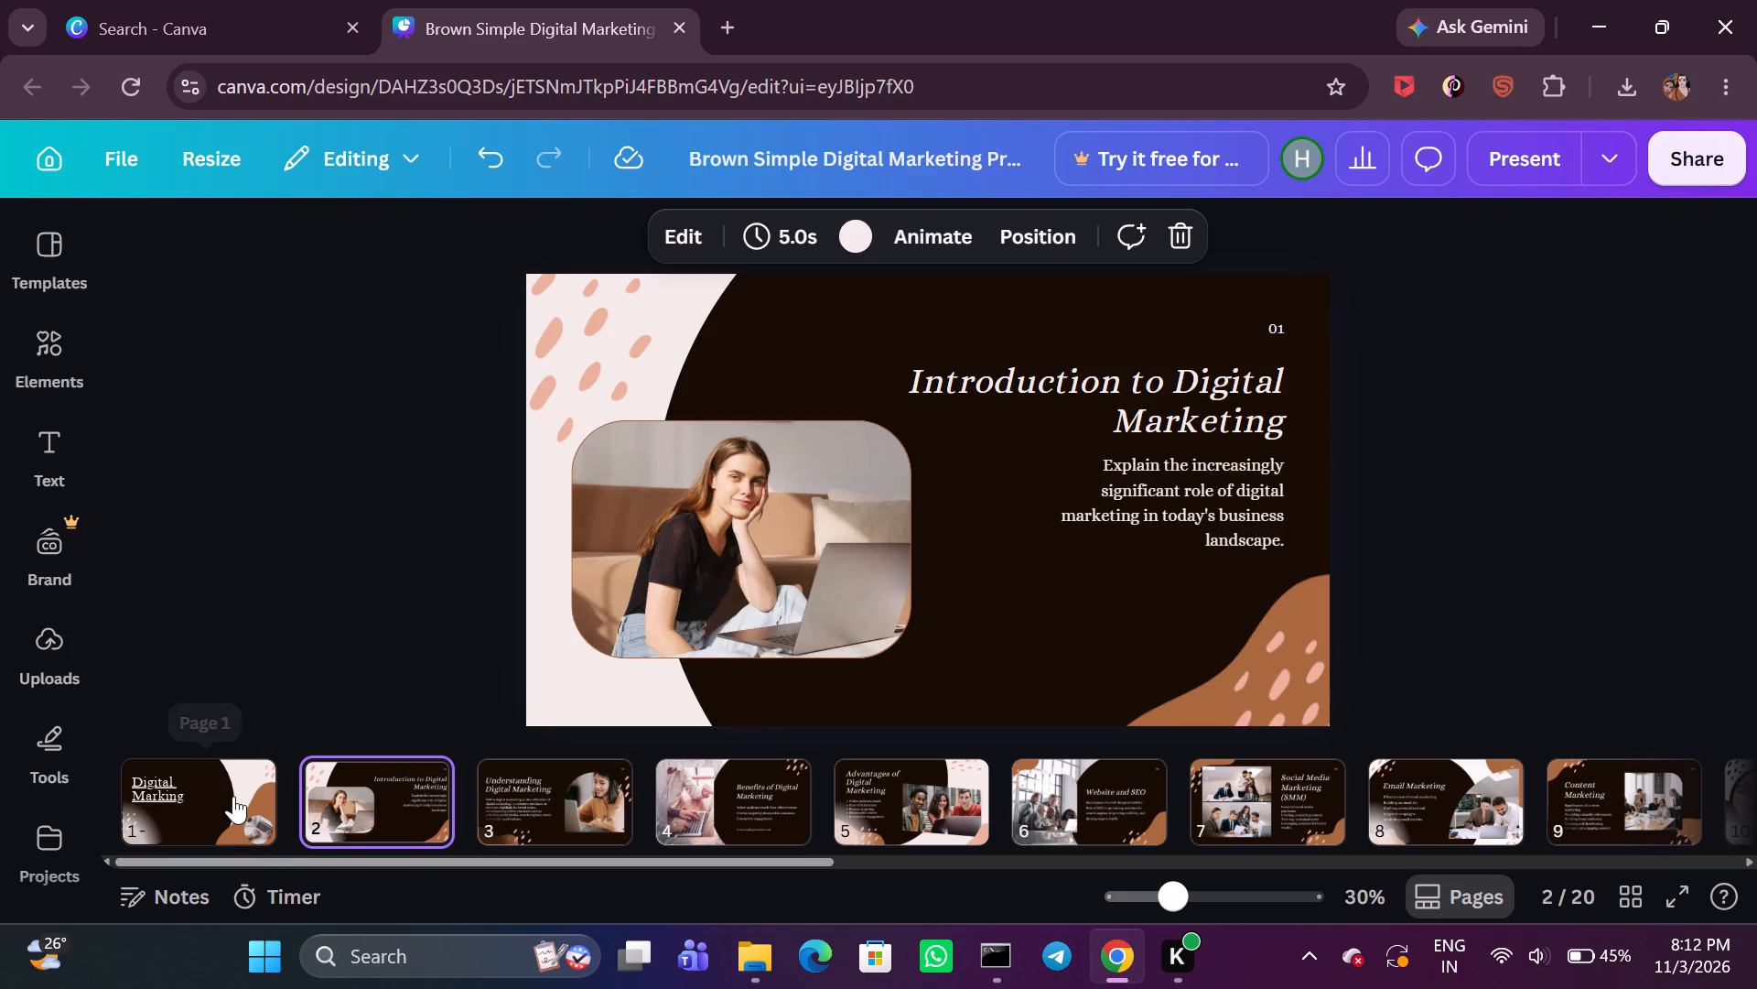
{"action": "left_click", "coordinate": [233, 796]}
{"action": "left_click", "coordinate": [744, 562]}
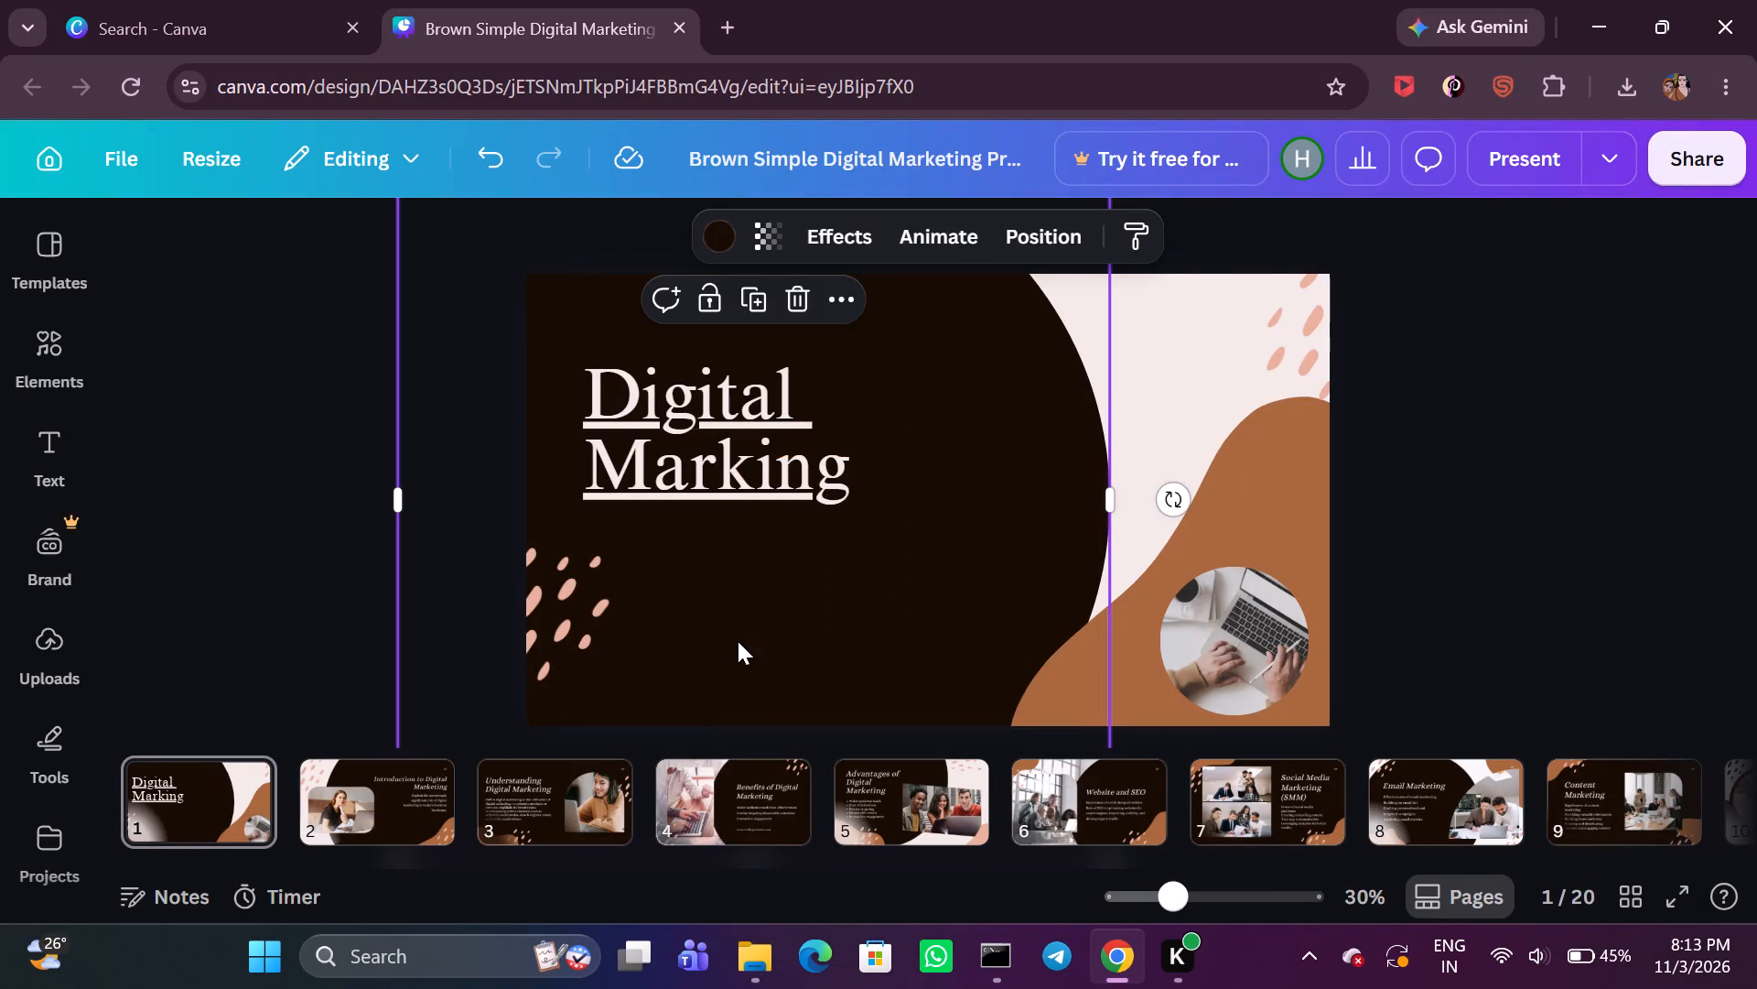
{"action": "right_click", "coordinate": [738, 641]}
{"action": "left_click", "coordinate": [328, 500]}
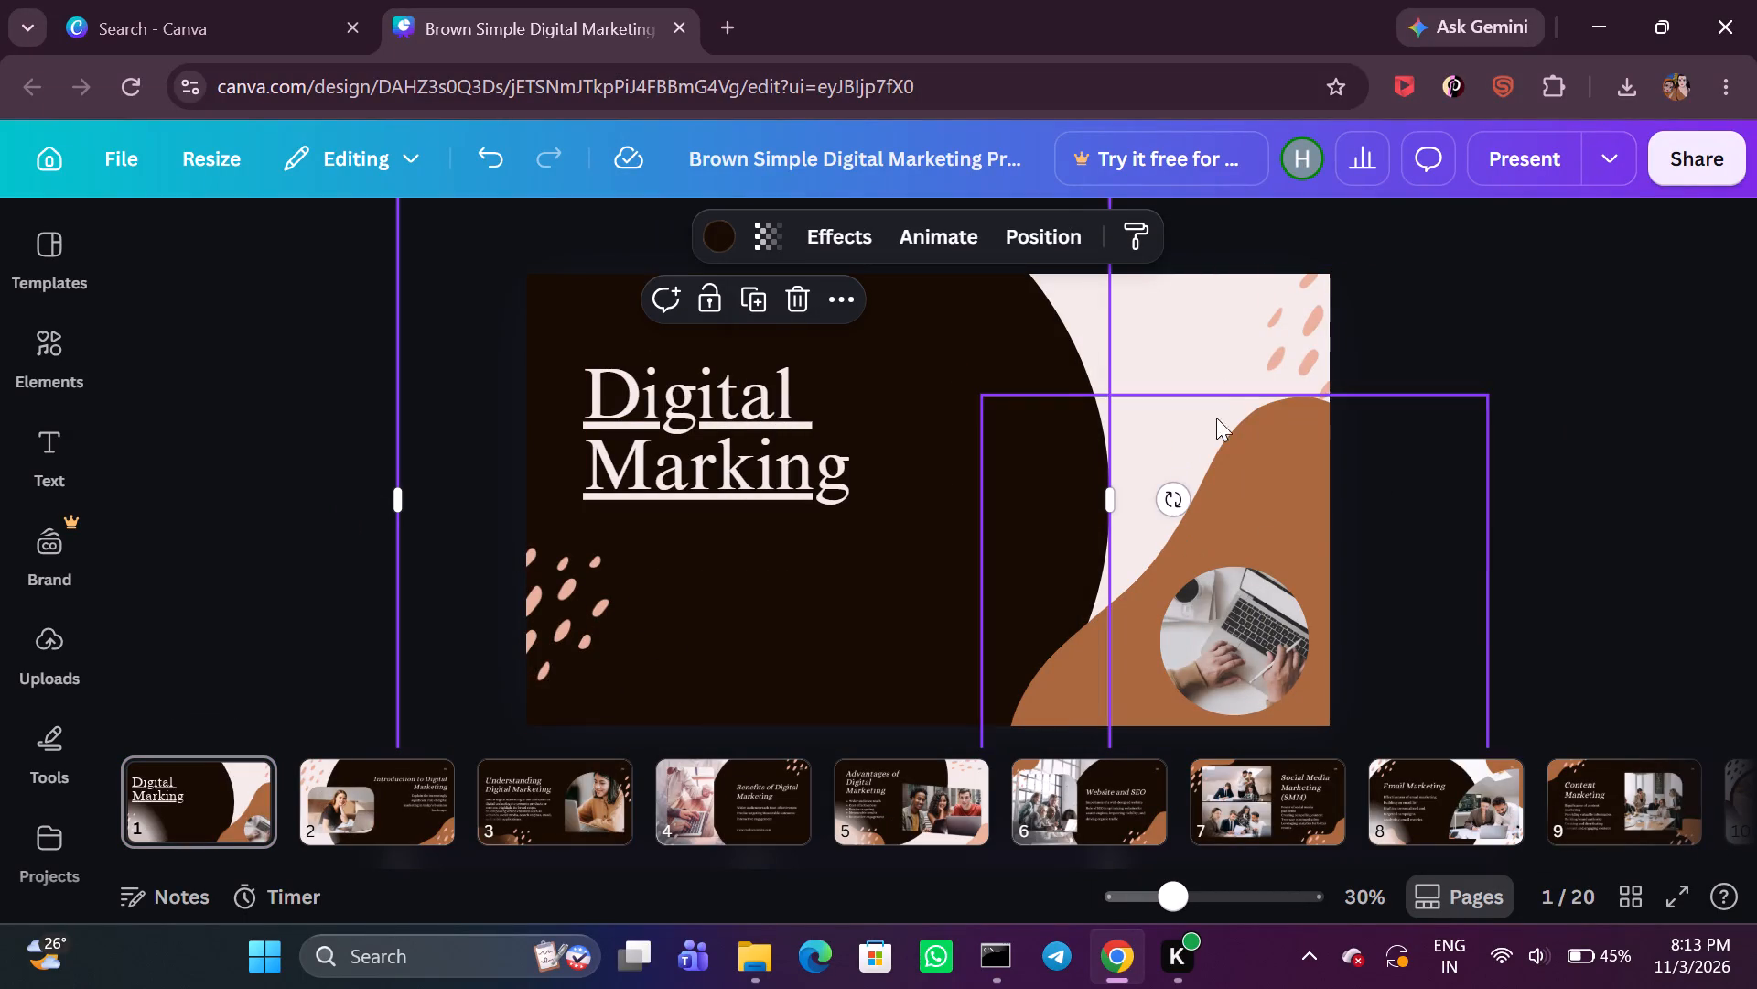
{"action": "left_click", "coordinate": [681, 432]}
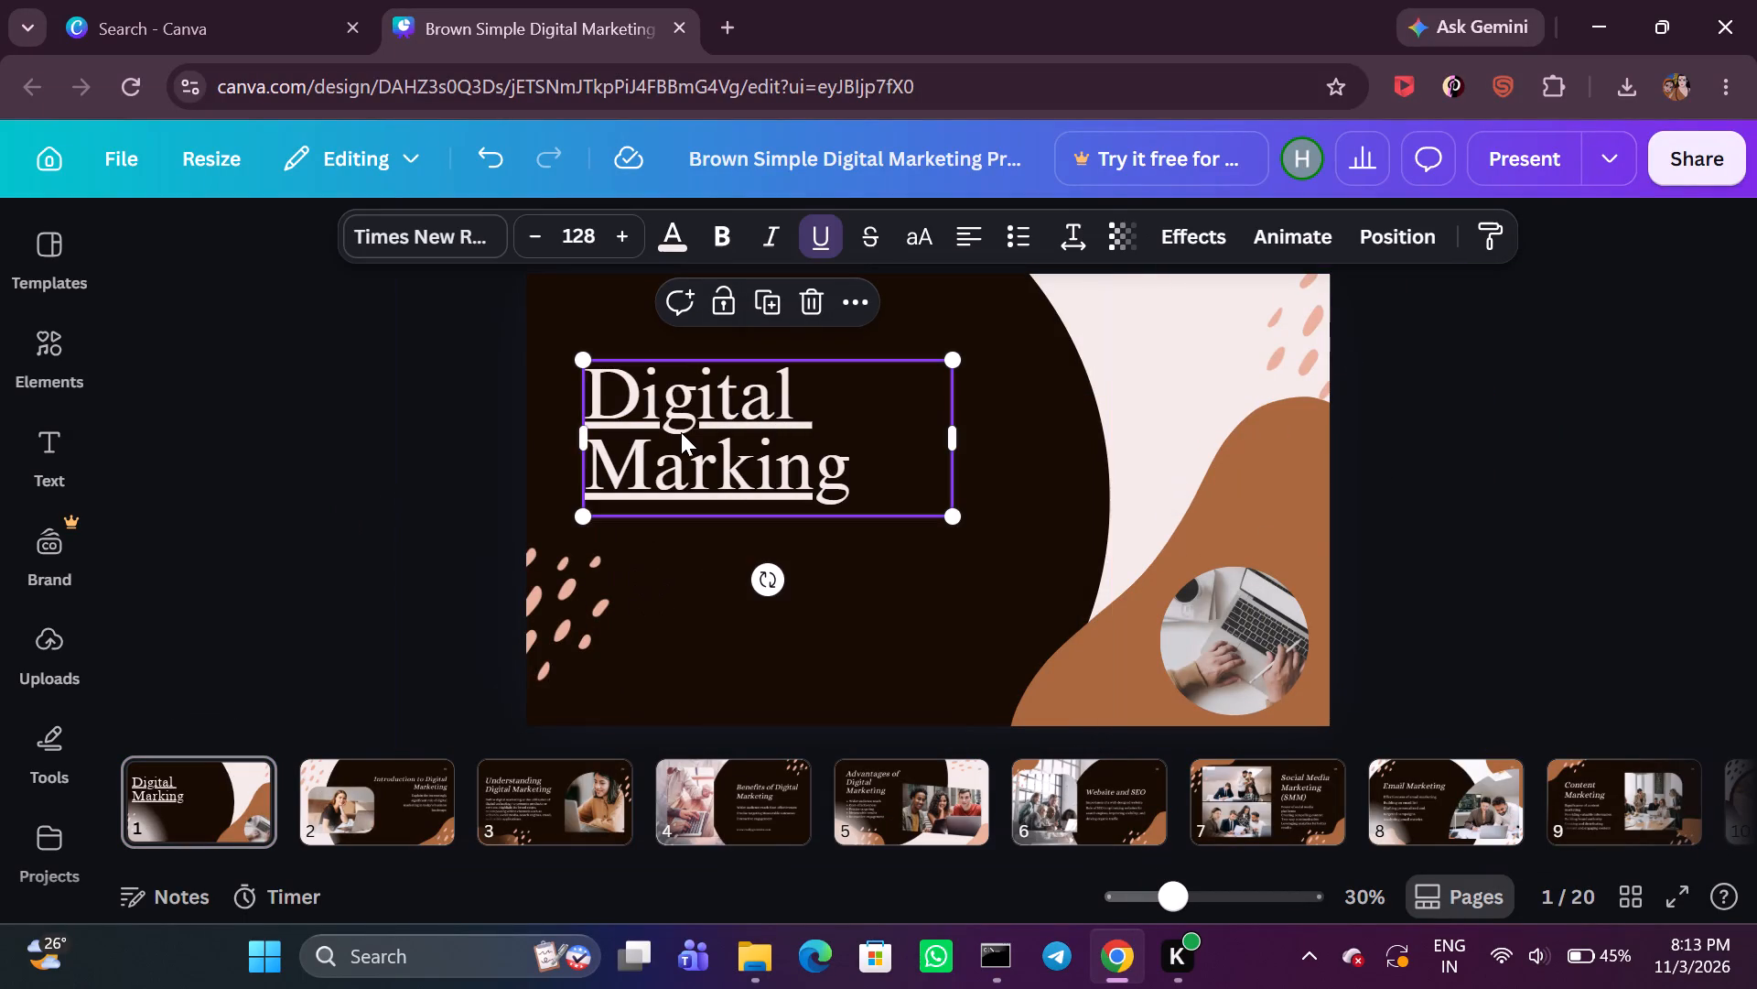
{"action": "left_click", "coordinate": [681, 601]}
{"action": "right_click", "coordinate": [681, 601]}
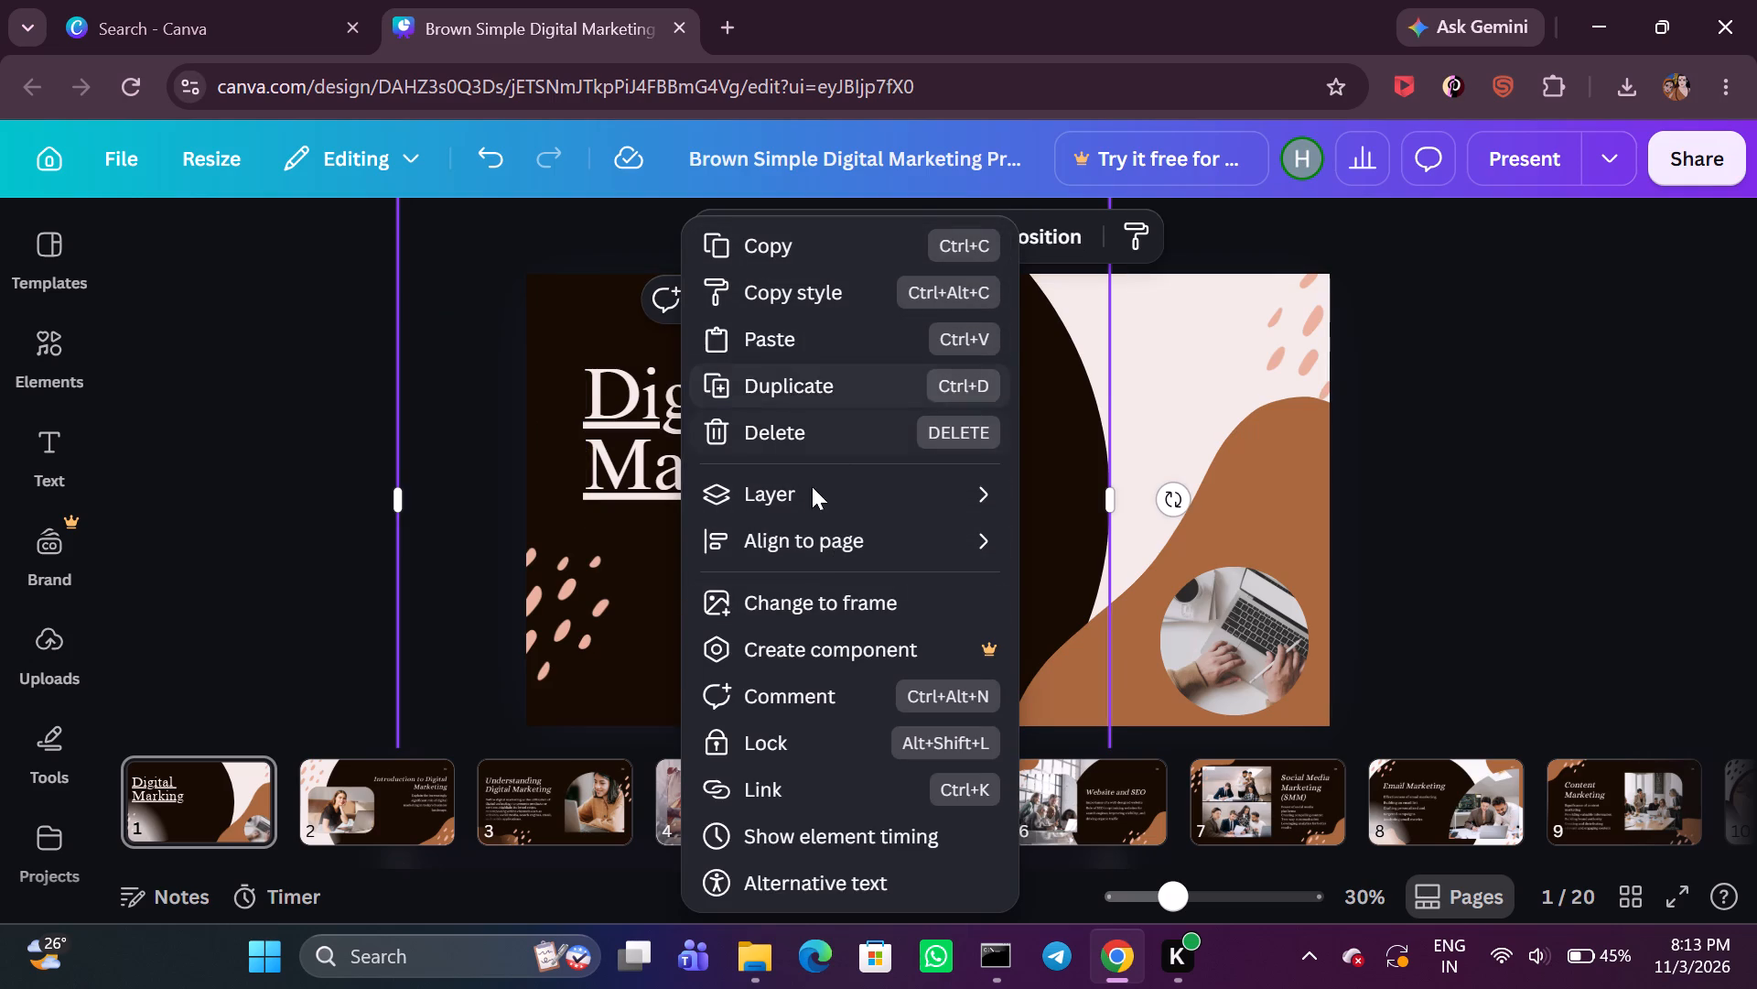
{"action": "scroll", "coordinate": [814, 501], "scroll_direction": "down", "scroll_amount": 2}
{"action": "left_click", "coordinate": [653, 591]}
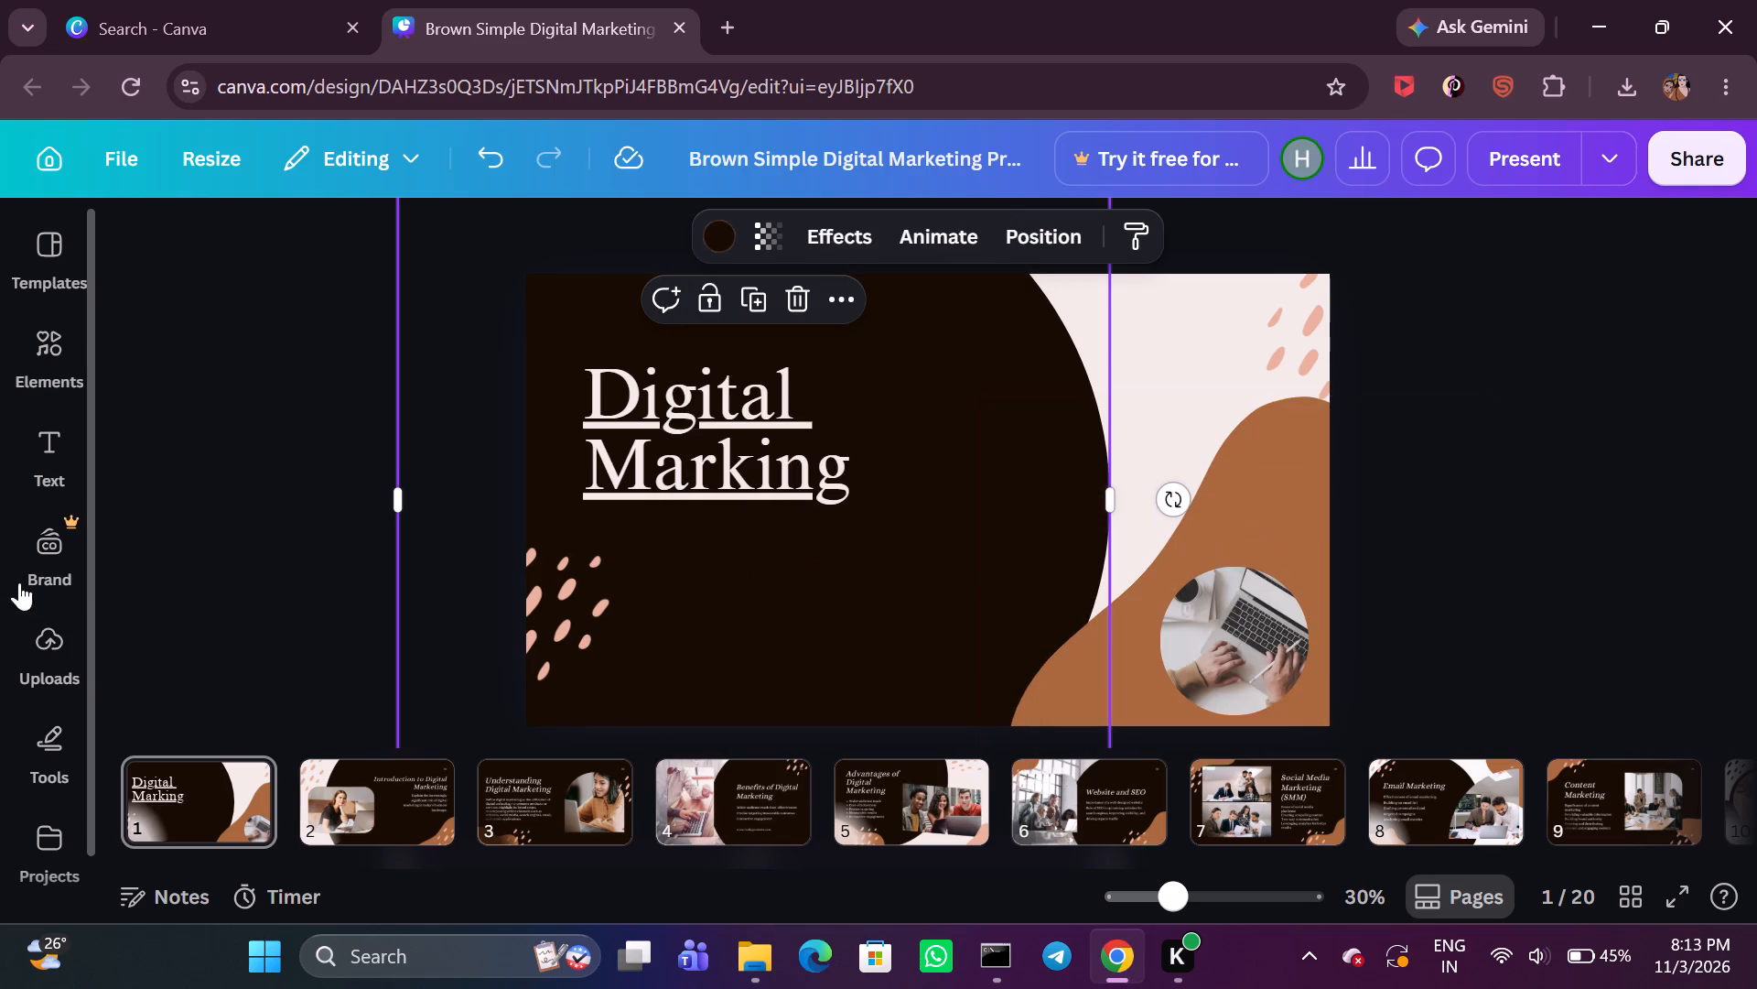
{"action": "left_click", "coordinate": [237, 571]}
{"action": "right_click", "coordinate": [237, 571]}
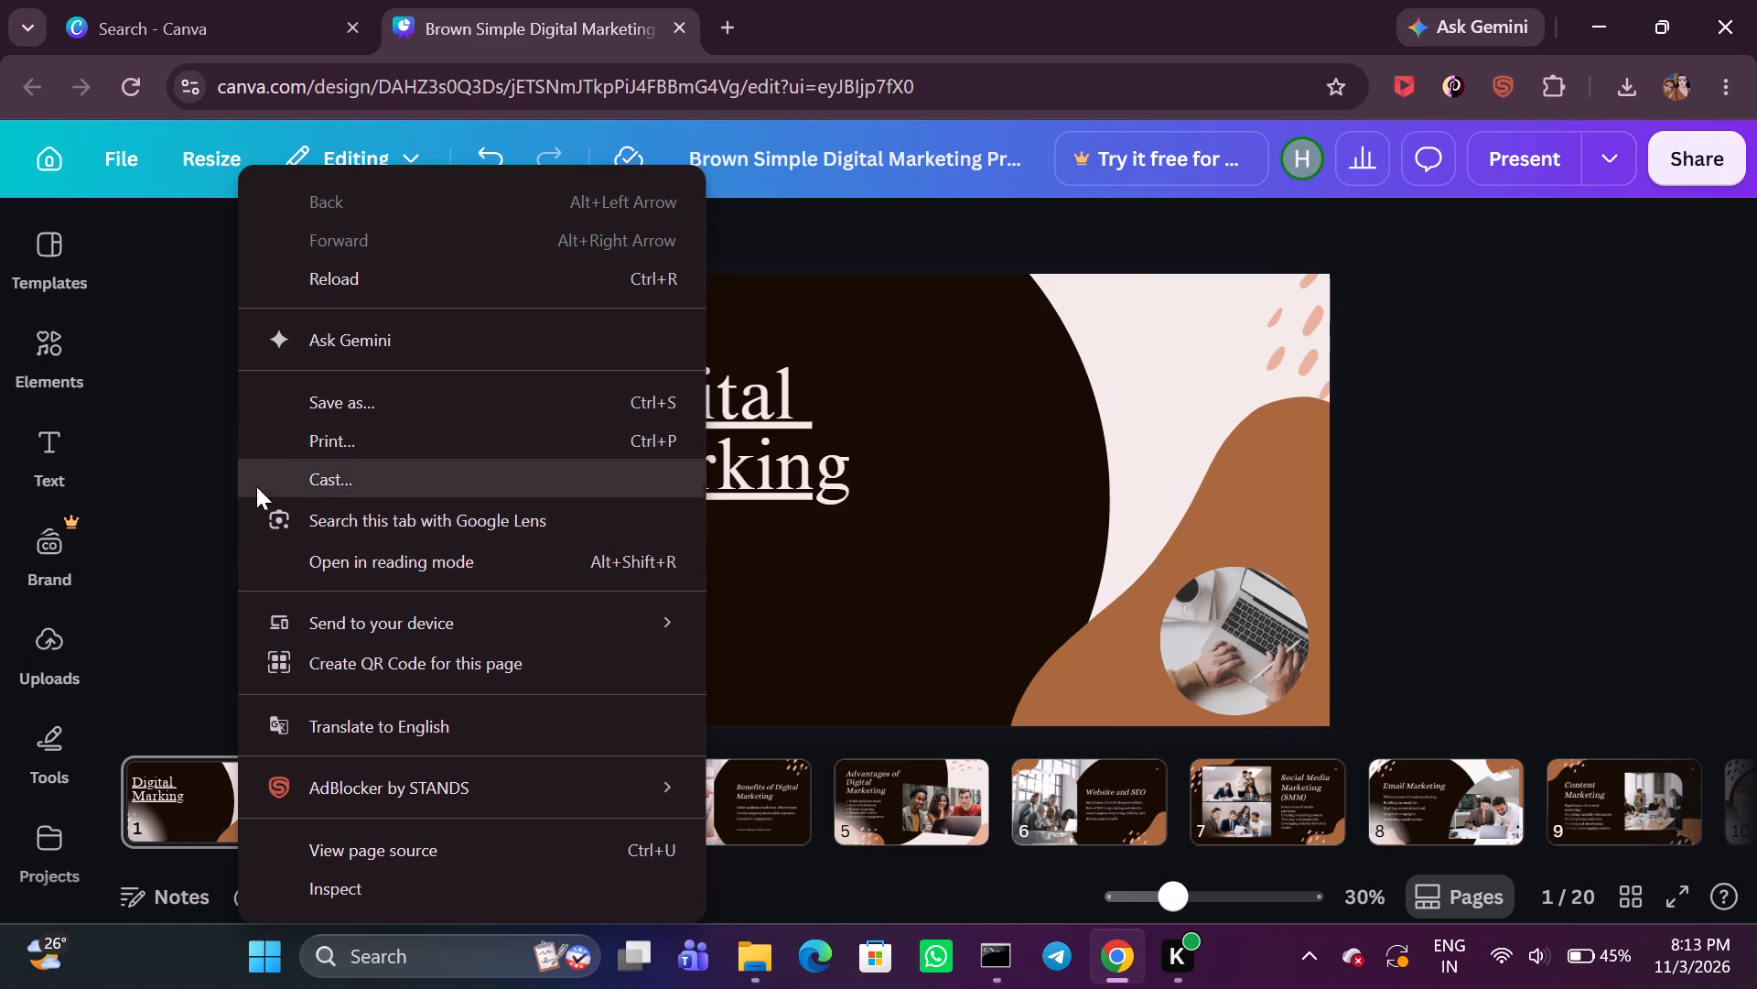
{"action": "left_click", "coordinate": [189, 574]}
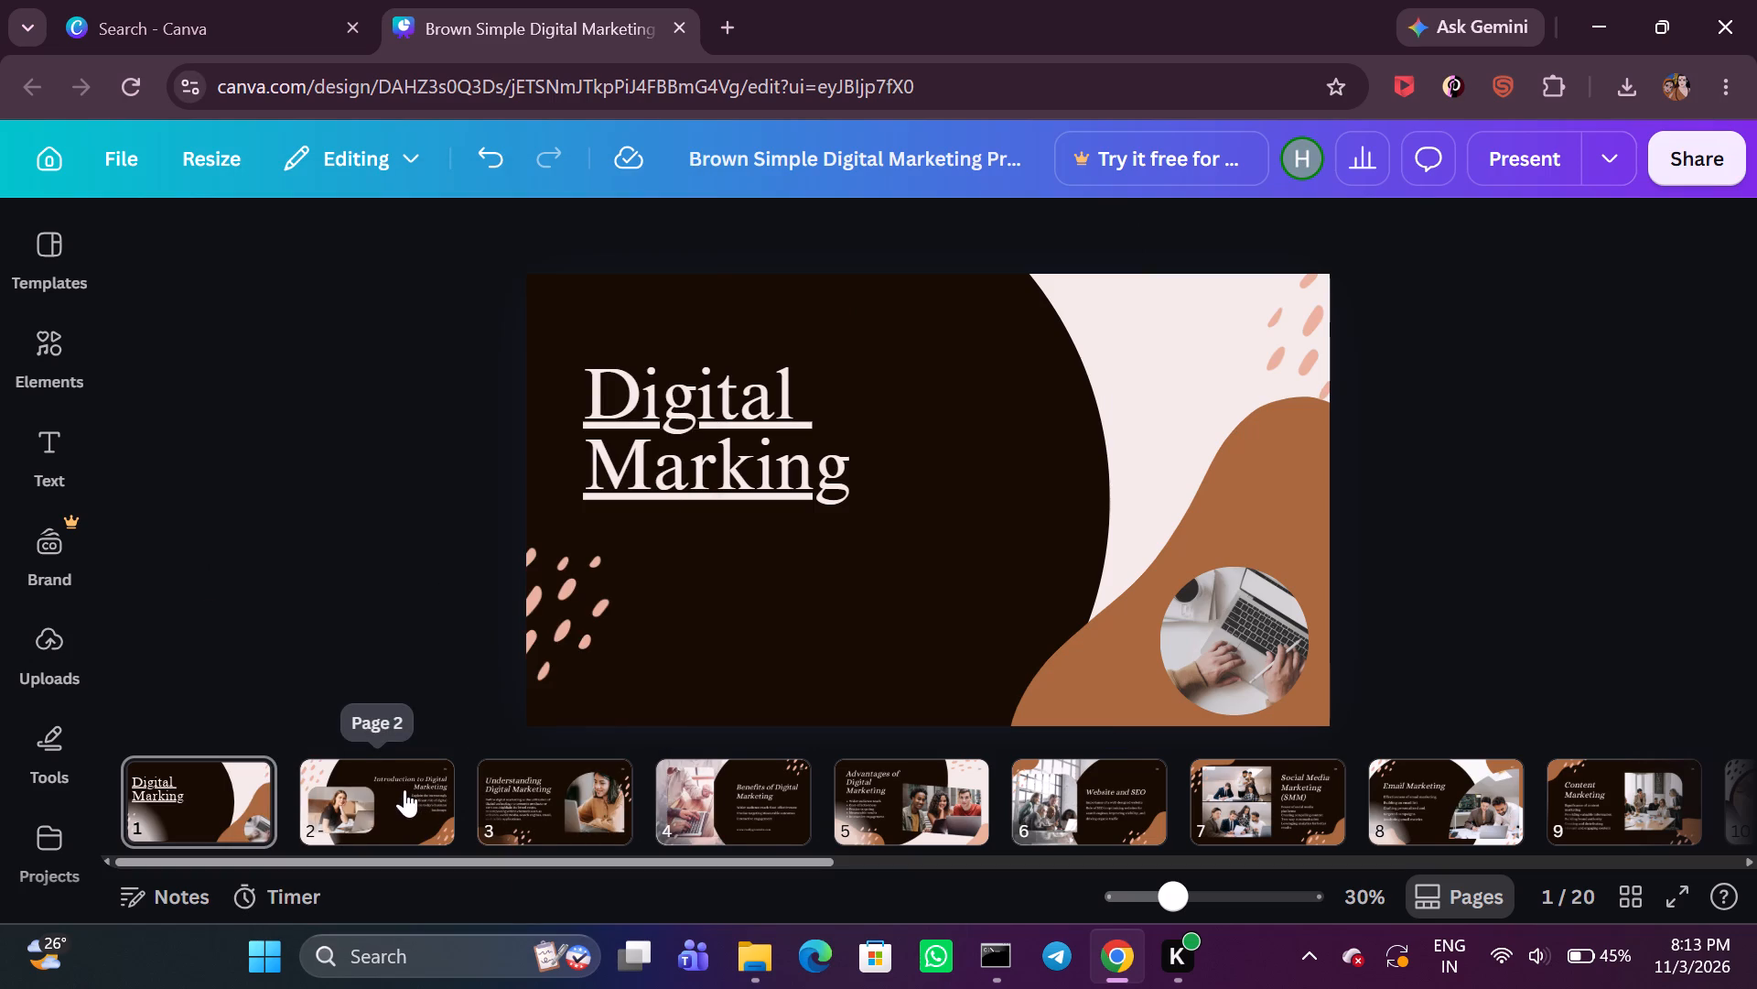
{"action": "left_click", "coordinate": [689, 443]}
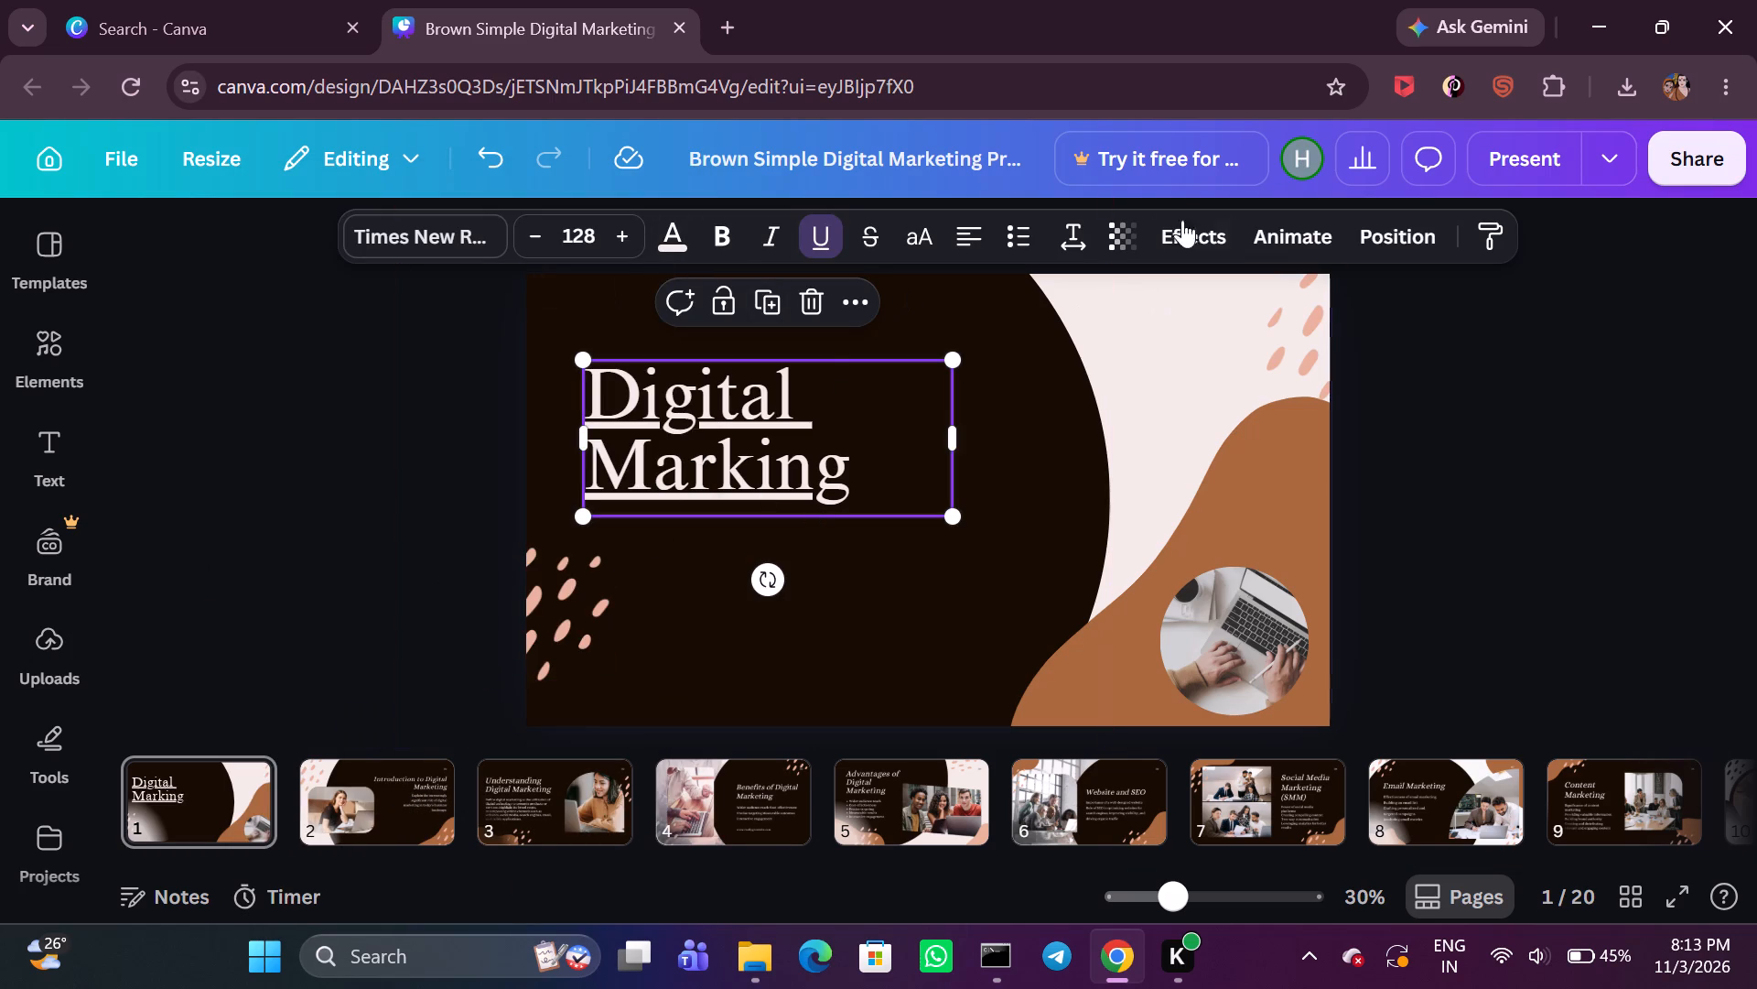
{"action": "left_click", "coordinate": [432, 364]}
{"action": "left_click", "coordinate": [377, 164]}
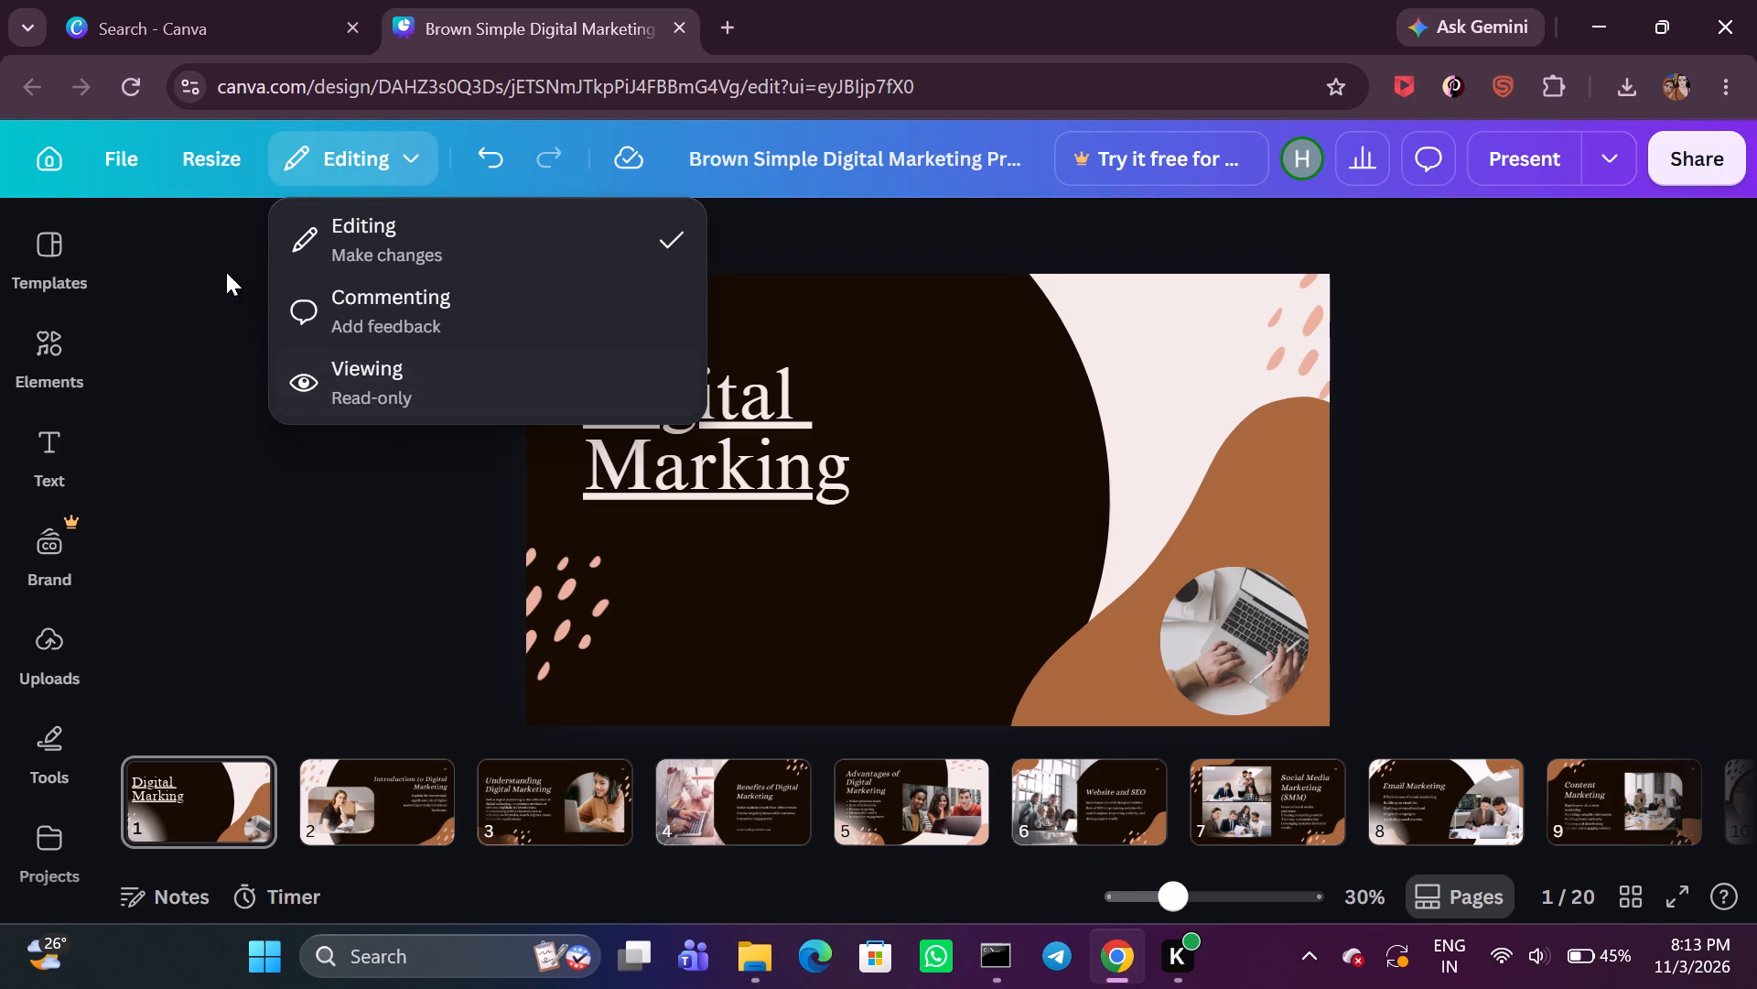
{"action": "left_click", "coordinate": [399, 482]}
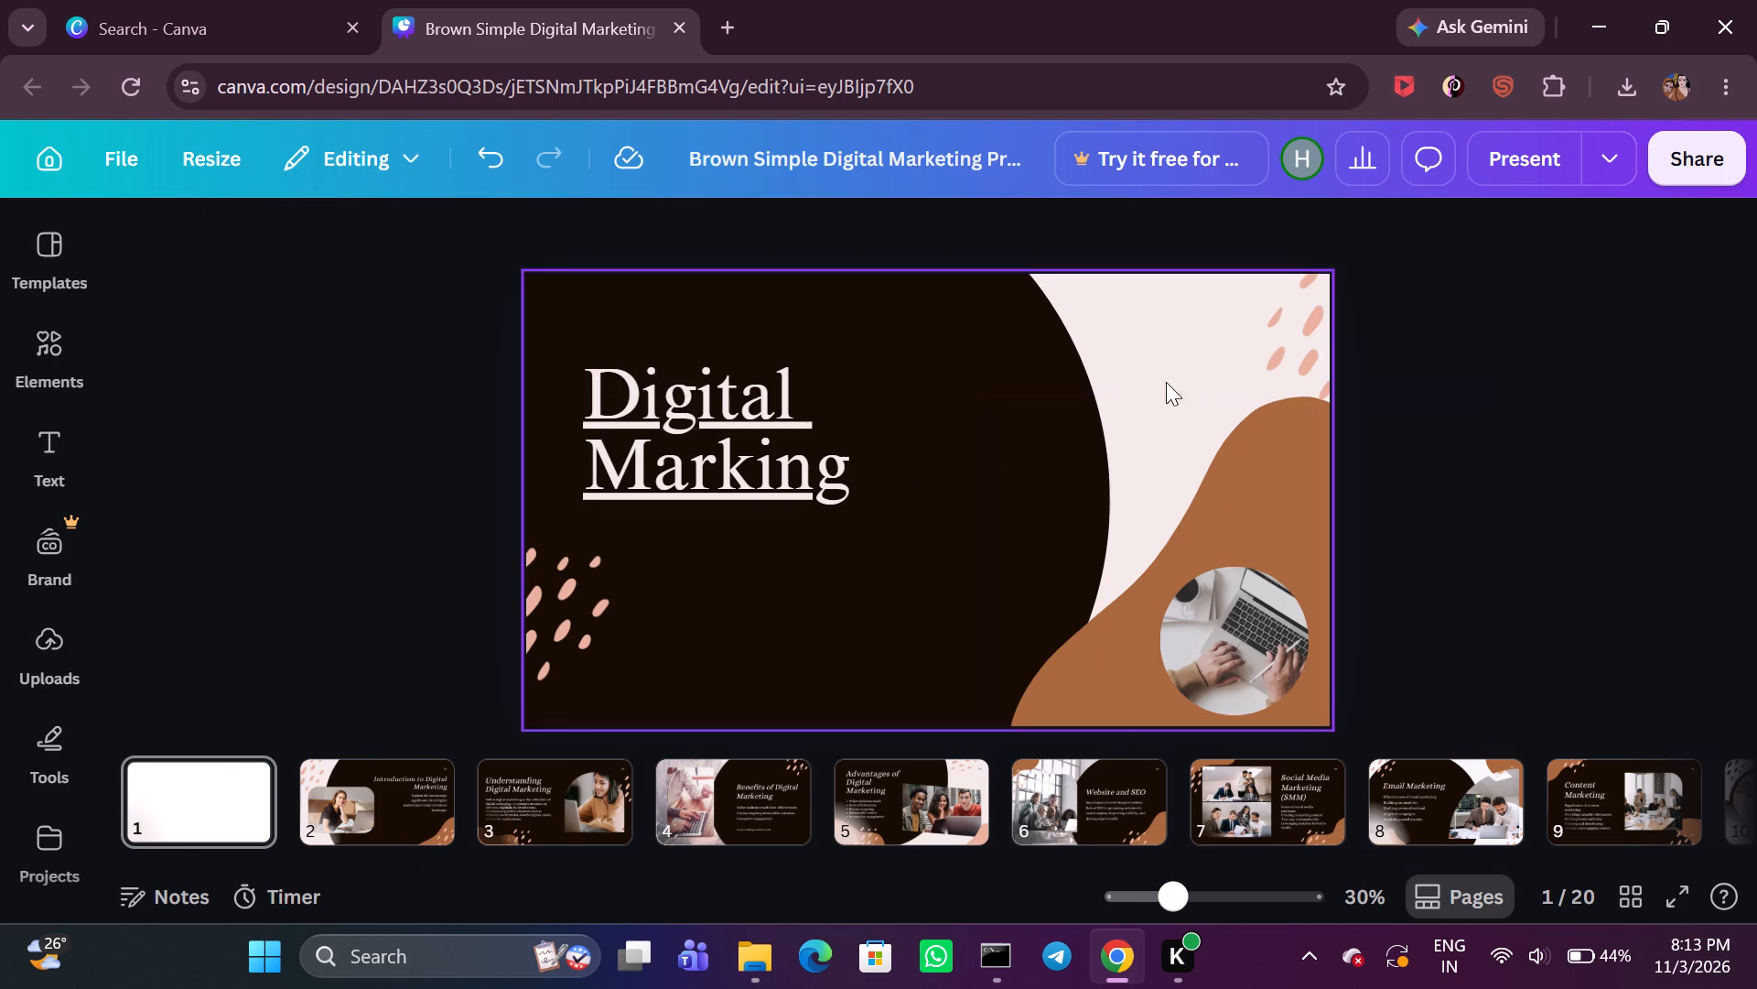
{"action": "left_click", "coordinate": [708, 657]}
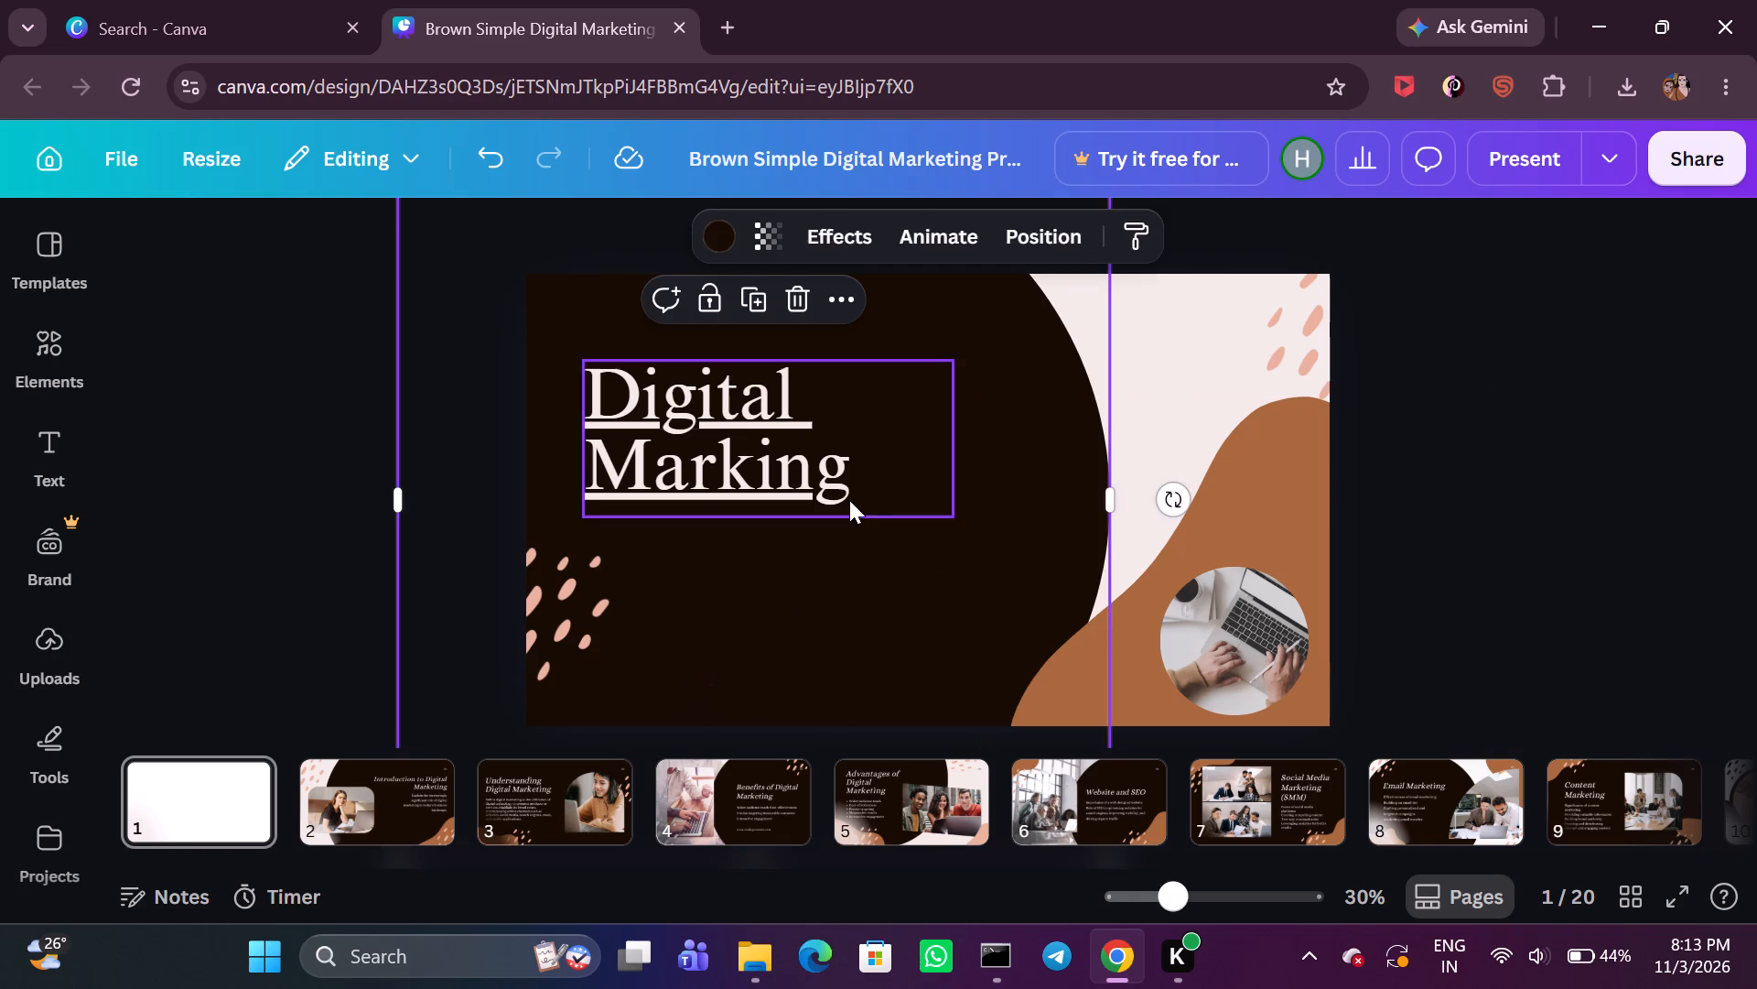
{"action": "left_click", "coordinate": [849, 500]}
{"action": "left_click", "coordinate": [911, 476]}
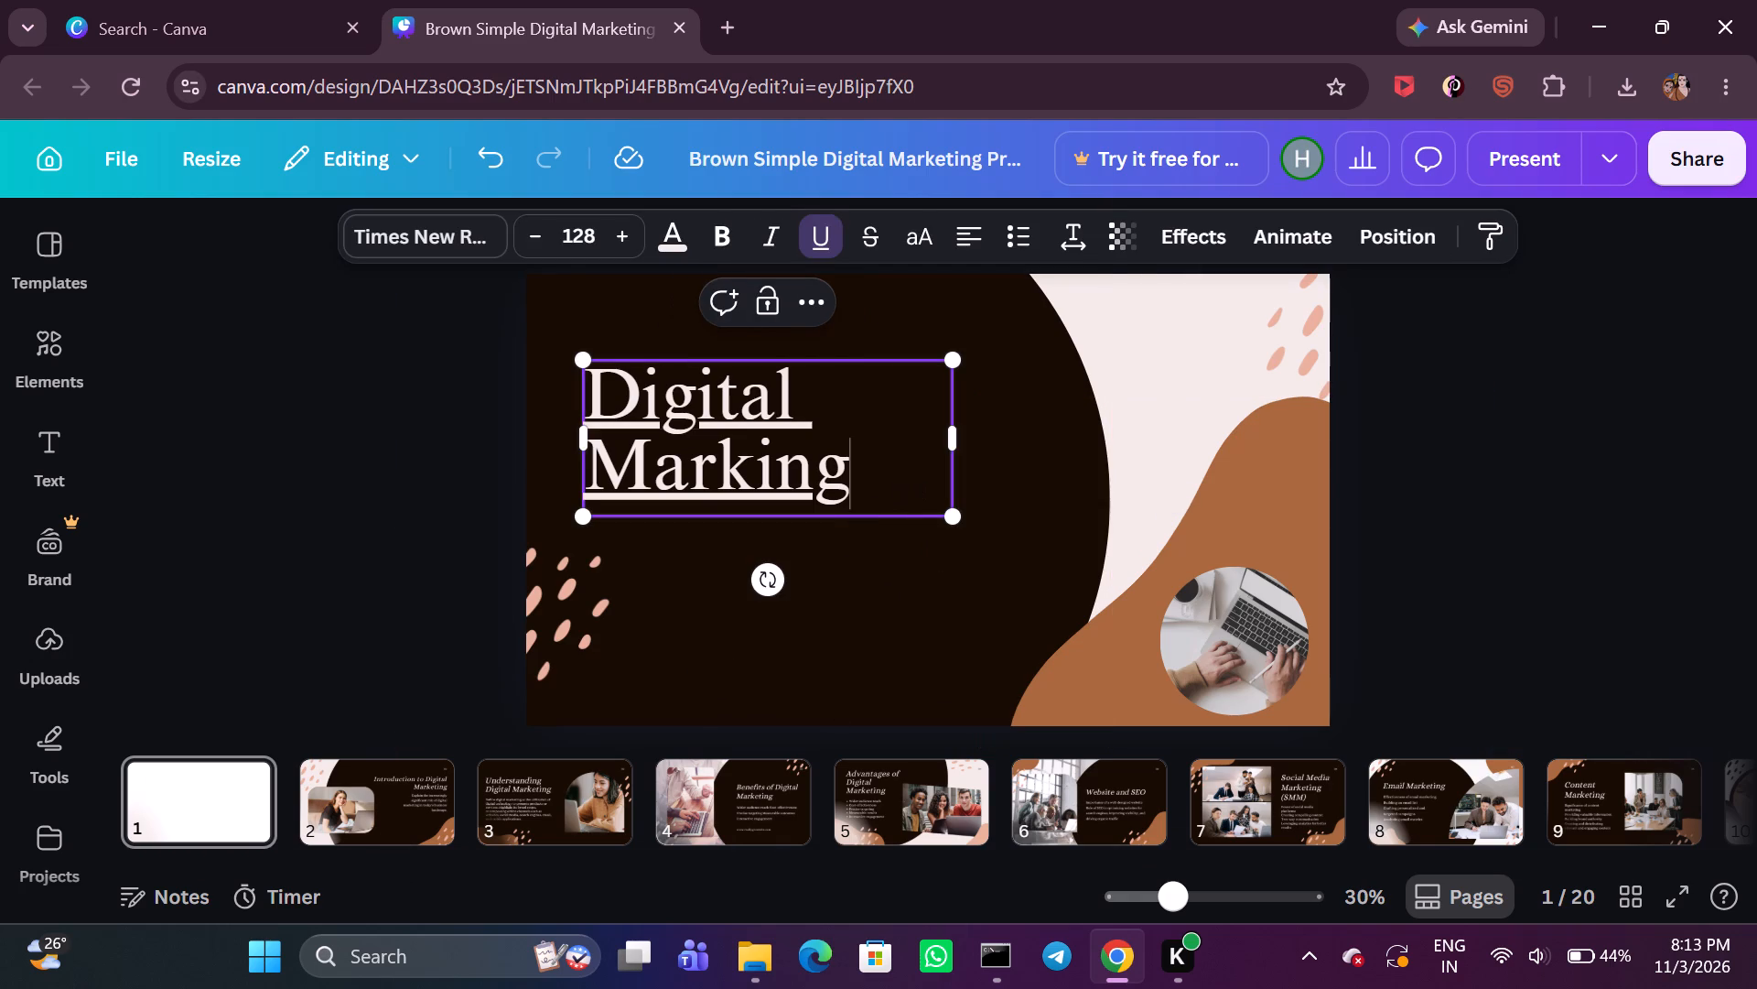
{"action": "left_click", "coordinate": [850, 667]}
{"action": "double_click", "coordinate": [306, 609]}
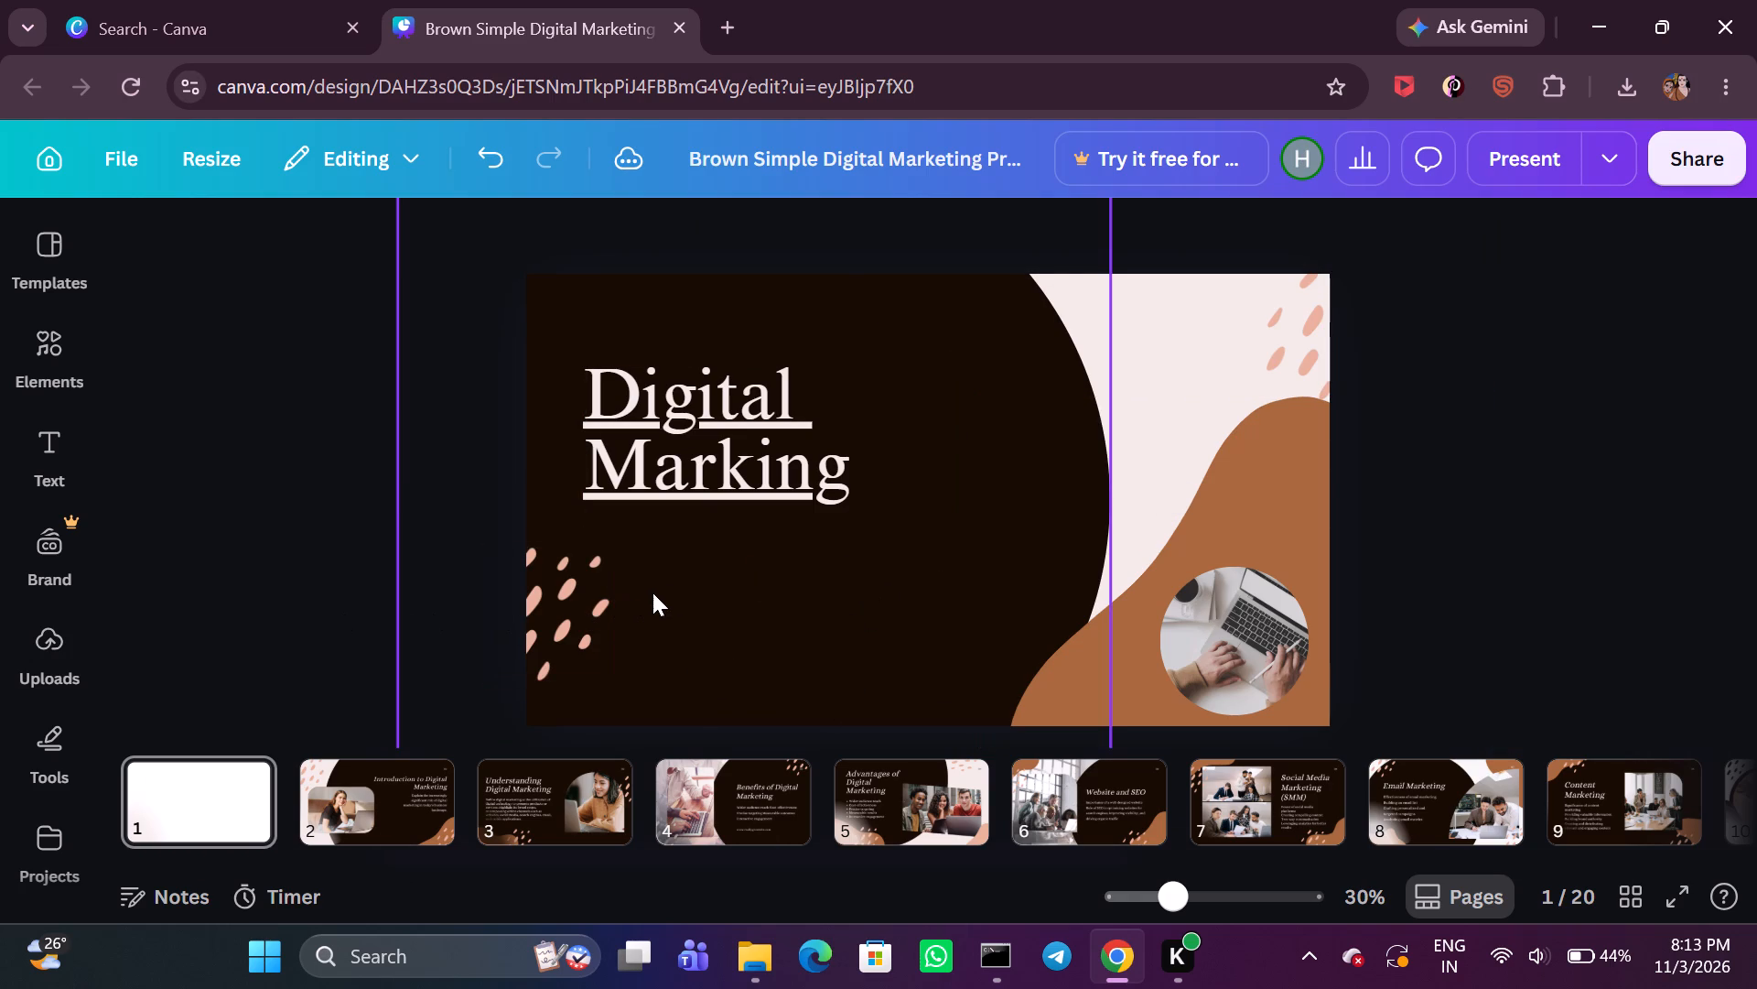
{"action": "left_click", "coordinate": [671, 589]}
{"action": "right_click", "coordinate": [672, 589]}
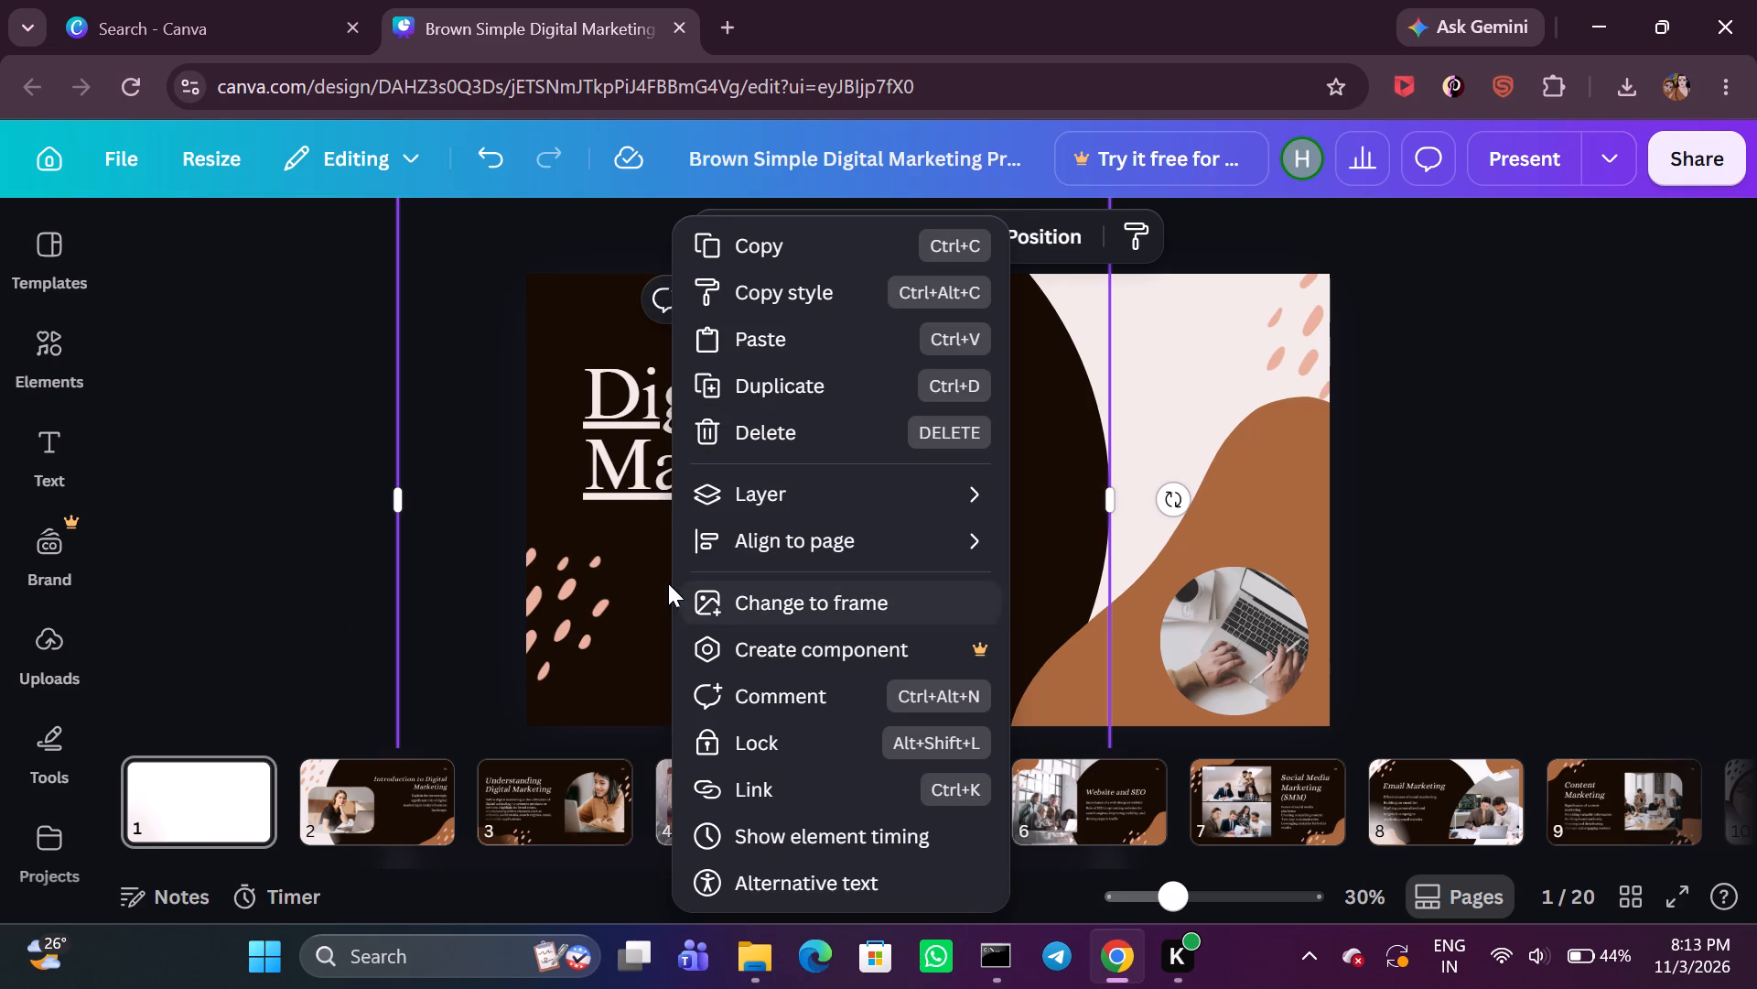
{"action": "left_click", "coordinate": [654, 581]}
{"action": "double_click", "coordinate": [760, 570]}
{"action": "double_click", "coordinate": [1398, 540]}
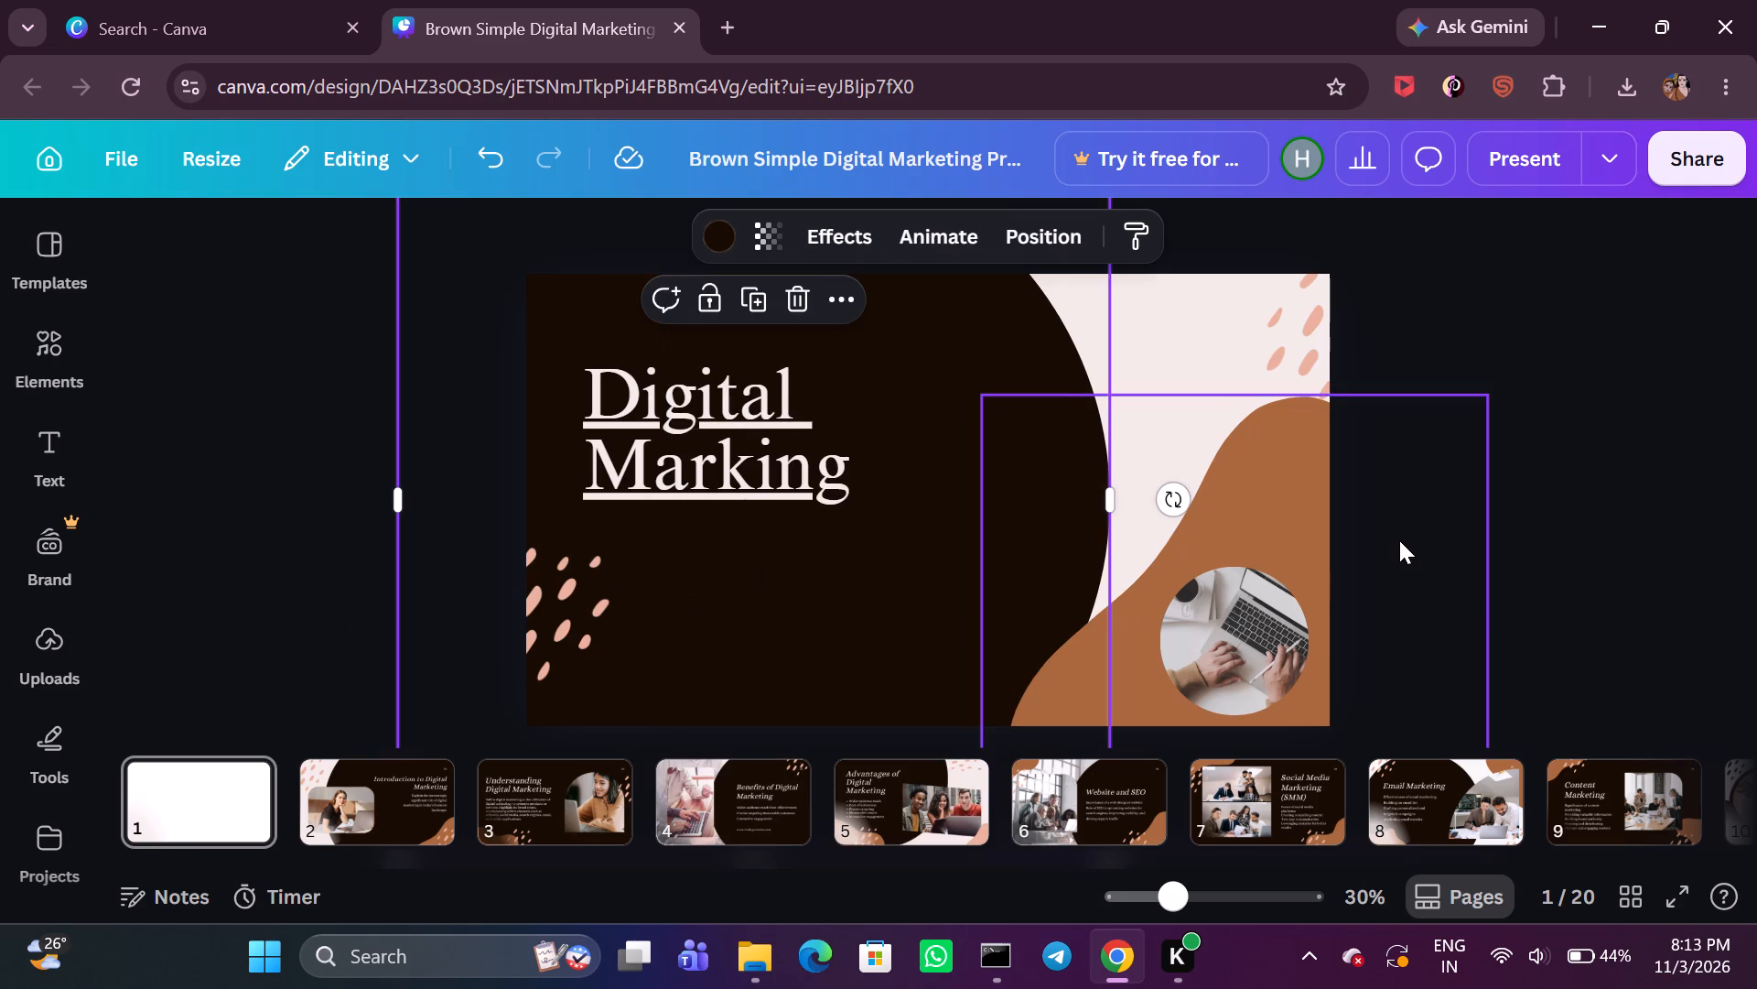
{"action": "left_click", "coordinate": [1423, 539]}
Open page 2 and examine its description paragraph and the photo of the woman with the laptop.
{"action": "left_click", "coordinate": [329, 823]}
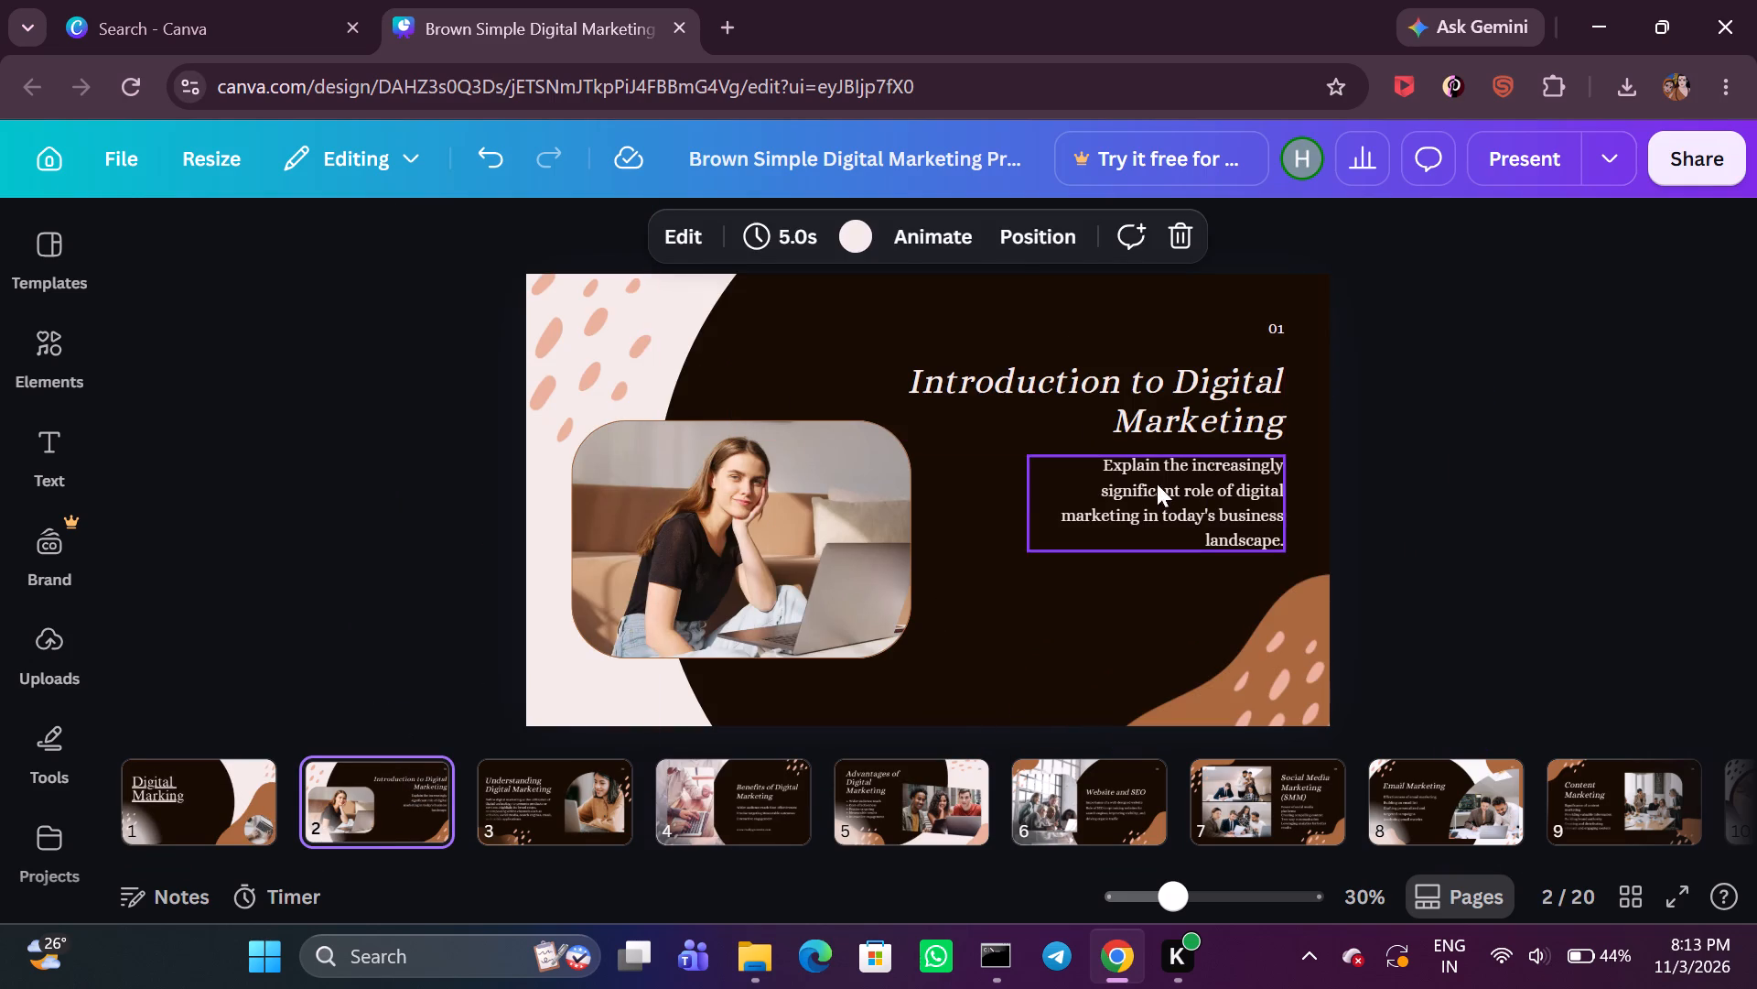
{"action": "left_click", "coordinate": [1135, 475]}
{"action": "left_click", "coordinate": [1130, 469]}
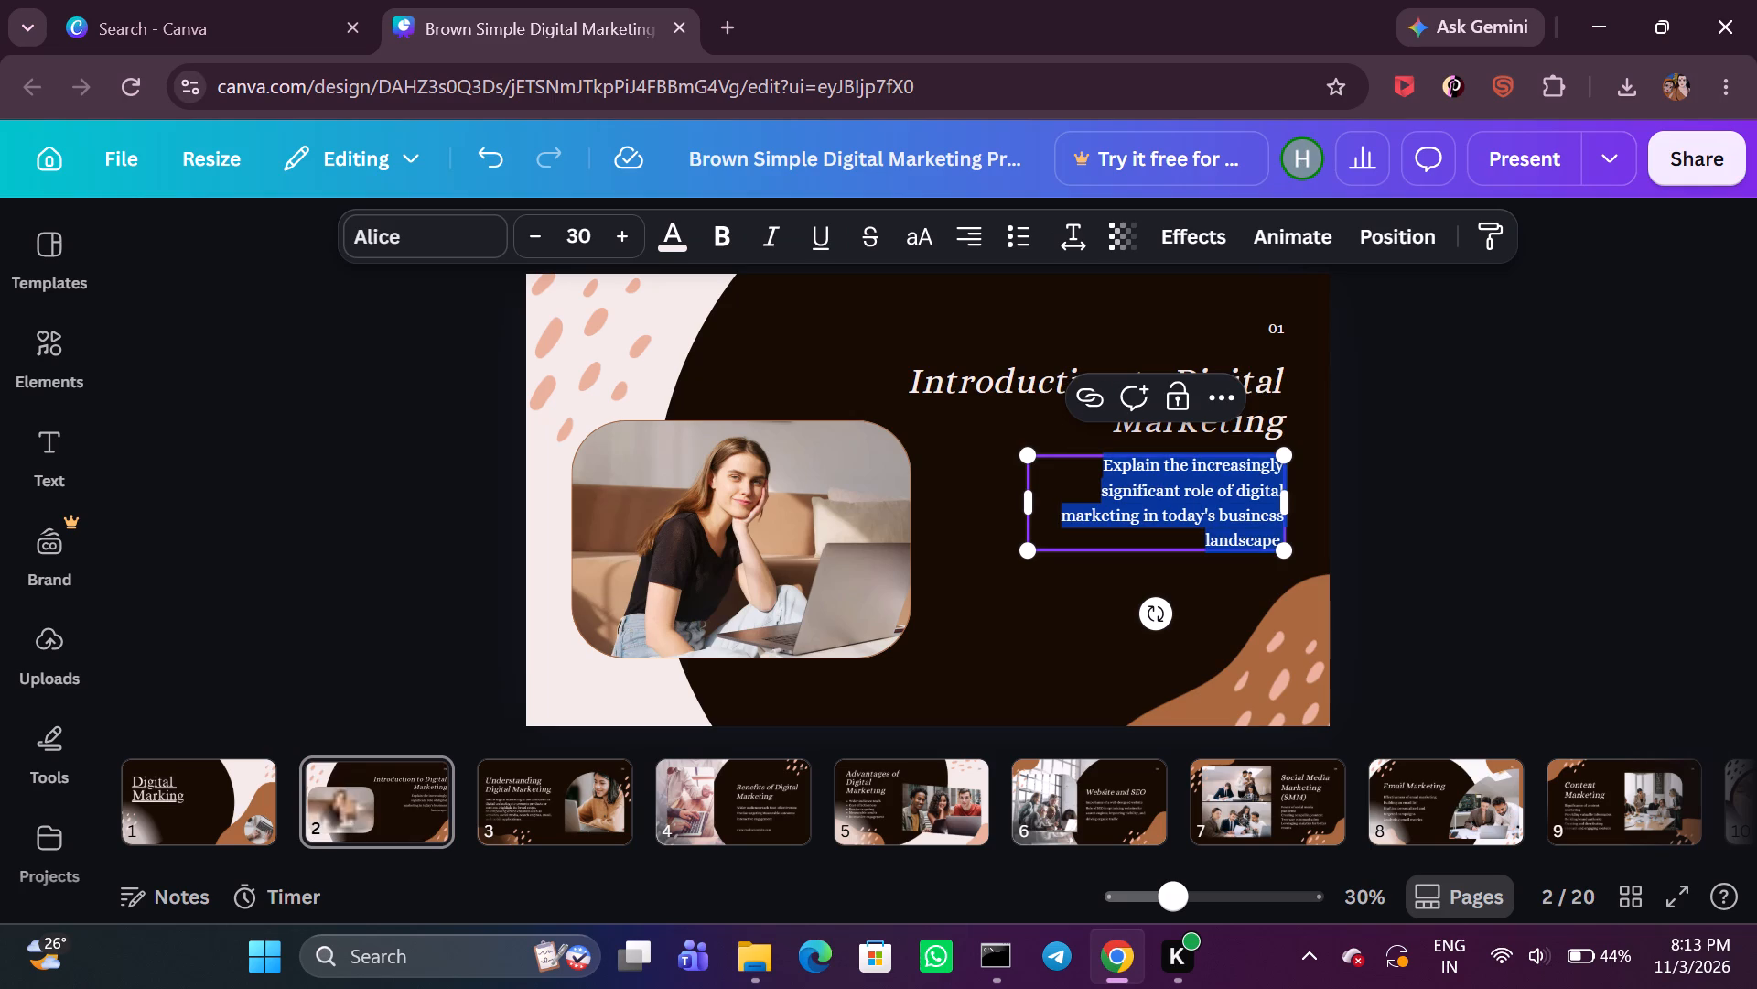
{"action": "left_click", "coordinate": [1148, 482]}
{"action": "left_click", "coordinate": [1153, 484]}
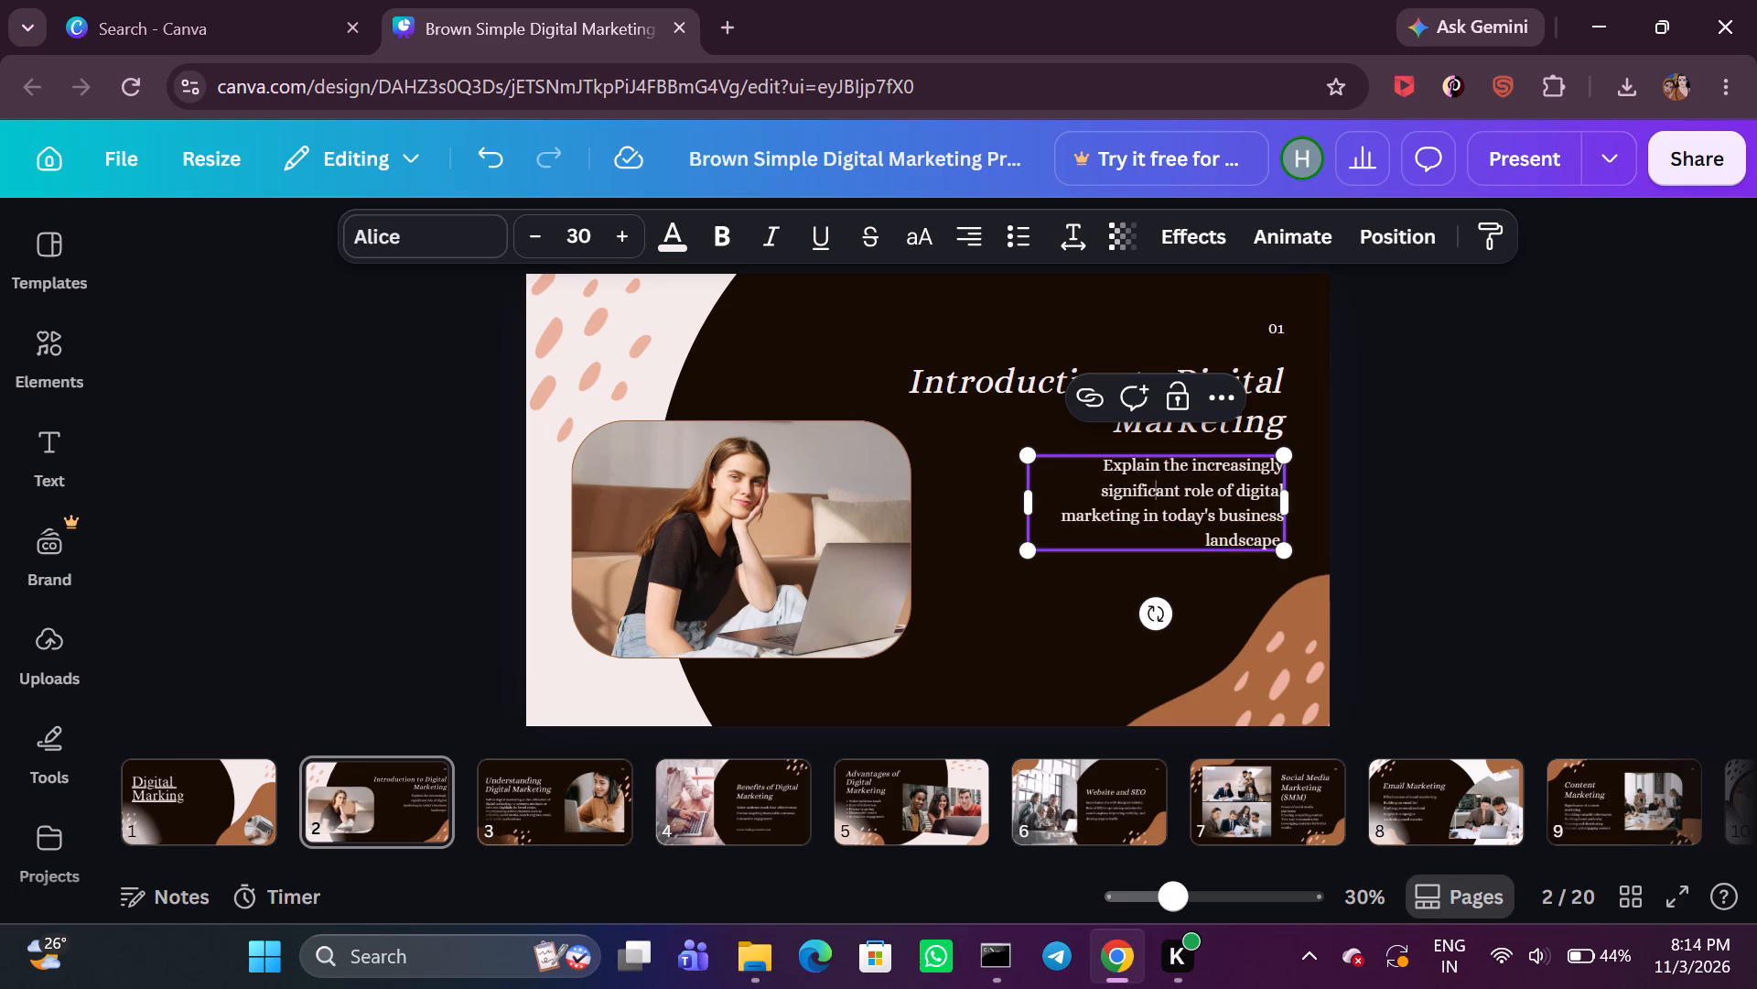
{"action": "left_click", "coordinate": [1154, 484]}
{"action": "left_click", "coordinate": [1097, 508]}
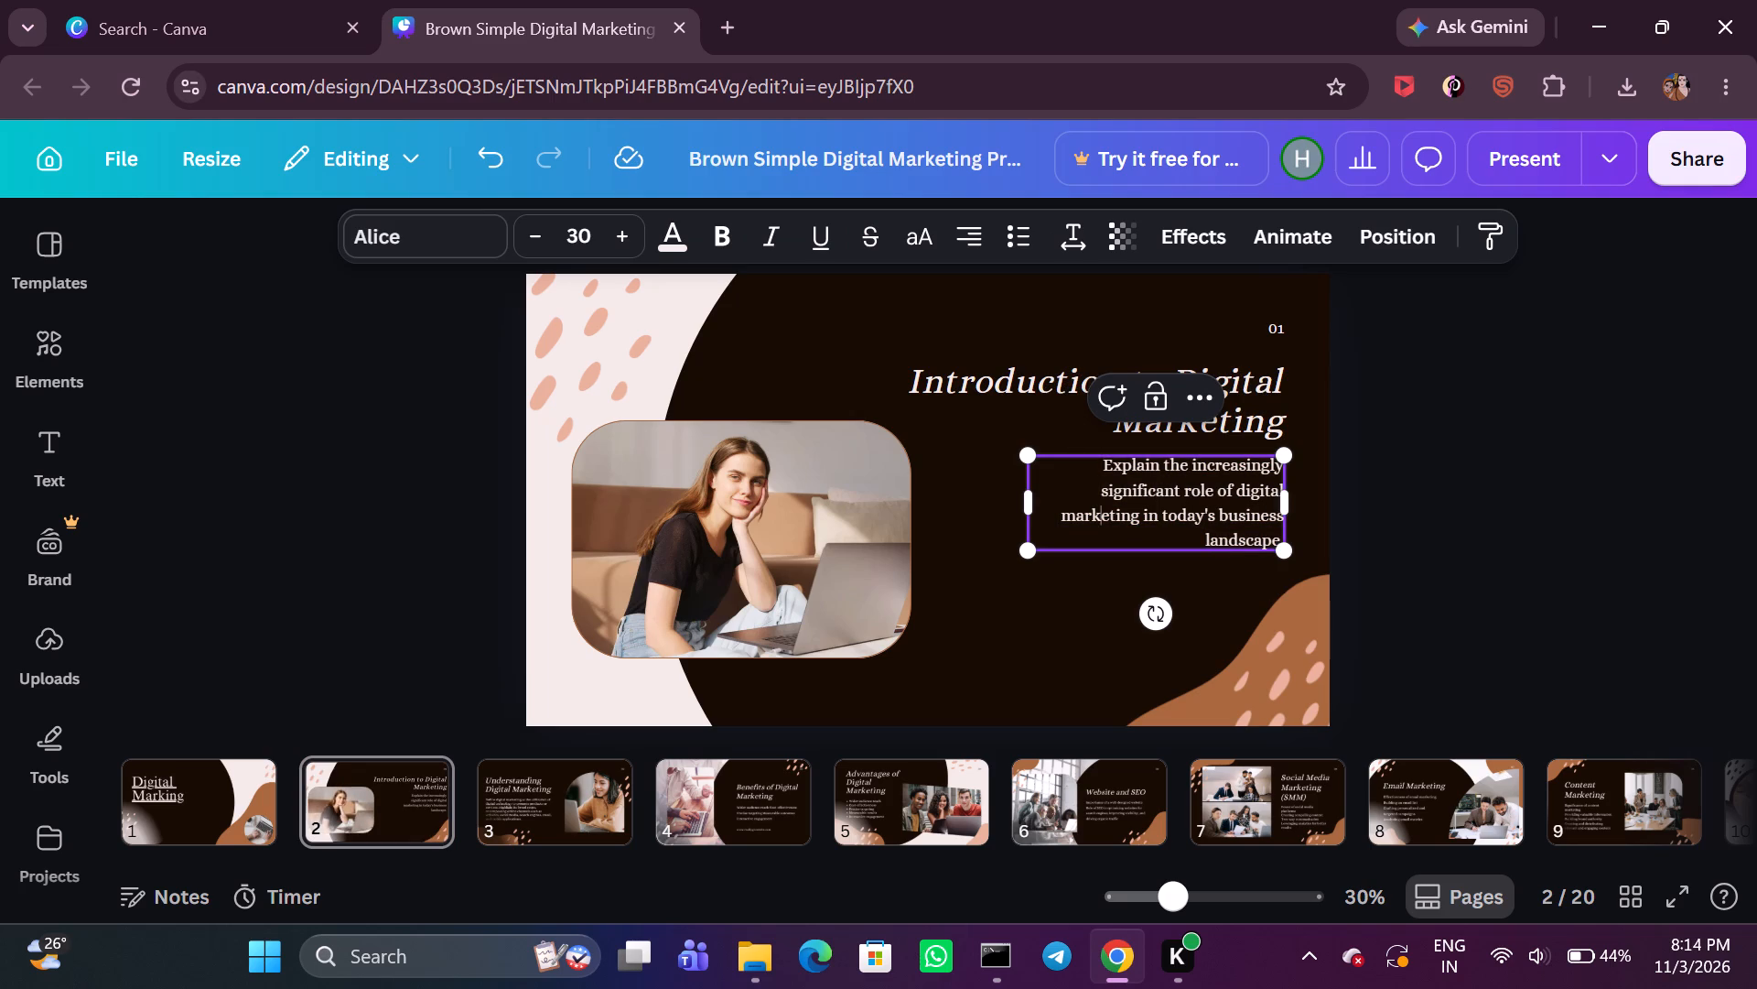
{"action": "left_click", "coordinate": [1199, 518]}
{"action": "left_click_drag", "start_coordinate": [1276, 537], "coordinate": [1204, 508]}
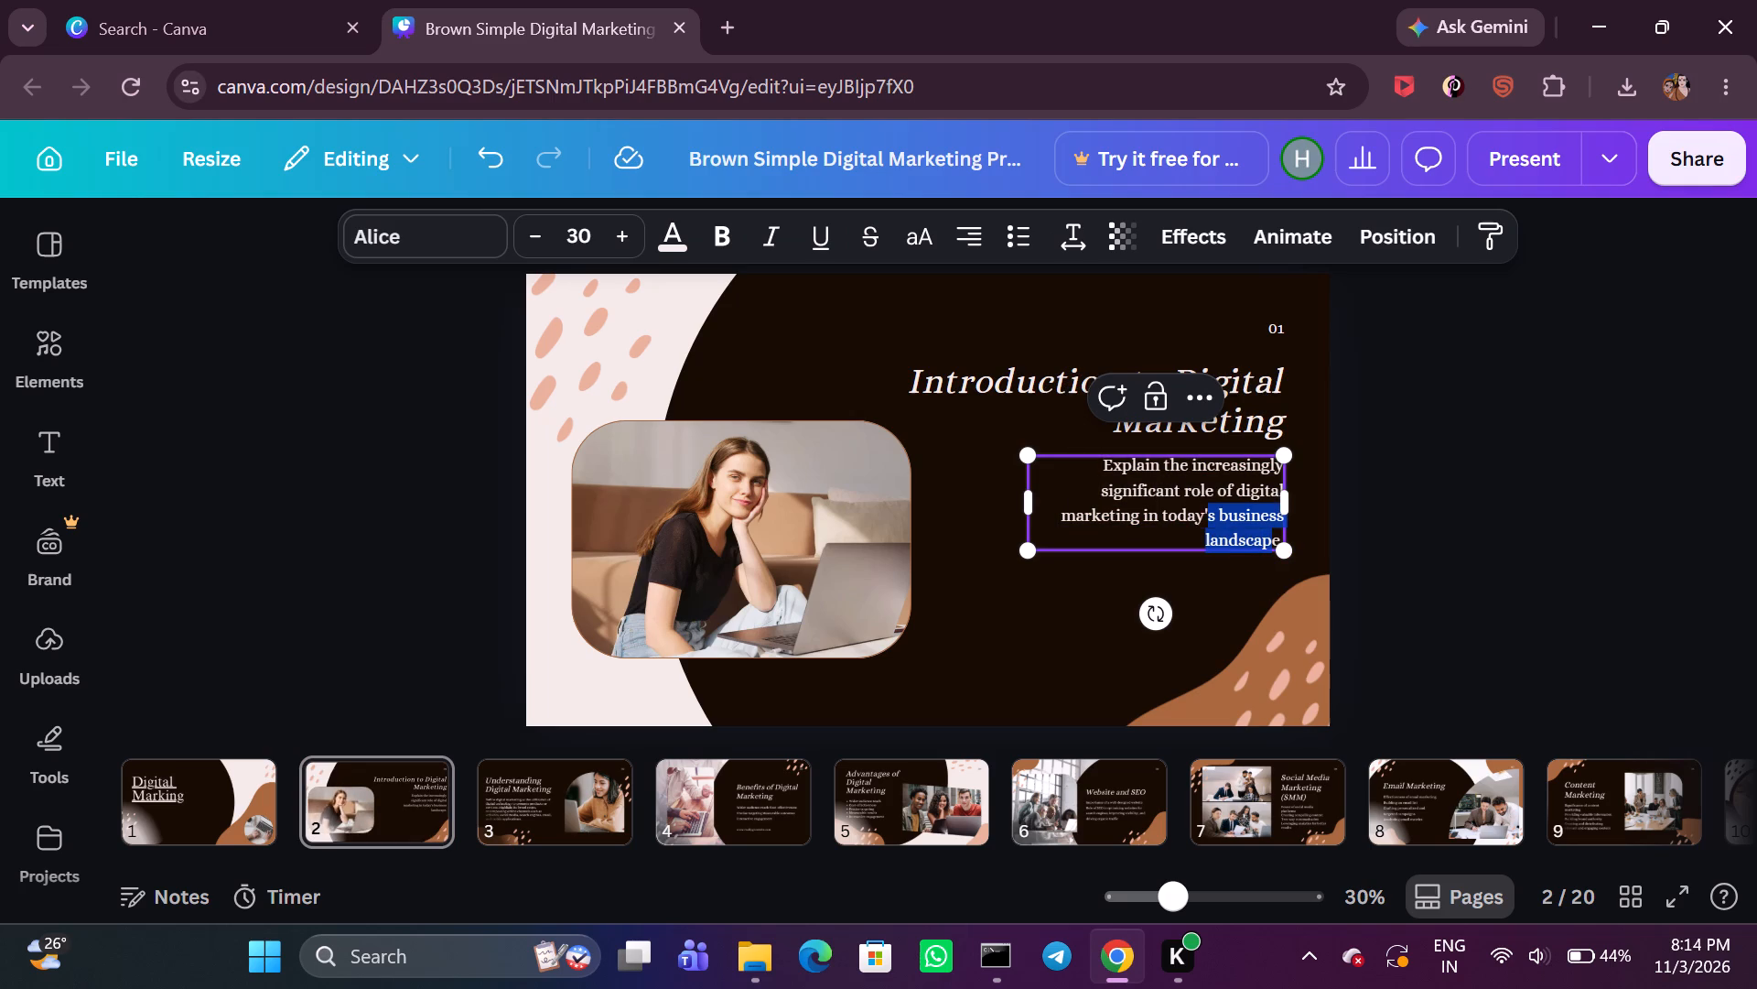
{"action": "left_click_drag", "start_coordinate": [1204, 508], "coordinate": [1155, 518]}
{"action": "left_click", "coordinate": [898, 512]}
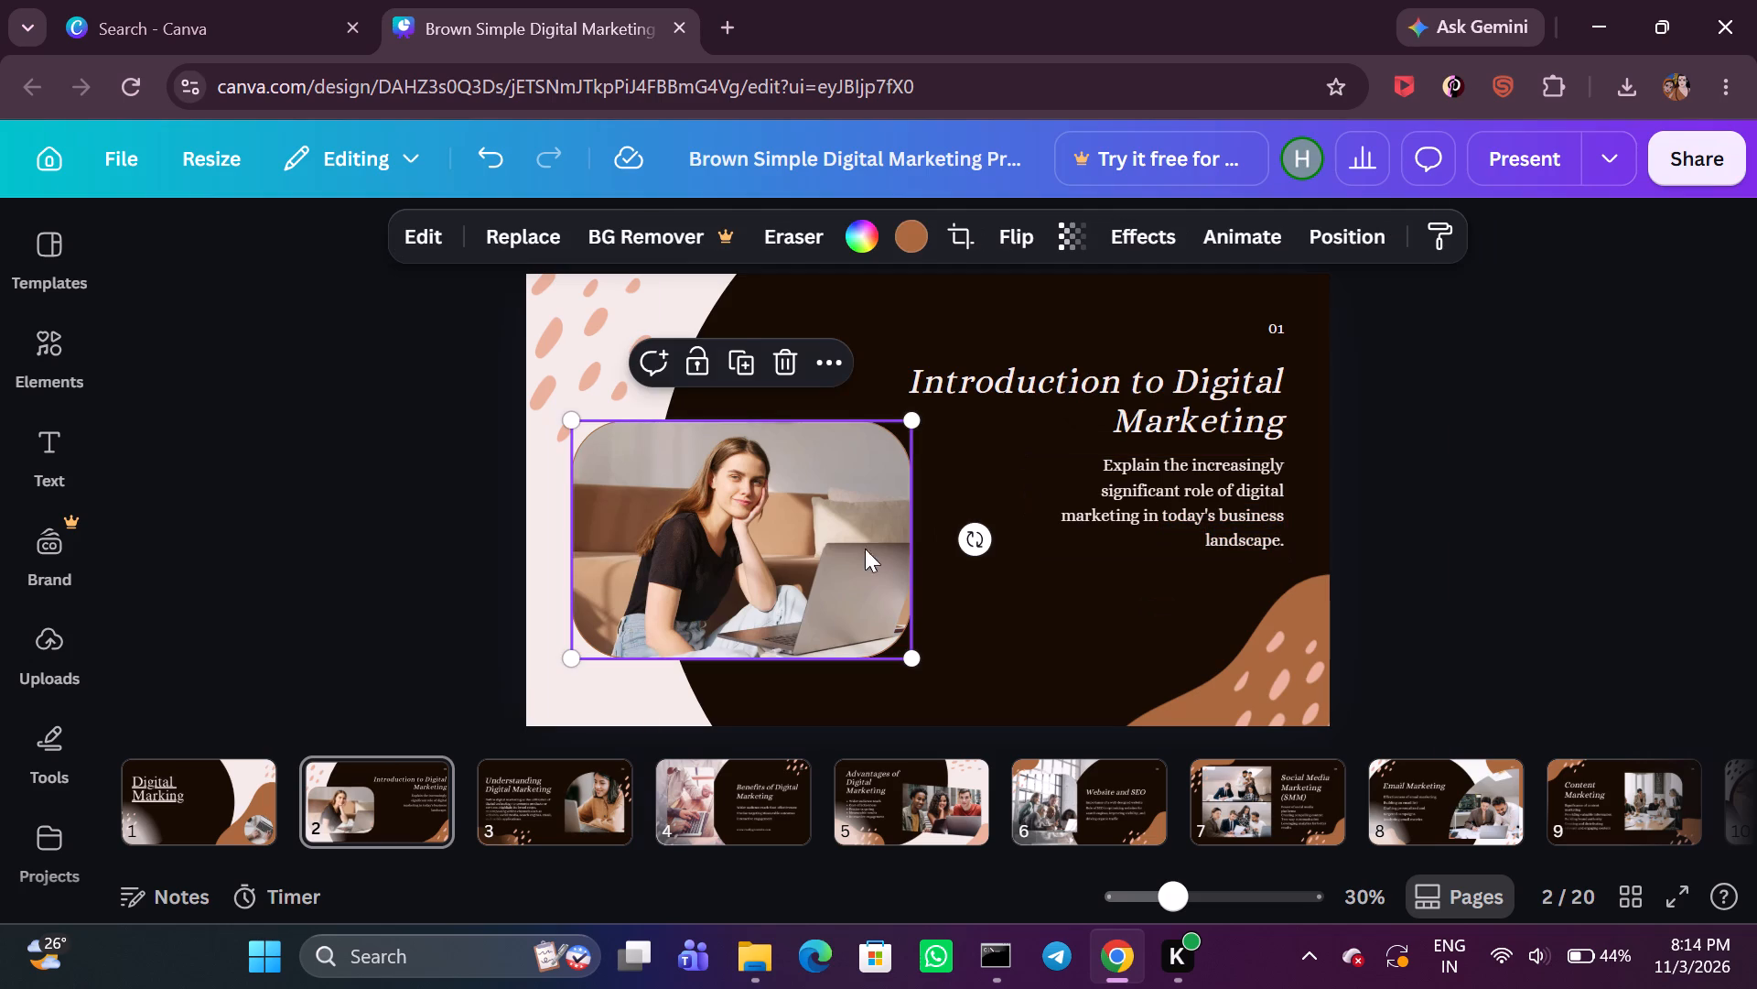
Look through pages 2 to 5 to review their titles, text and photos, and return to page 2.
{"action": "scroll", "coordinate": [410, 741], "scroll_direction": "down", "scroll_amount": 2}
{"action": "left_click", "coordinate": [567, 784]}
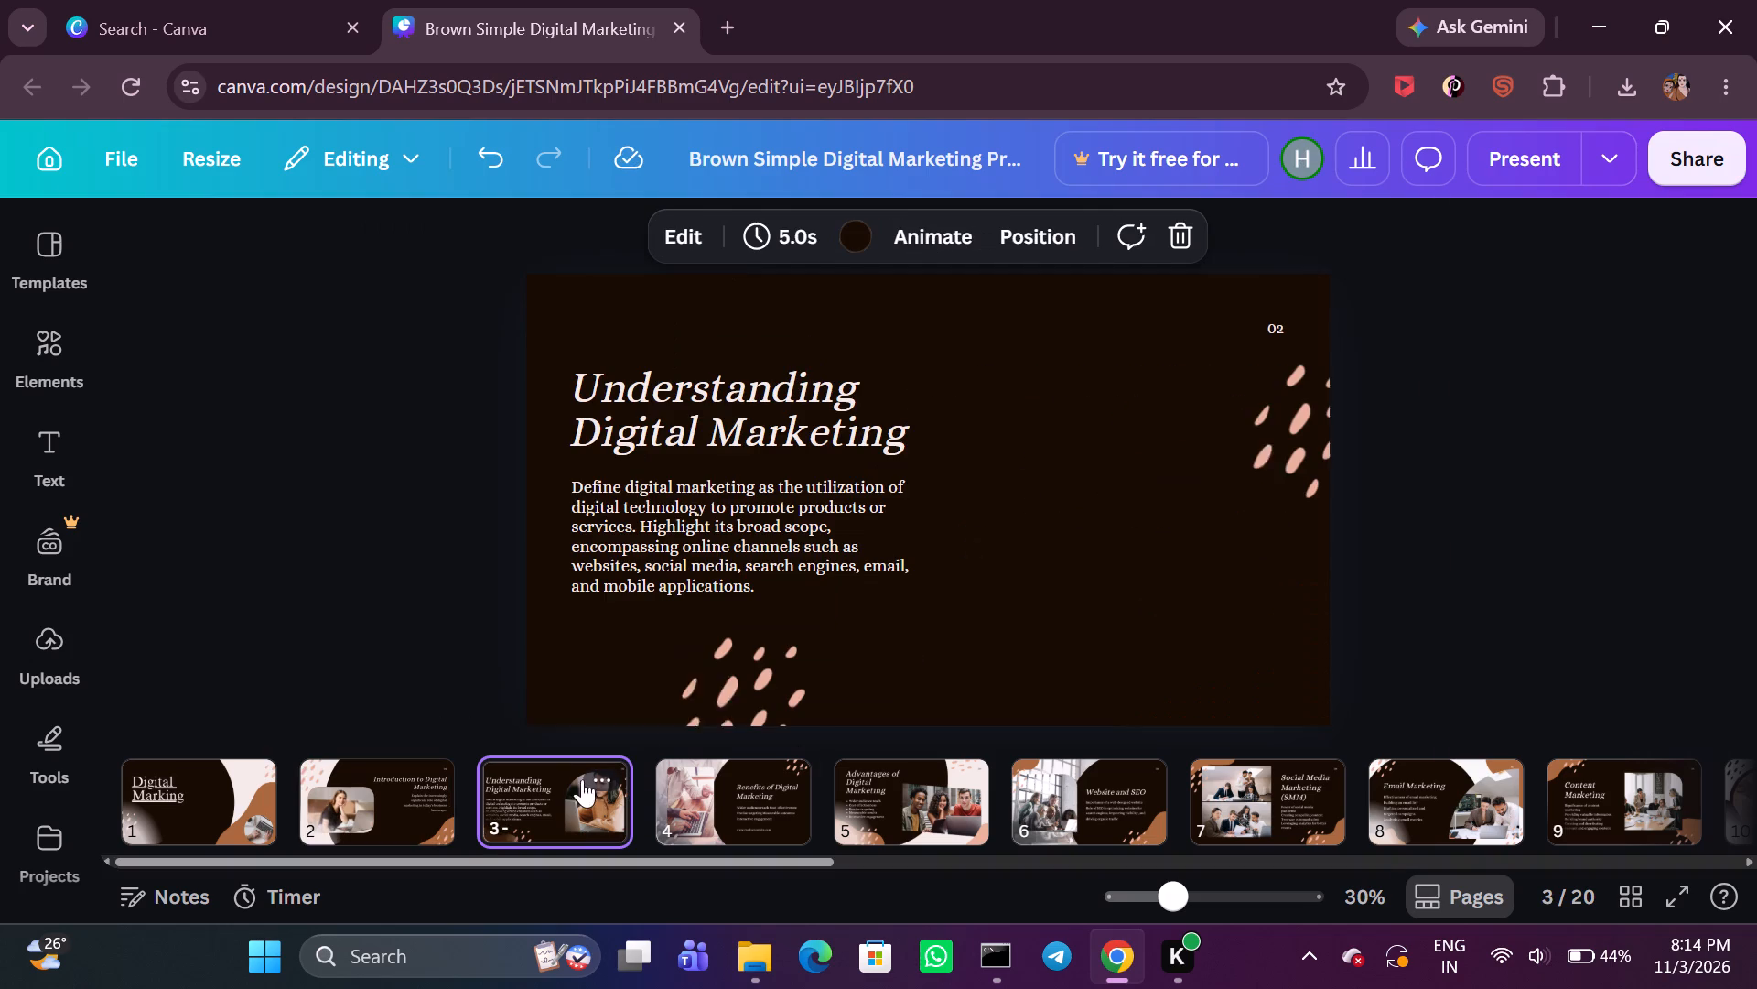
{"action": "left_click", "coordinate": [378, 795]}
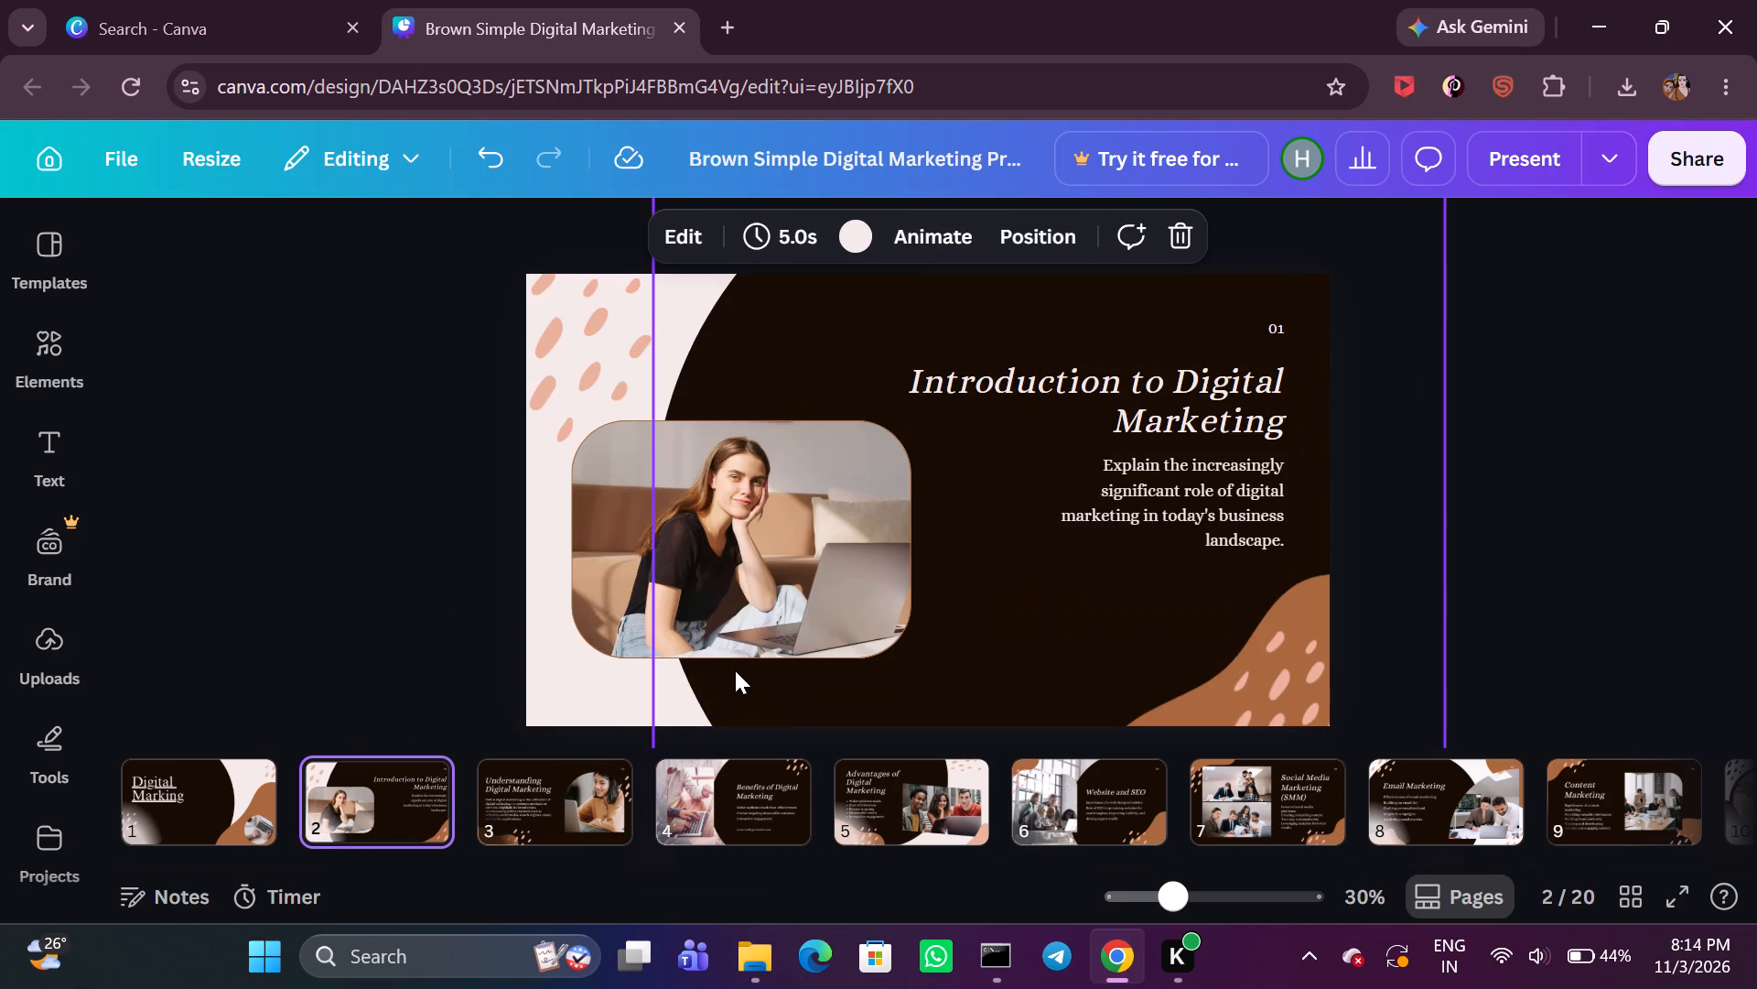
{"action": "scroll", "coordinate": [777, 641], "scroll_direction": "up", "scroll_amount": 2}
{"action": "scroll", "coordinate": [815, 662], "scroll_direction": "down", "scroll_amount": 1}
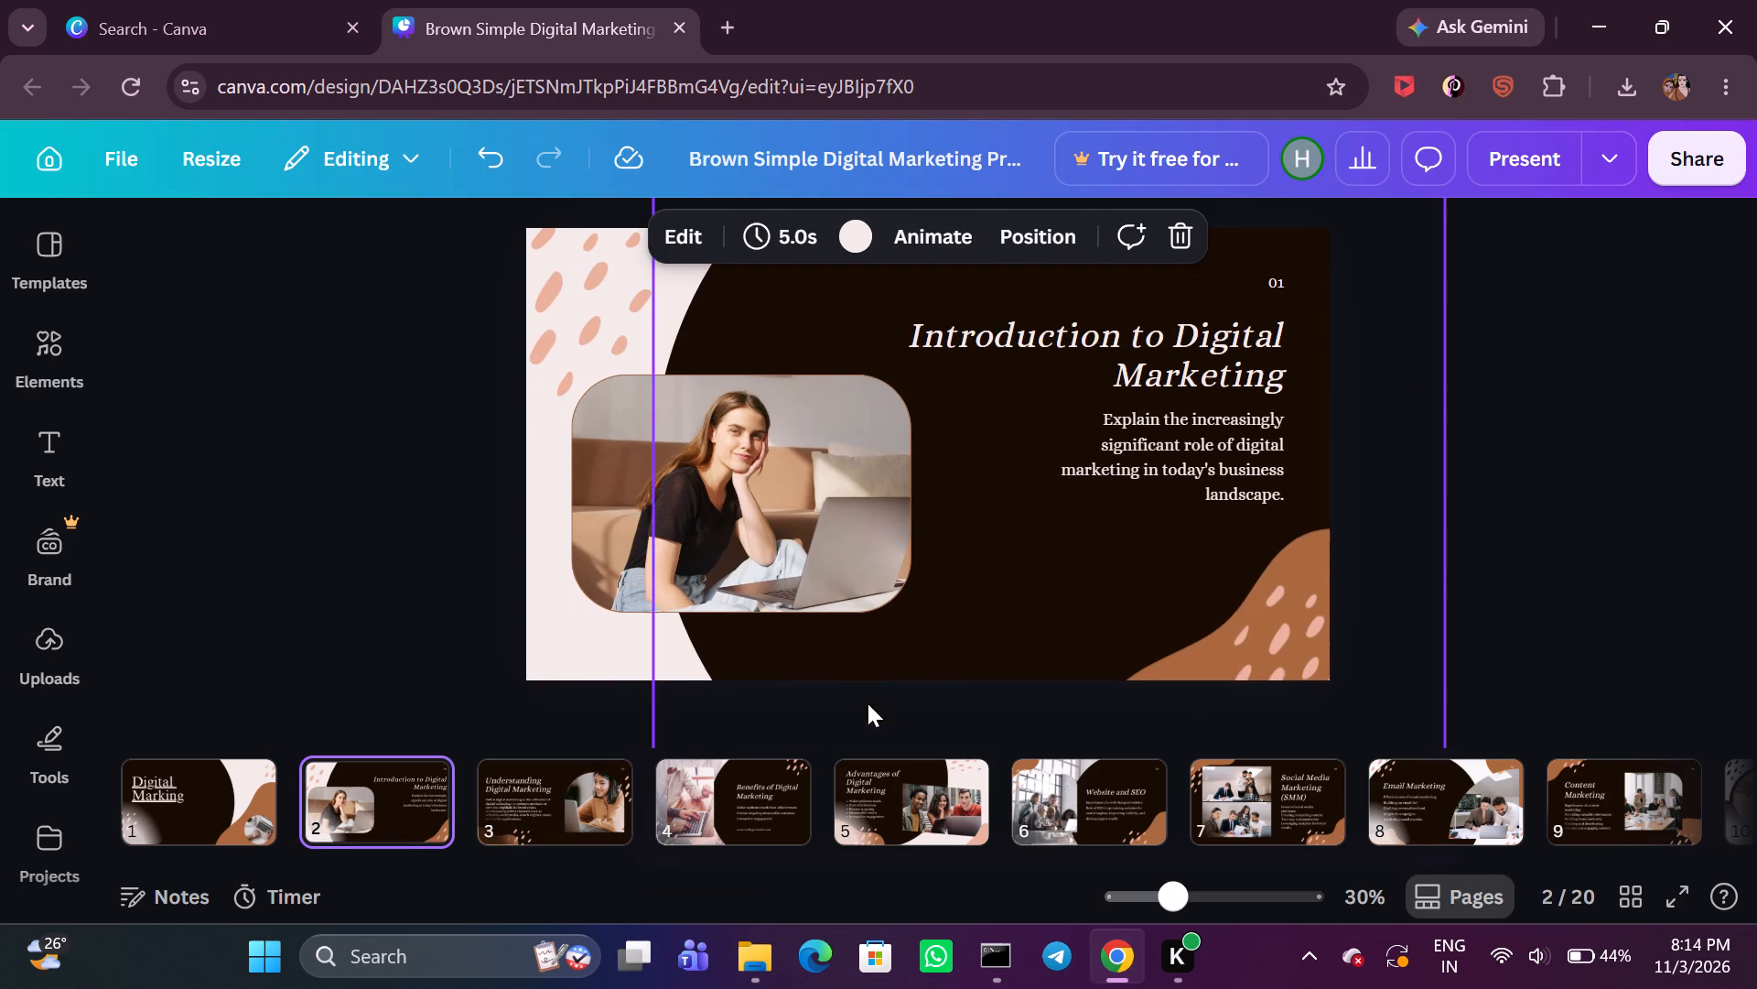
{"action": "scroll", "coordinate": [825, 704], "scroll_direction": "down", "scroll_amount": 1}
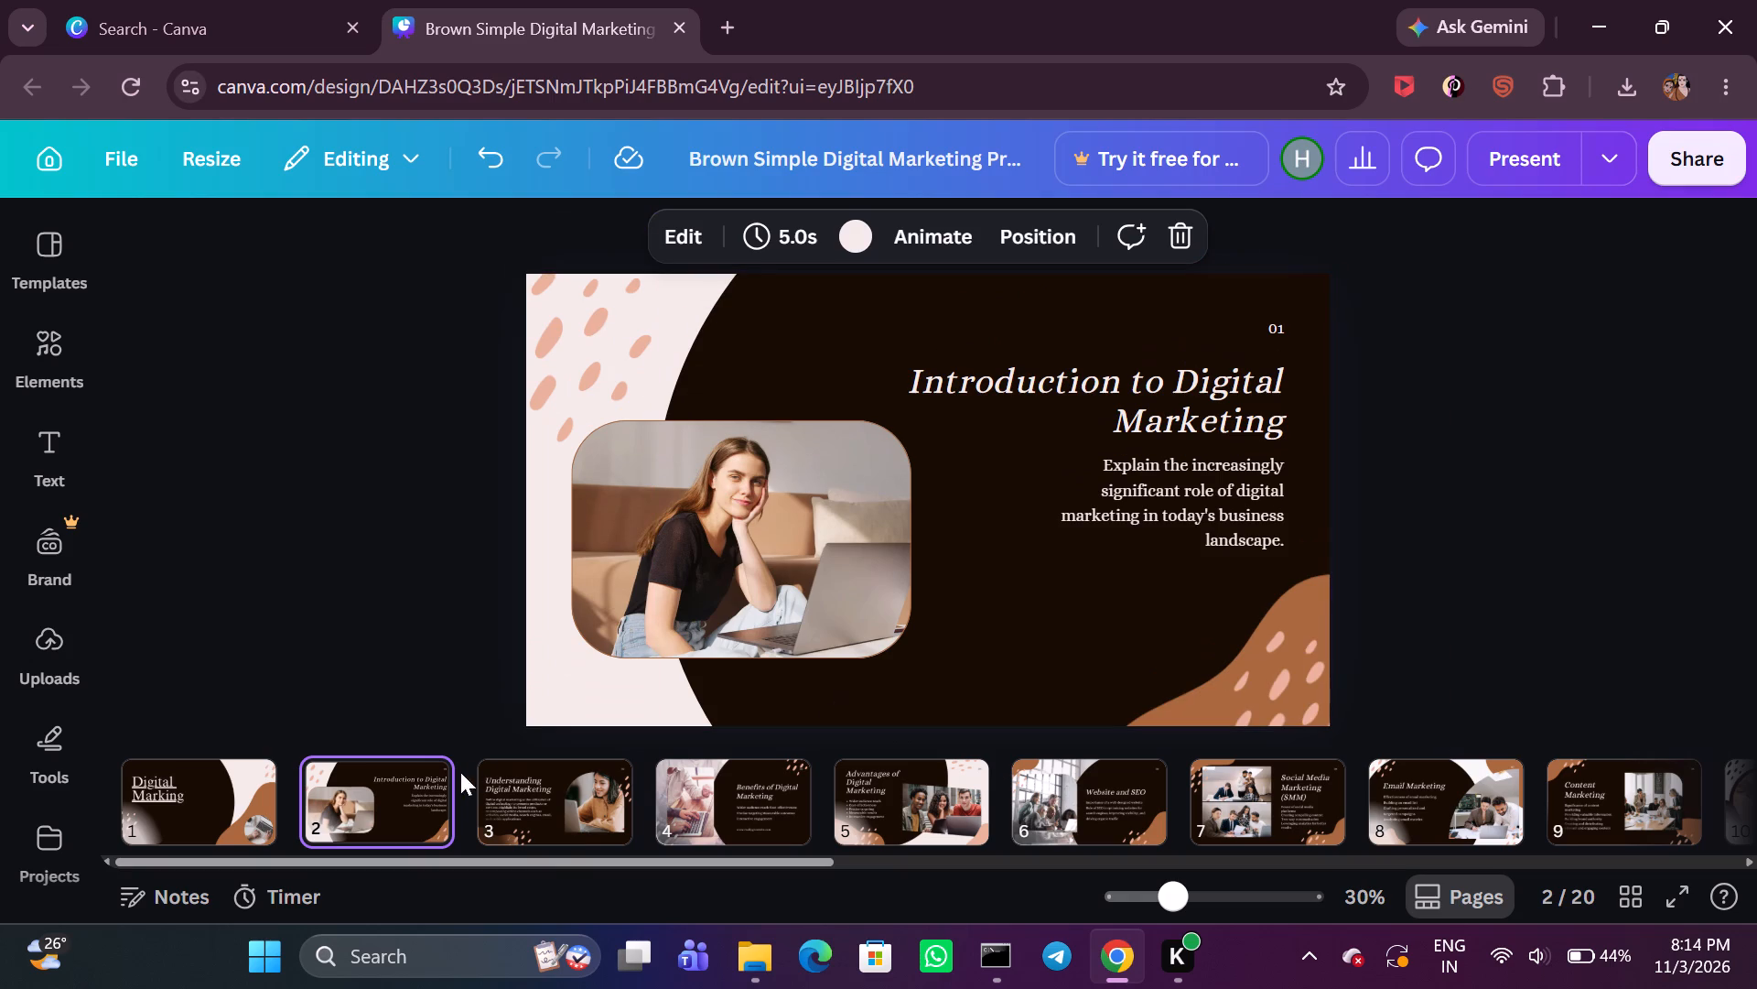
{"action": "left_click", "coordinate": [568, 814]}
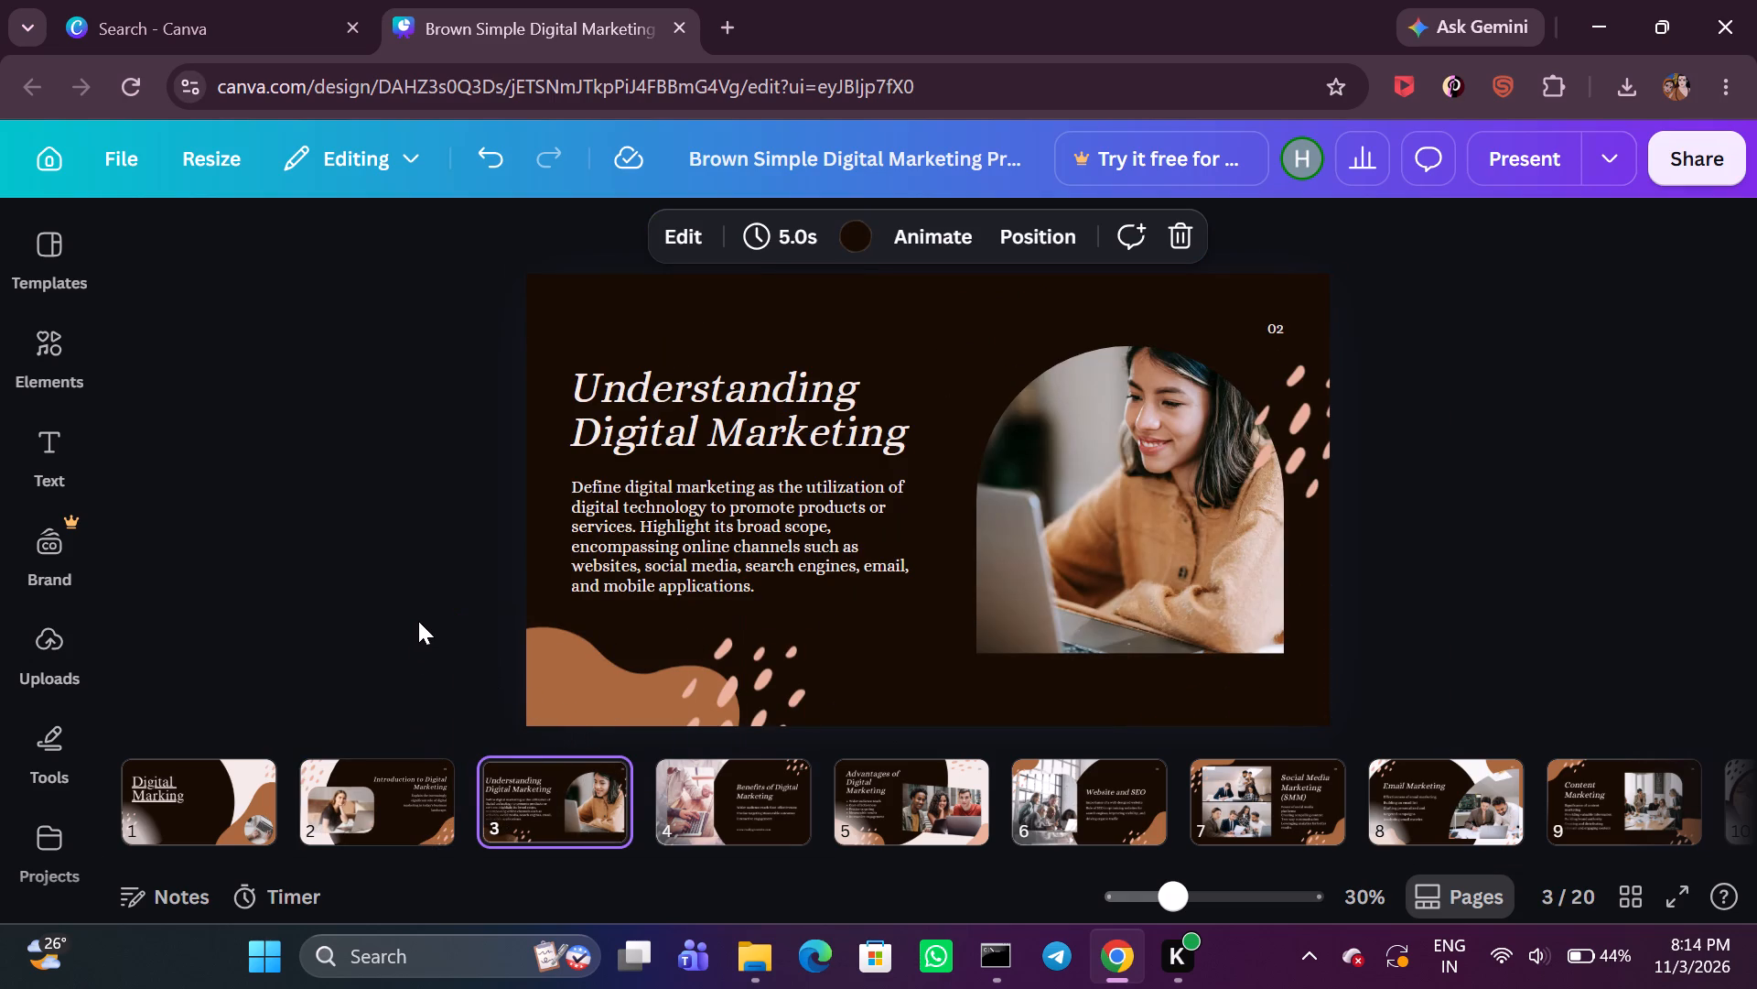
{"action": "left_click", "coordinate": [385, 599]}
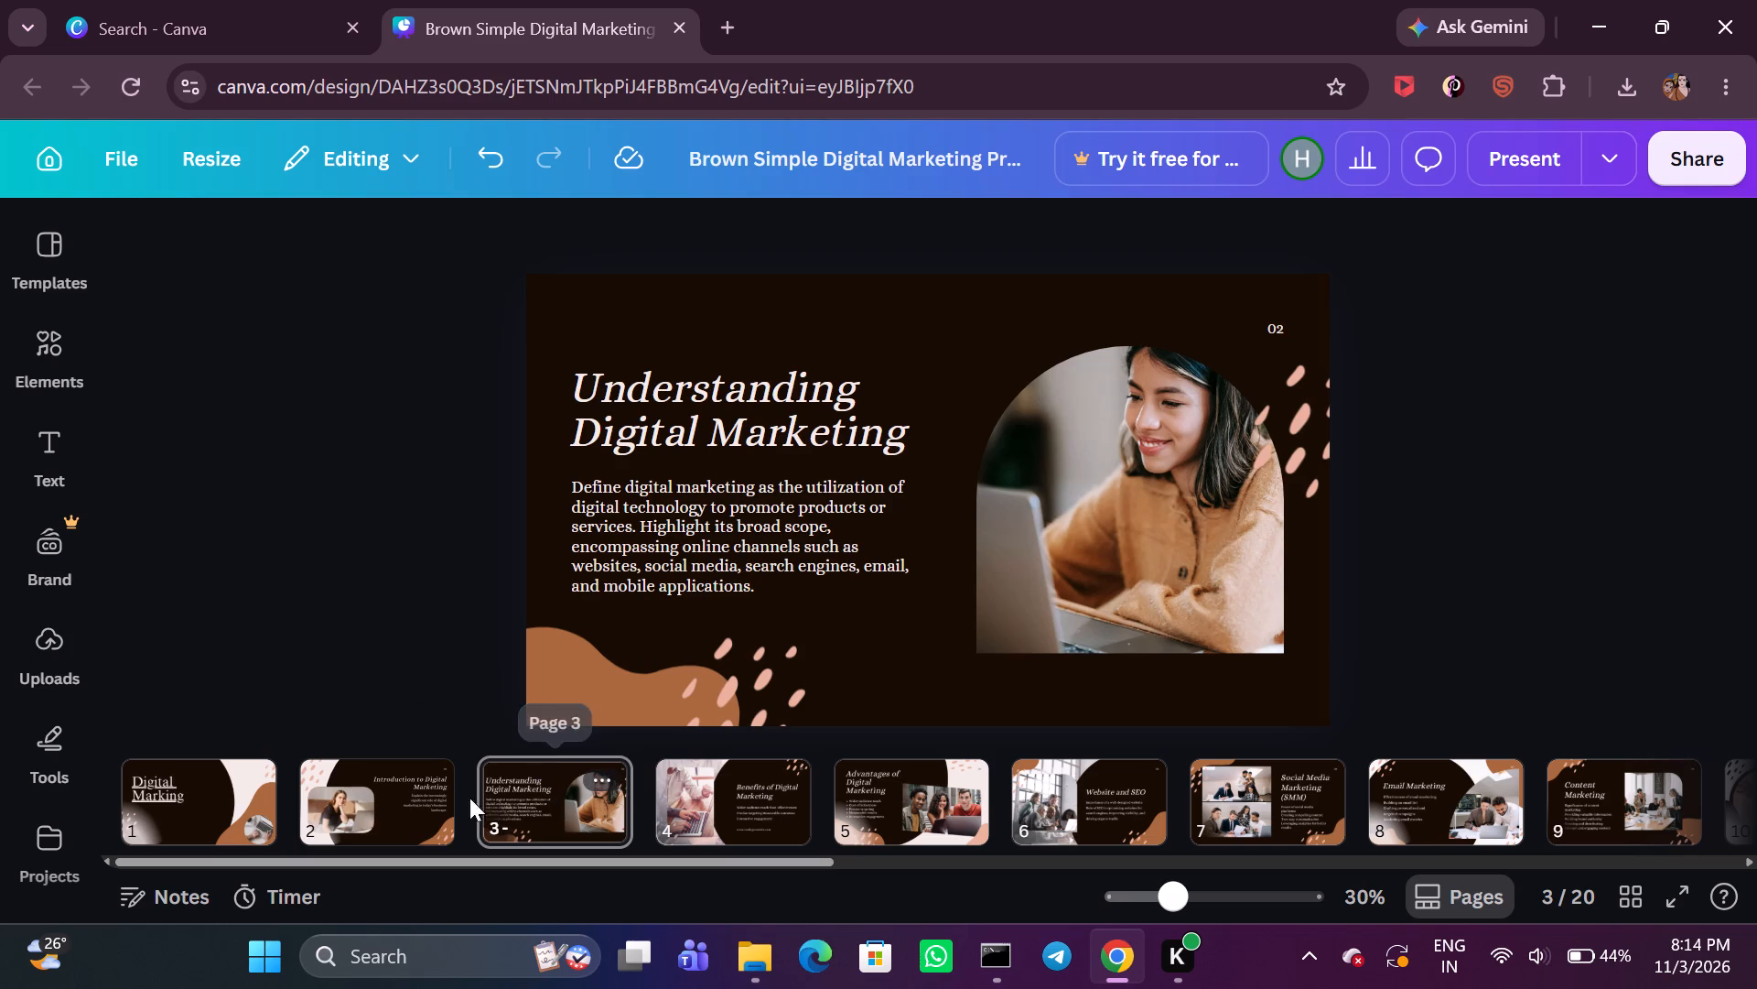
{"action": "left_click", "coordinate": [400, 797]}
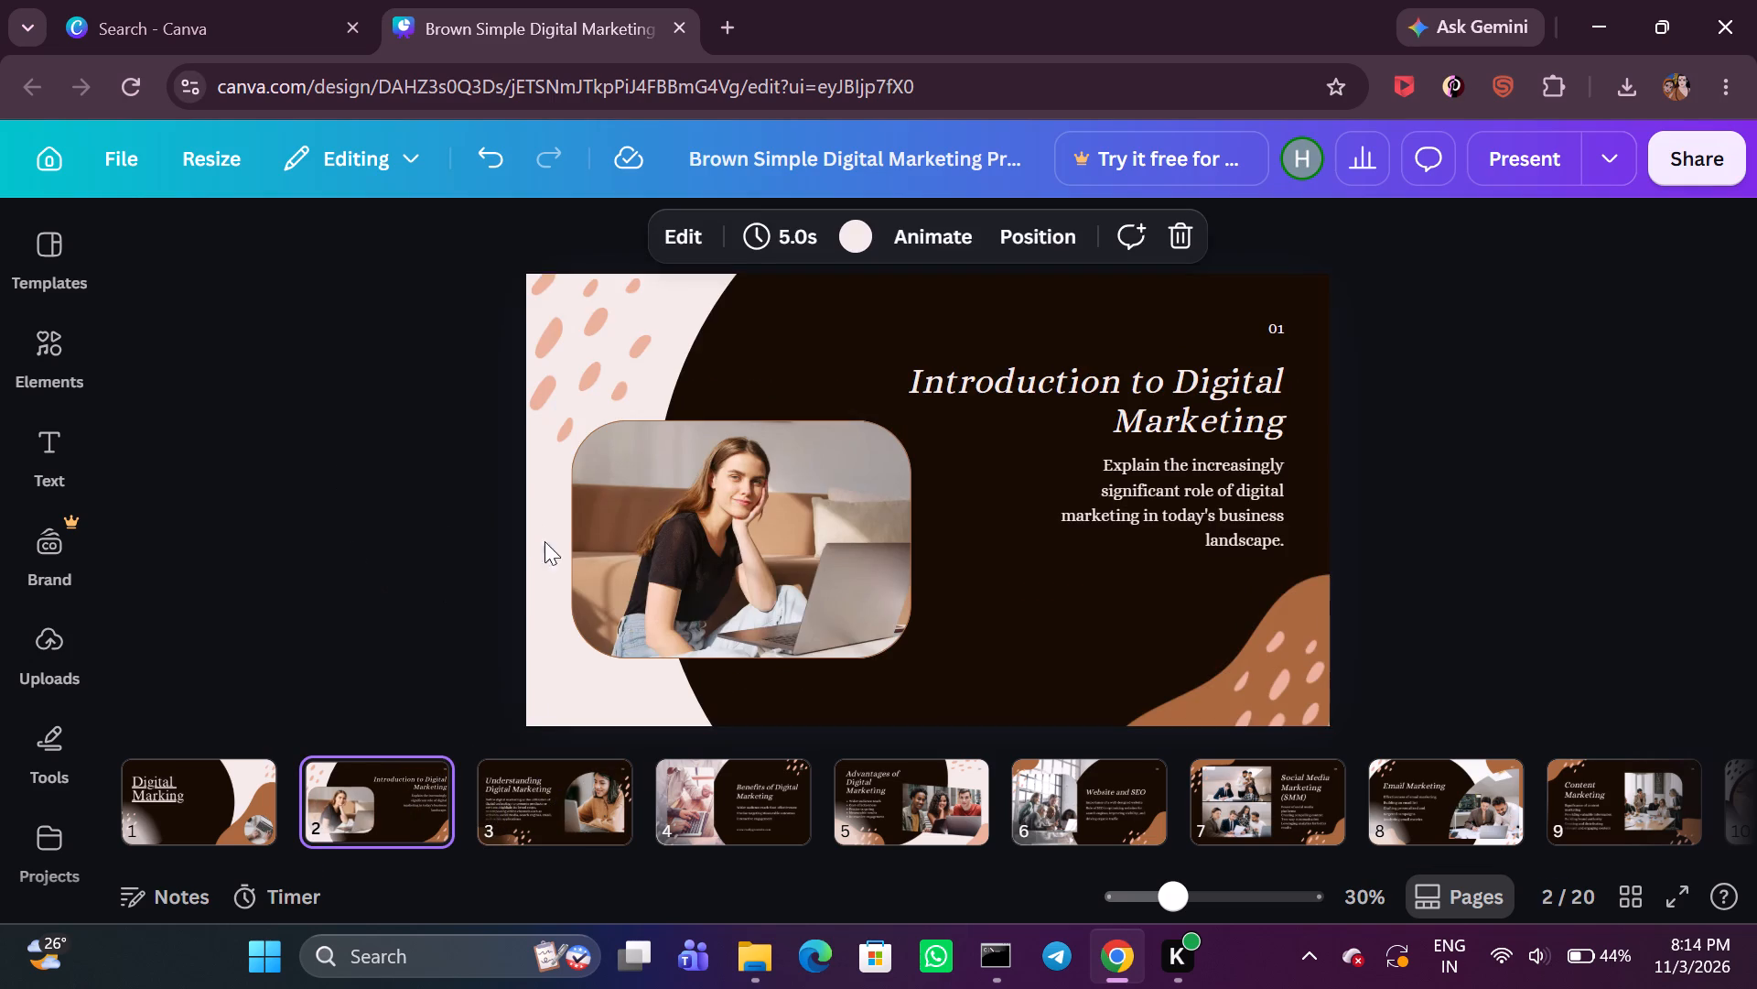
{"action": "left_click", "coordinate": [383, 481]}
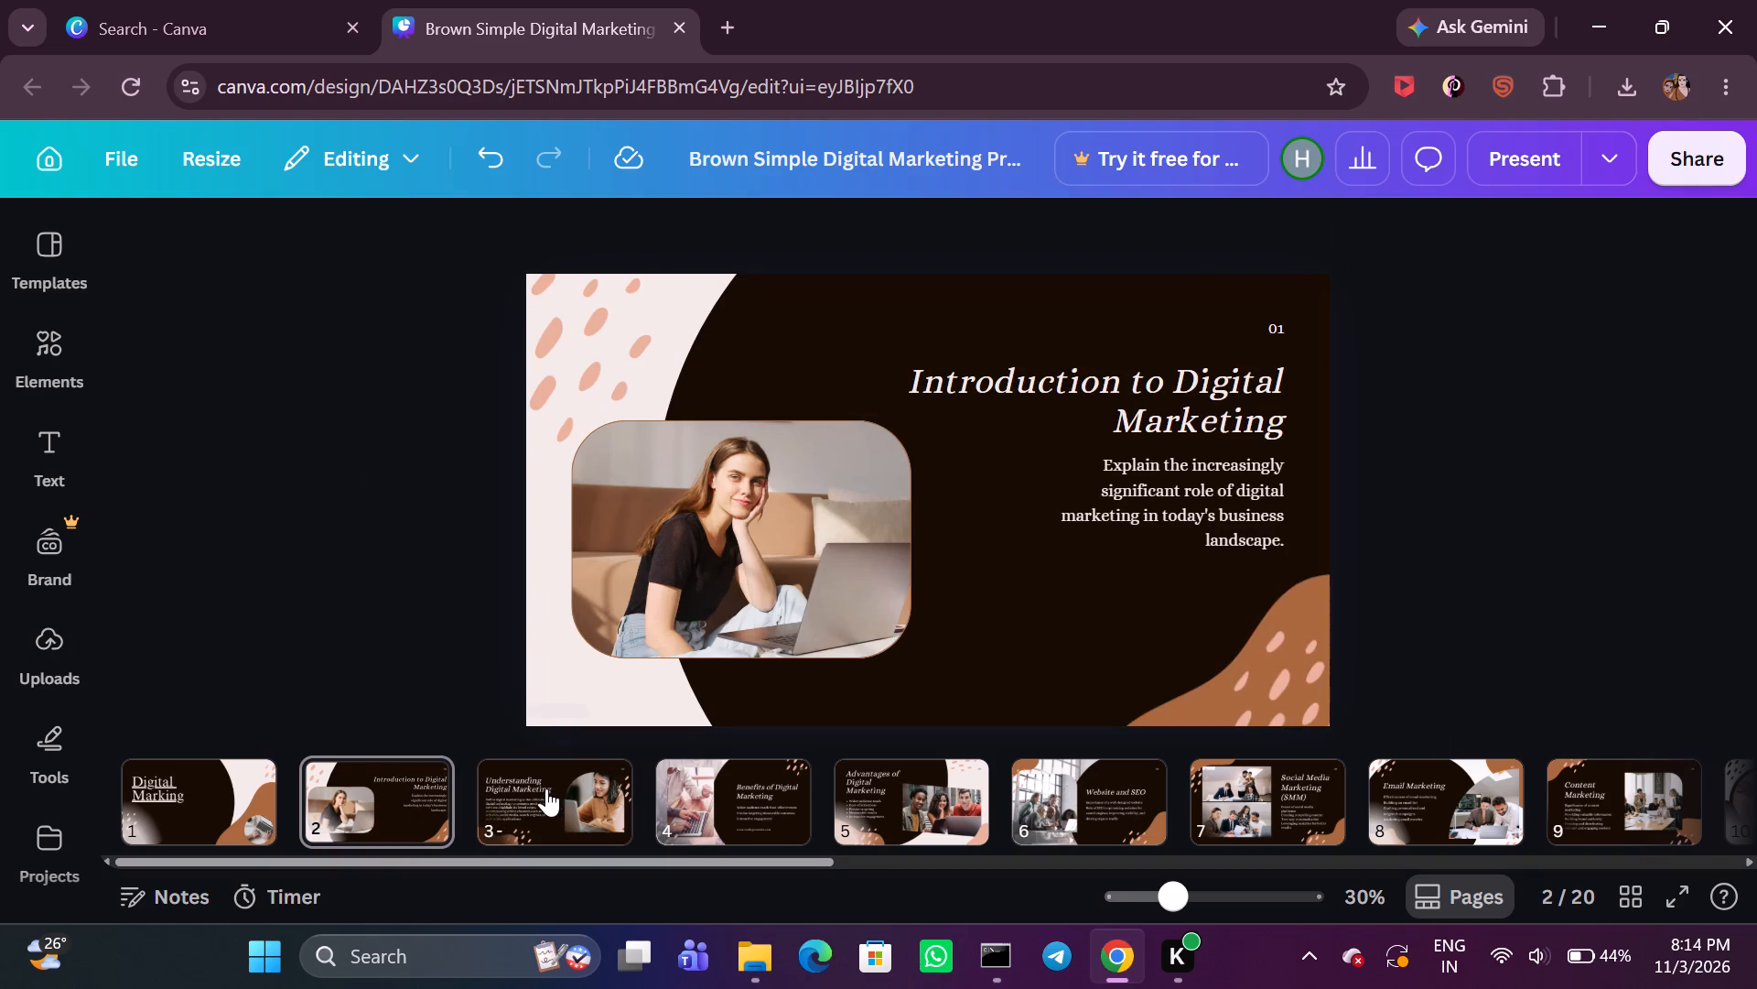
{"action": "left_click", "coordinate": [546, 788]}
{"action": "left_click", "coordinate": [715, 812]}
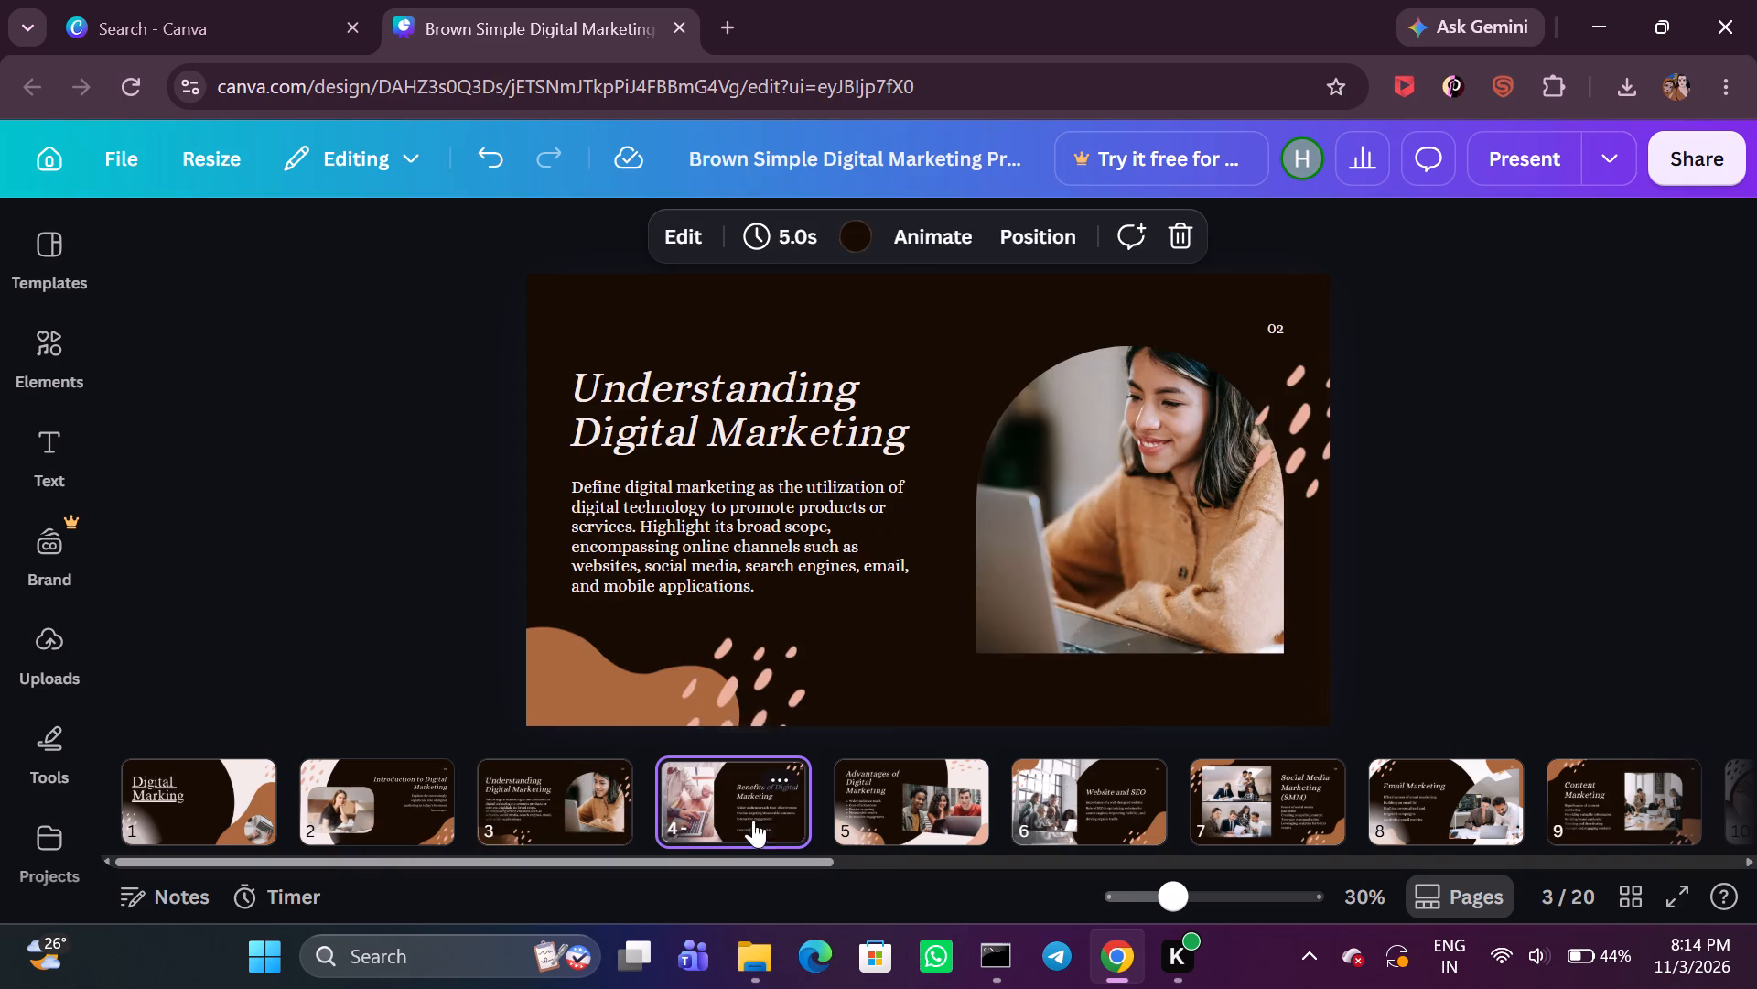
{"action": "key", "text": "Right"}
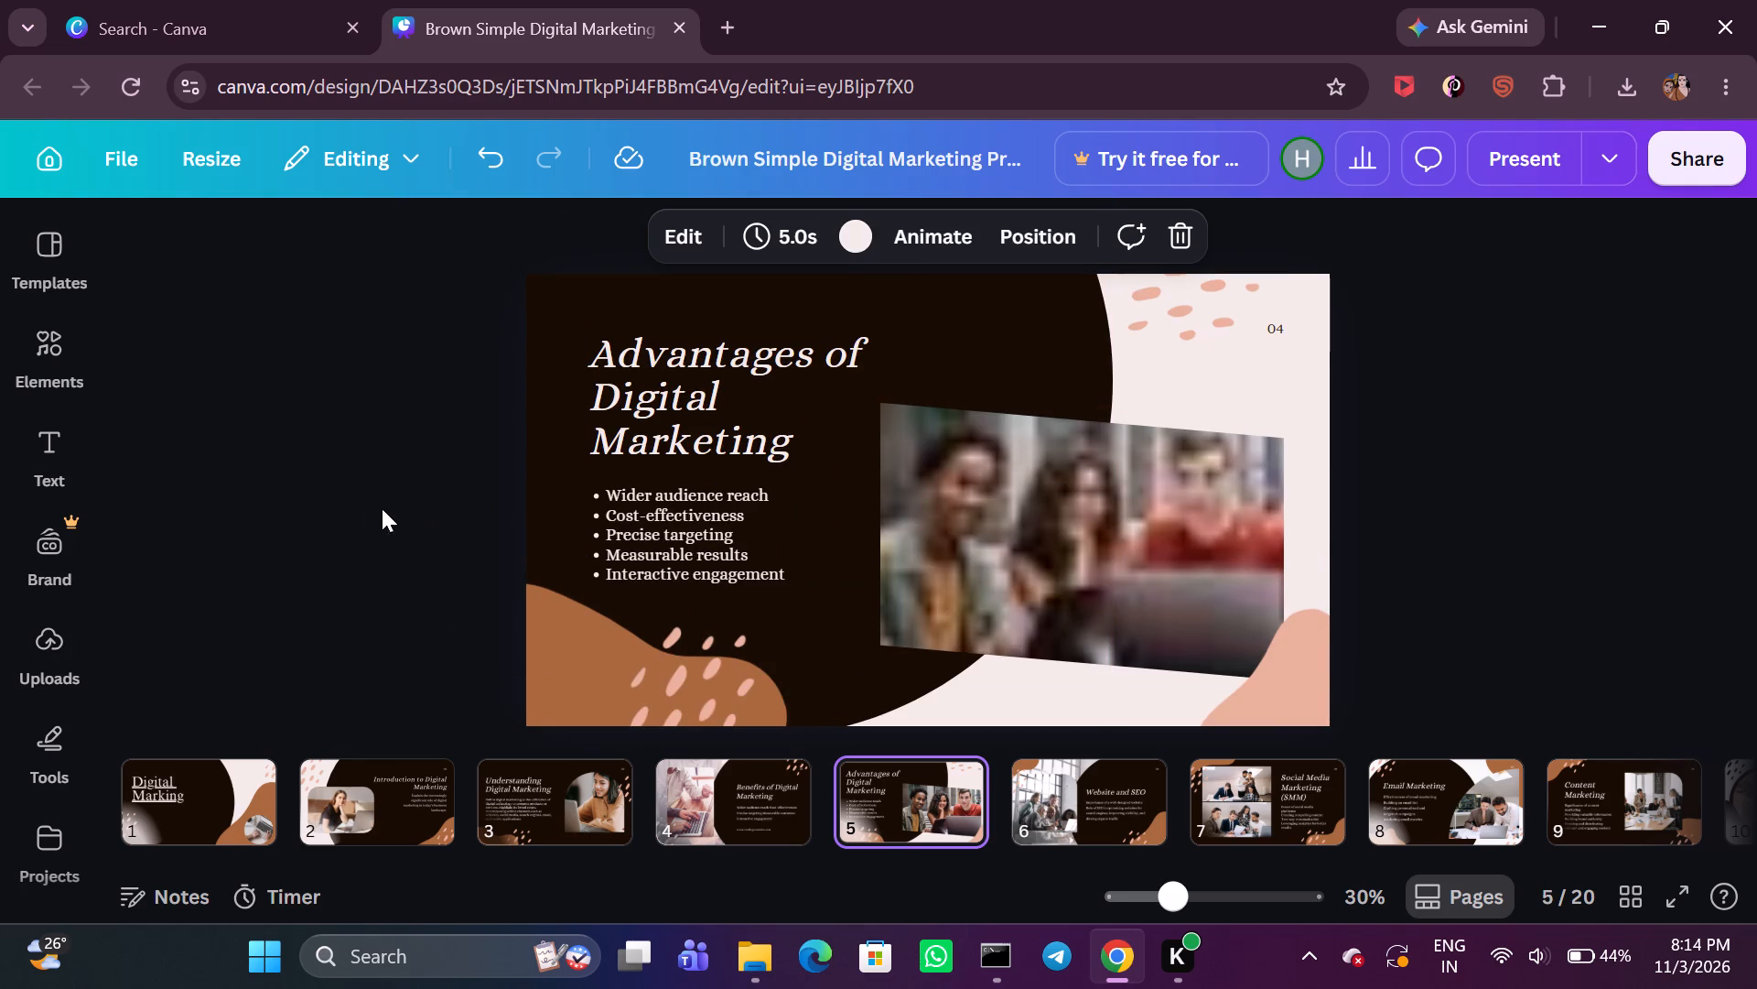
{"action": "left_click", "coordinate": [358, 508]}
{"action": "left_click", "coordinate": [365, 795]}
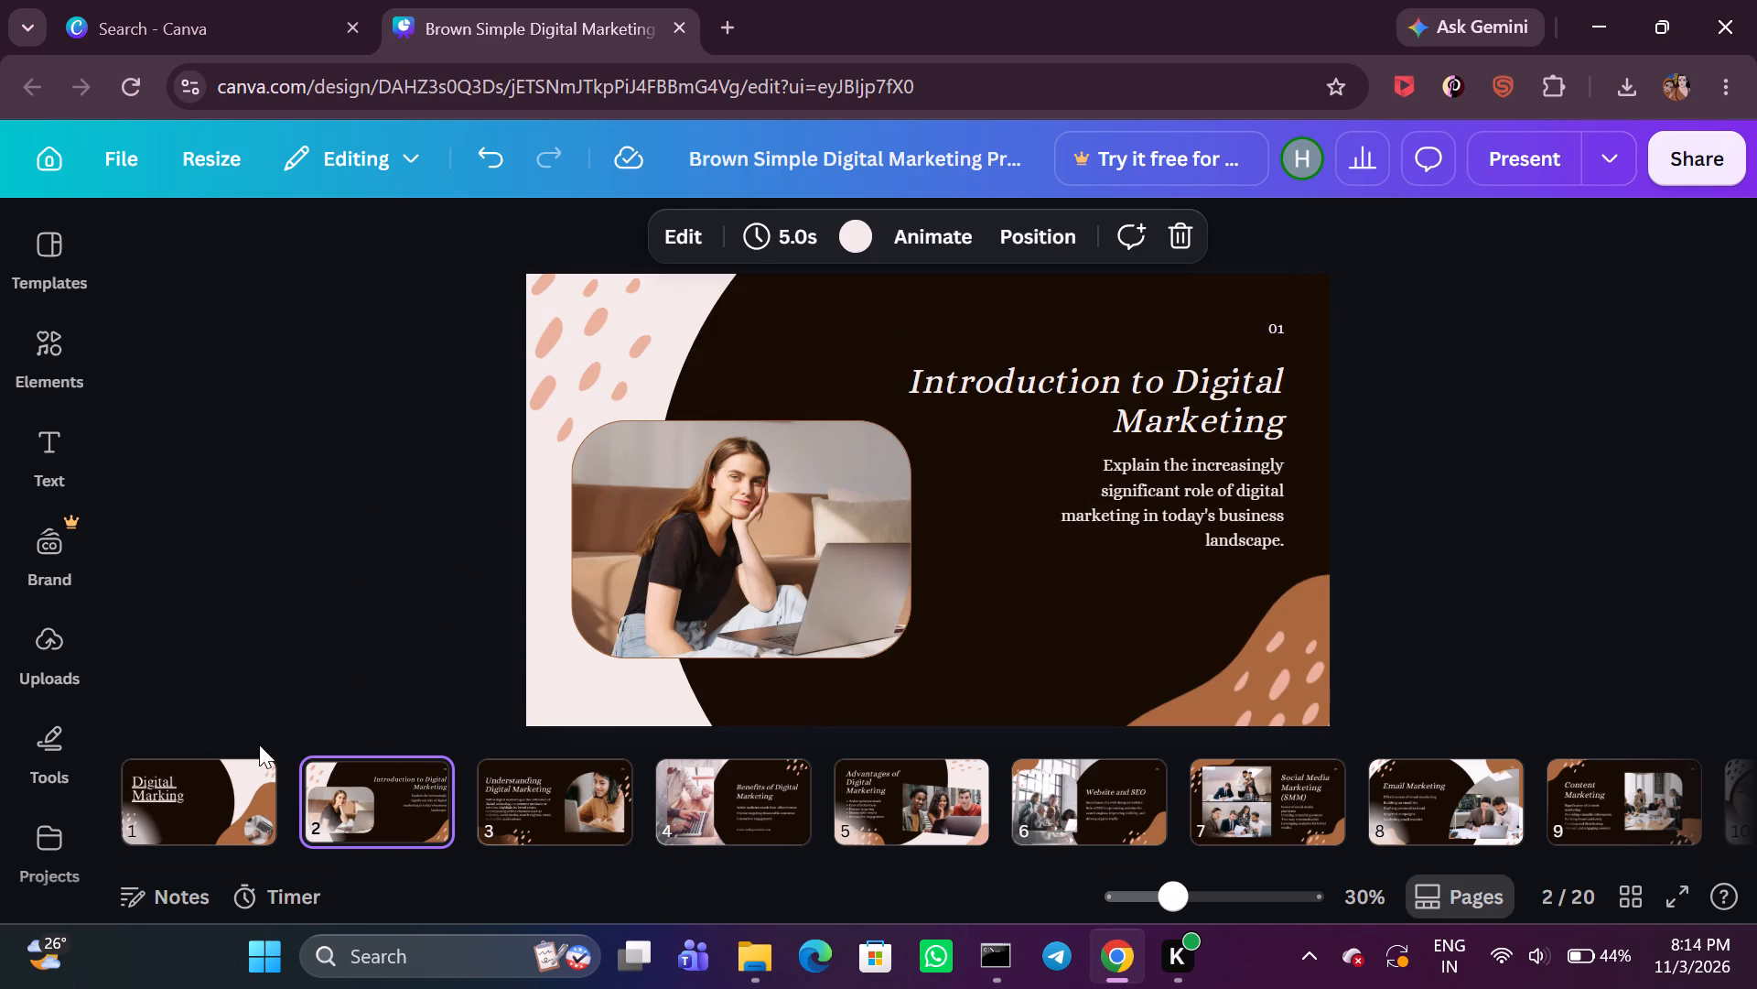
{"action": "left_click", "coordinate": [281, 590]}
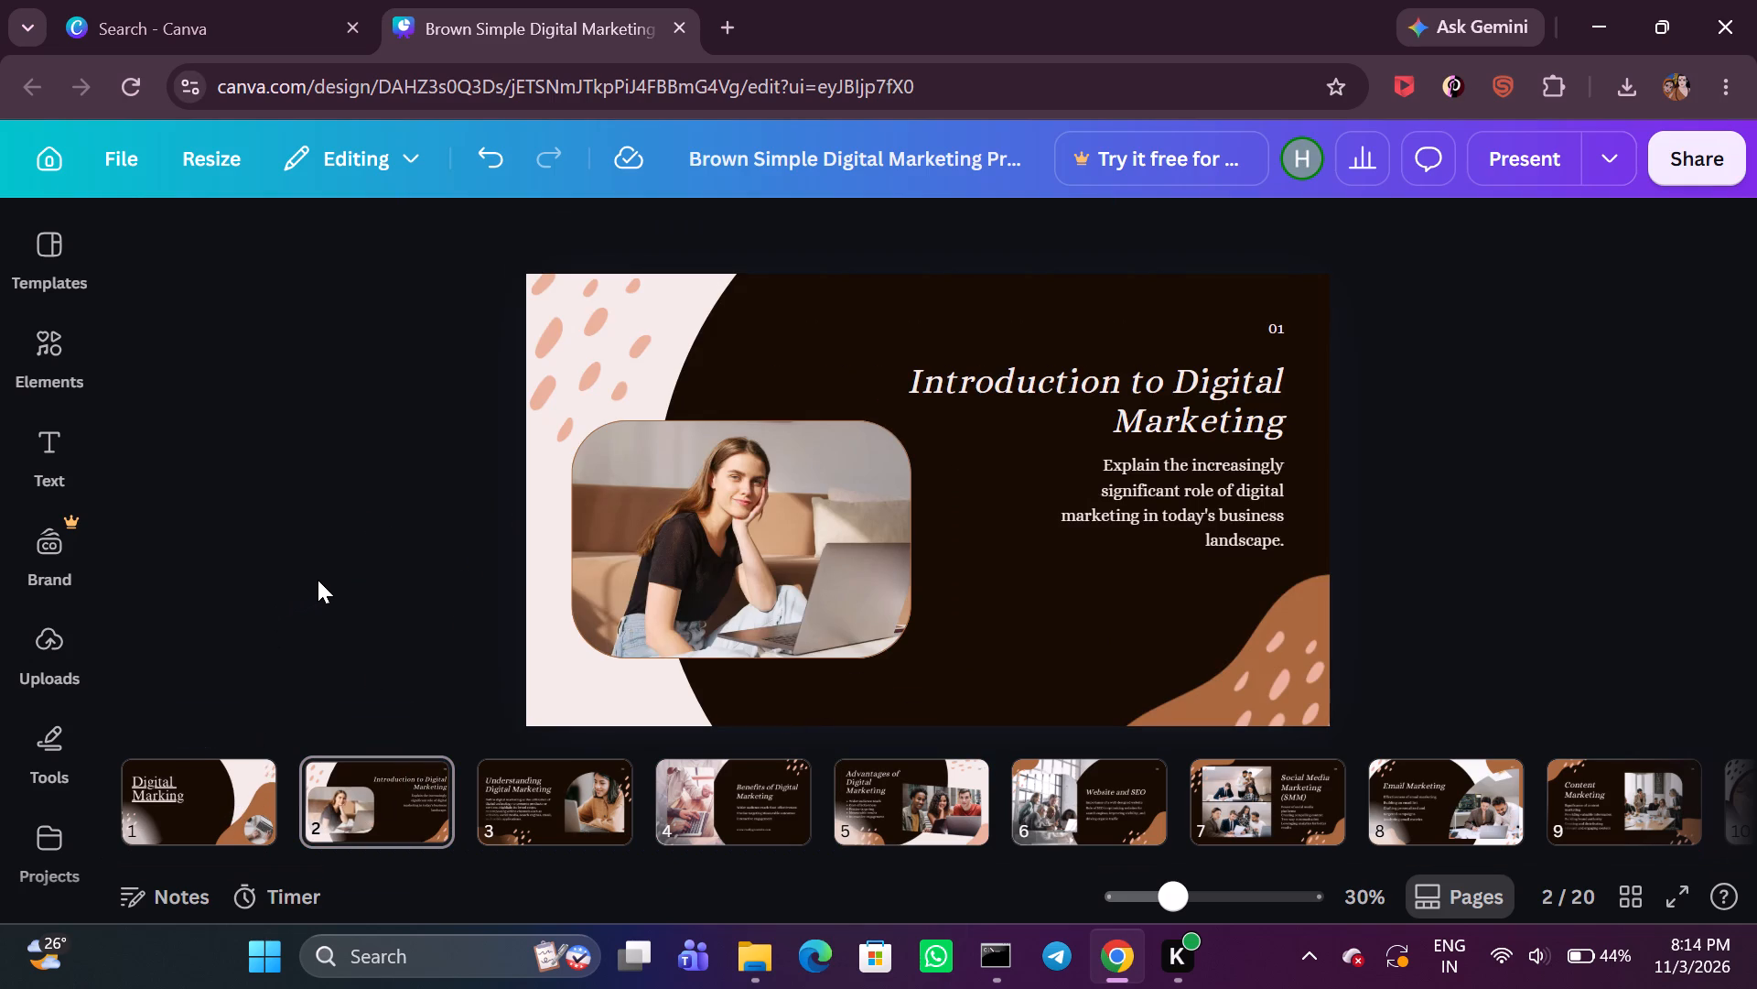
Move the photo of the woman with the laptop on page 2 slightly down.
{"action": "left_click", "coordinate": [785, 599]}
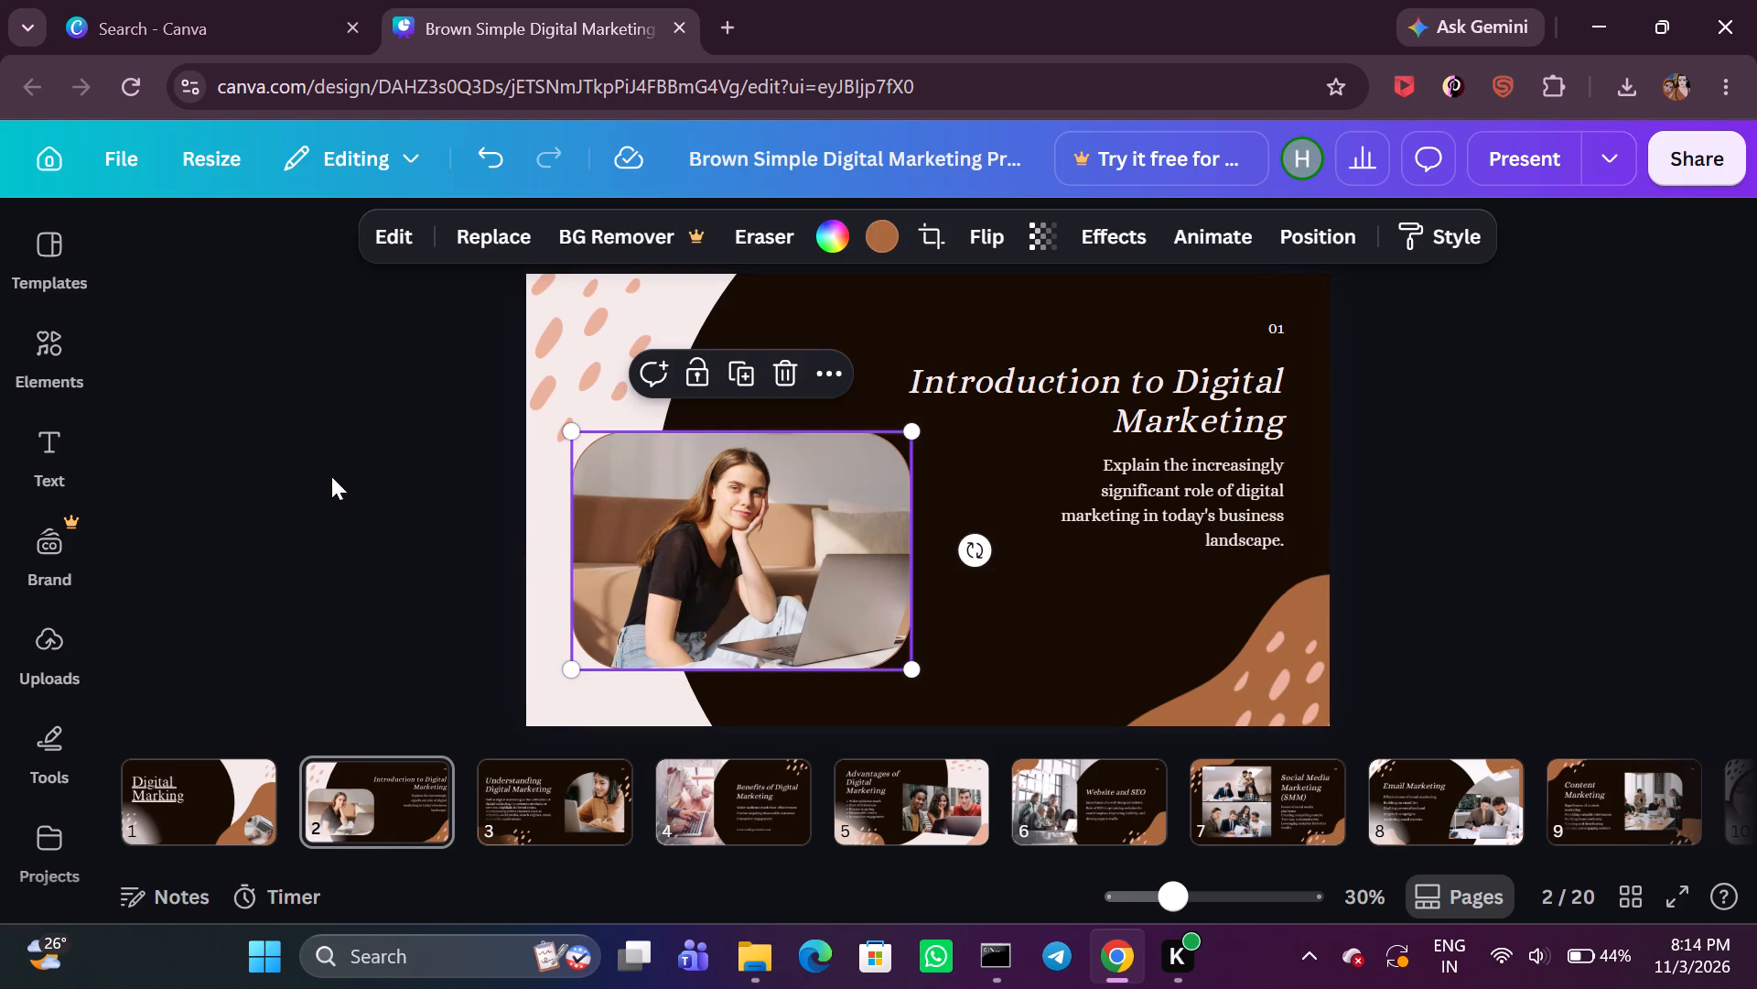
{"action": "left_click", "coordinate": [364, 436]}
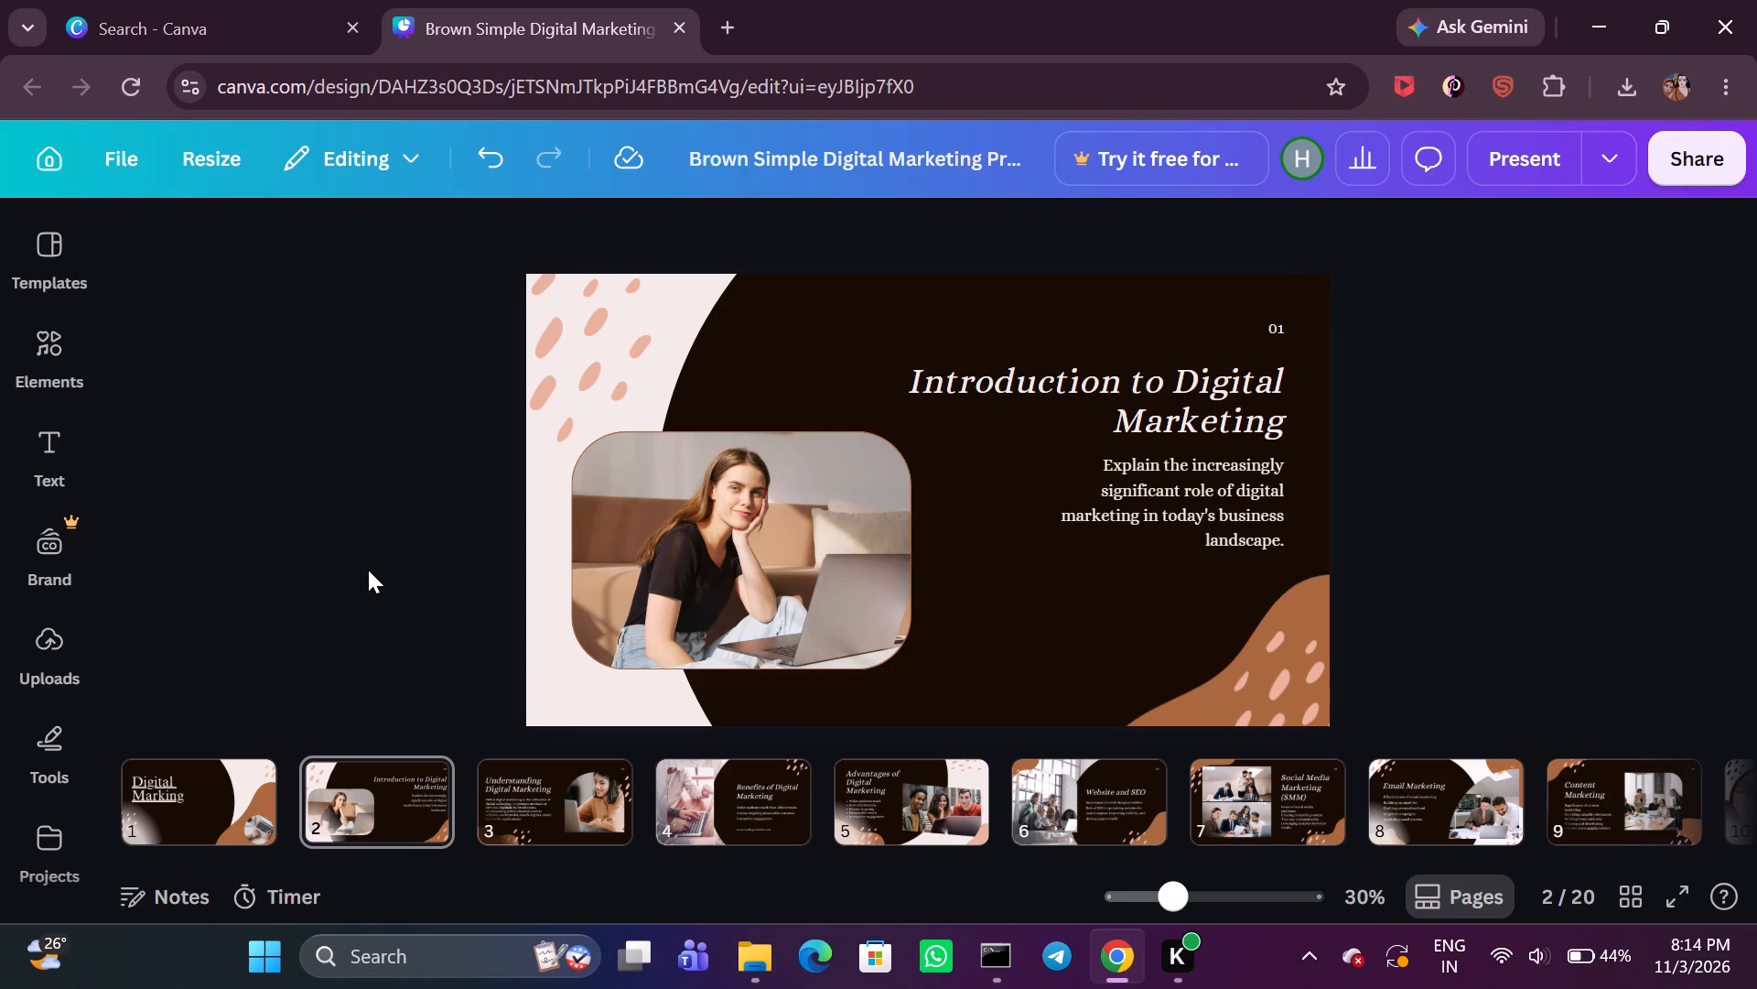
{"action": "left_click", "coordinate": [334, 532]}
{"action": "left_click", "coordinate": [334, 547]}
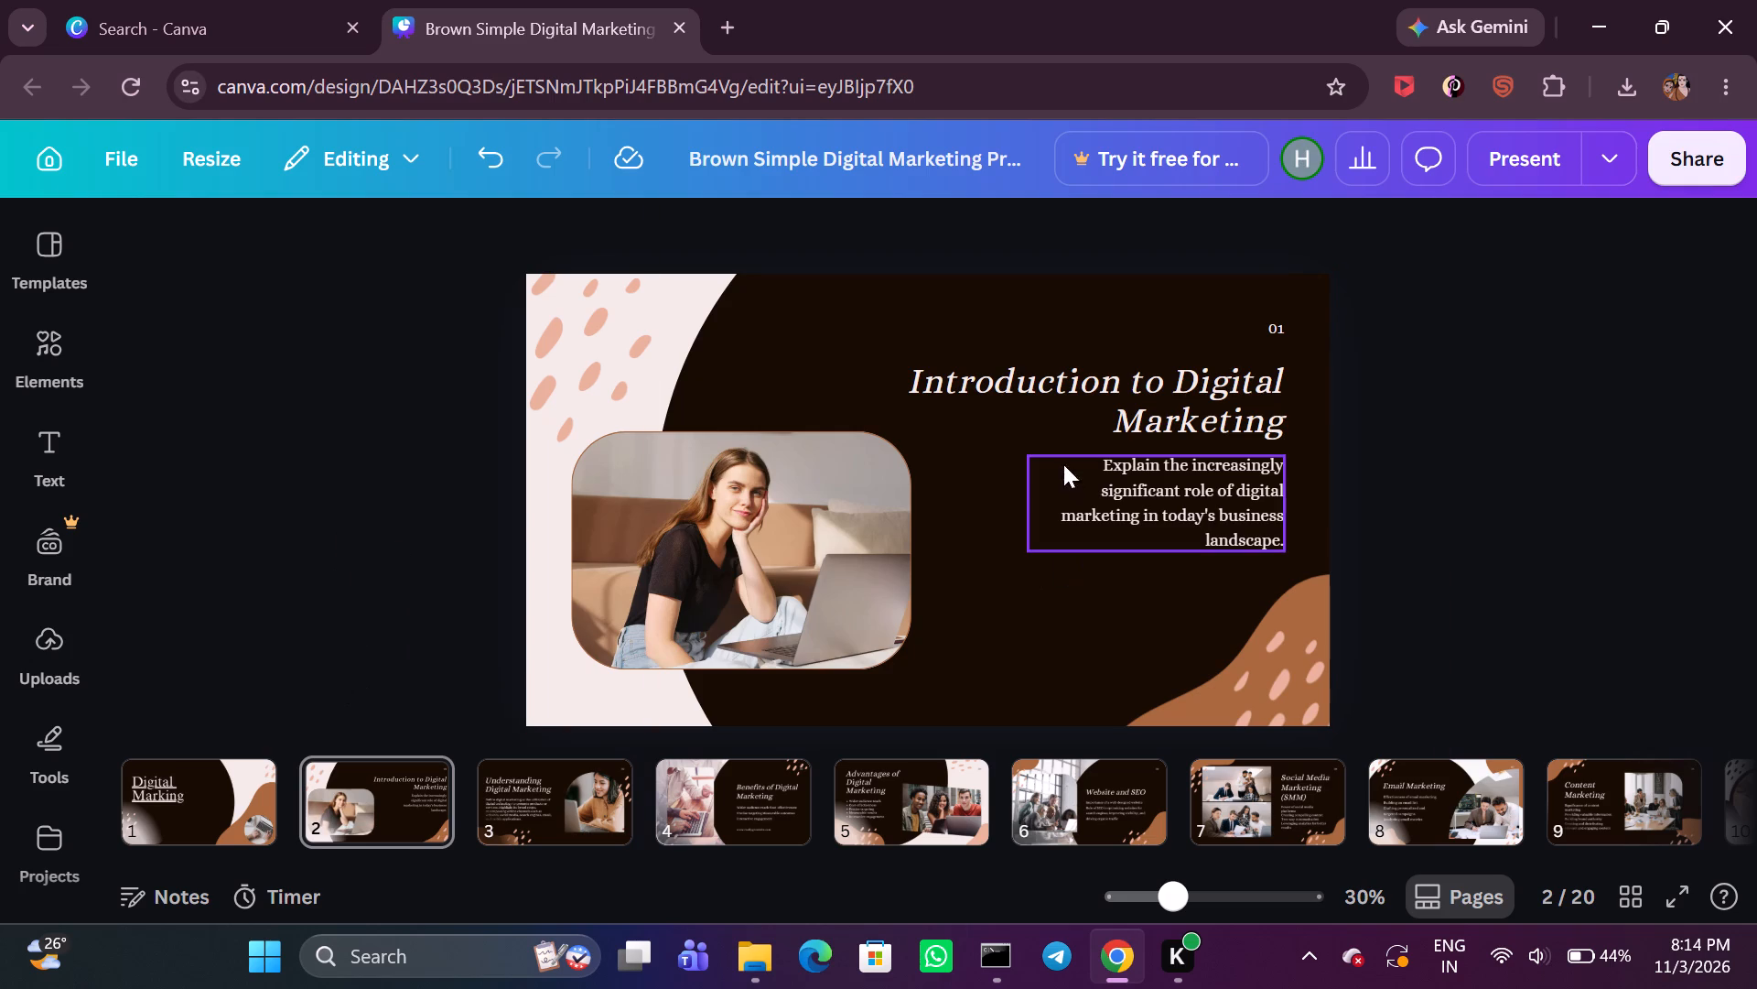
Delete the entire description paragraph beneath the title "Introduction to Digital Marketing" on page 2.
{"action": "left_click", "coordinate": [1169, 486]}
{"action": "double_click", "coordinate": [1122, 481]}
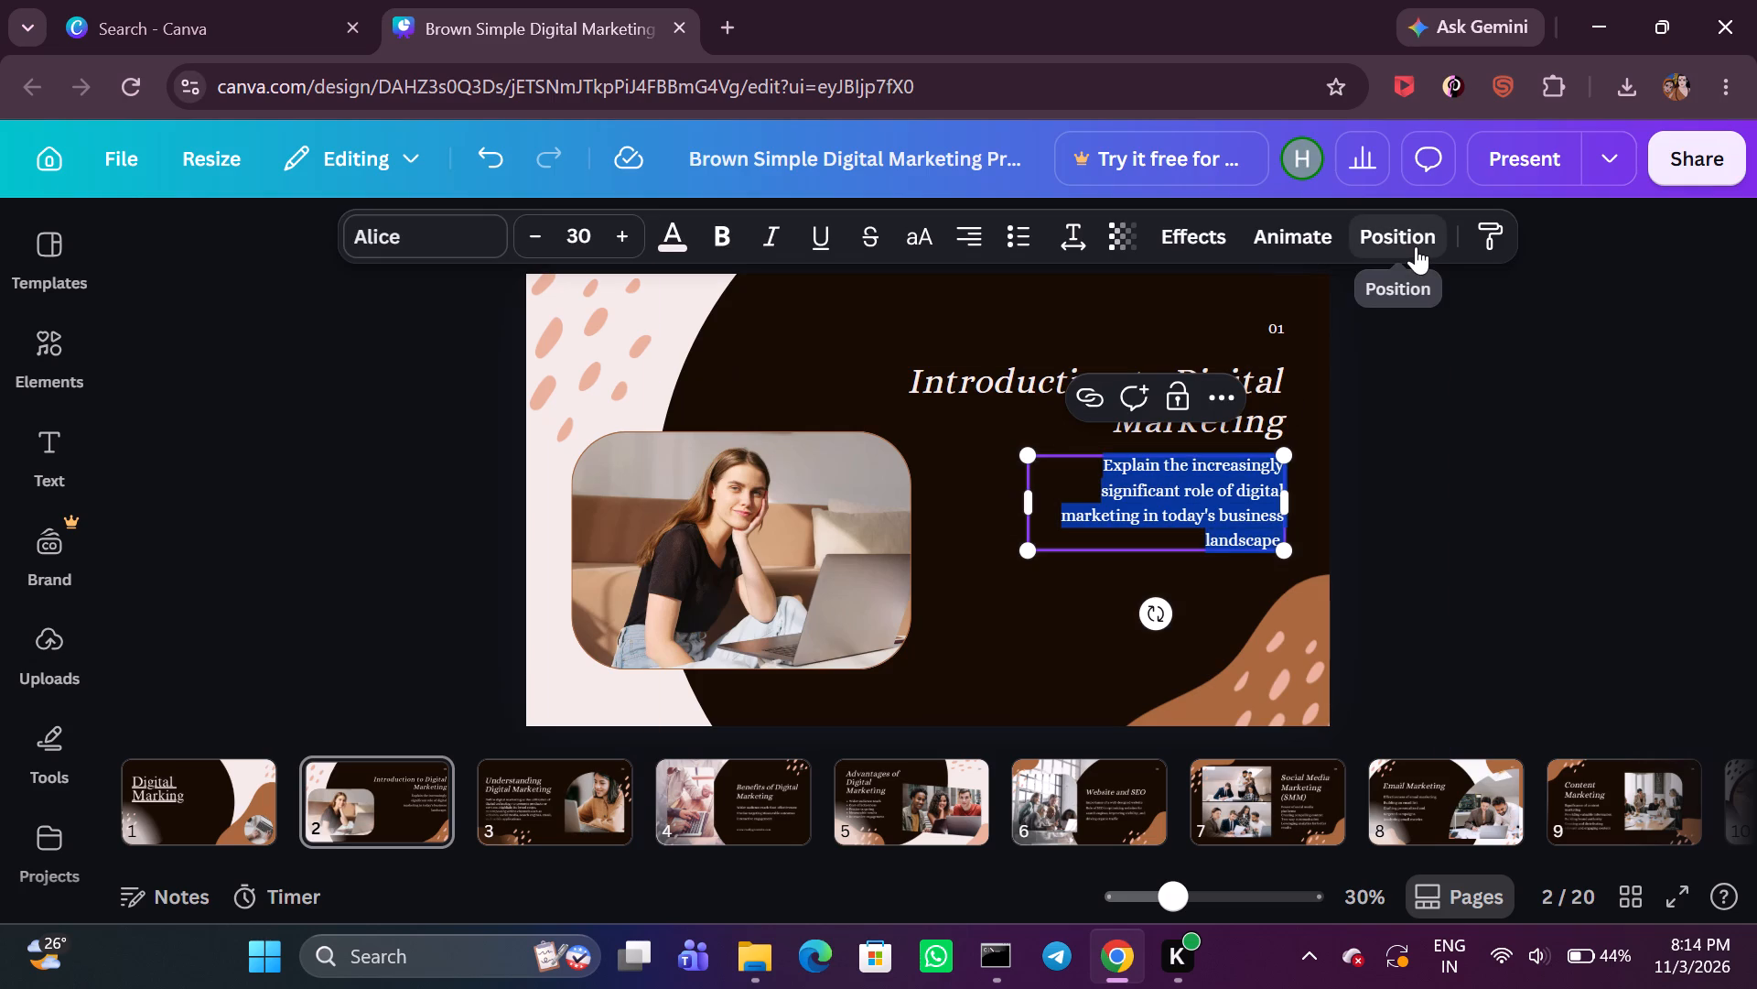
{"action": "key", "text": "BackSpace"}
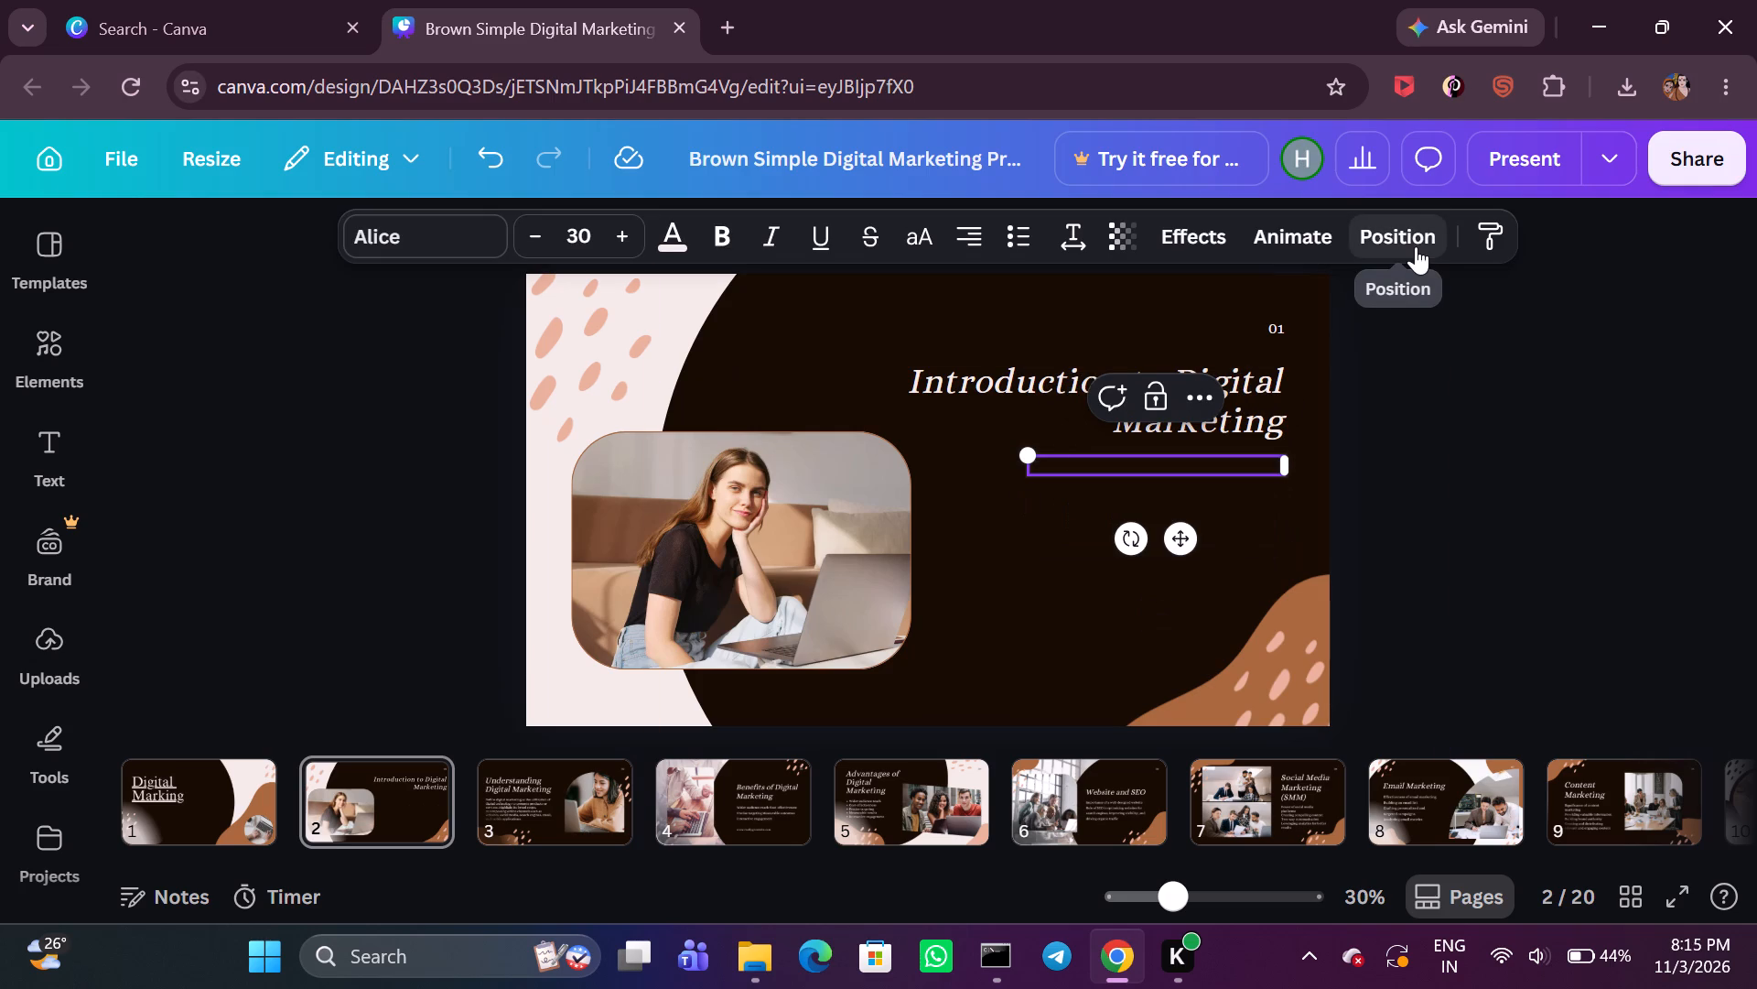
{"action": "key", "text": "shift+t"}
{"action": "key", "text": "BackSpace"}
{"action": "key", "text": "BackSpace"}
{"action": "key", "text": "BackSpace"}
{"action": "key", "text": "BackSpace"}
{"action": "left_click", "coordinate": [1129, 475]}
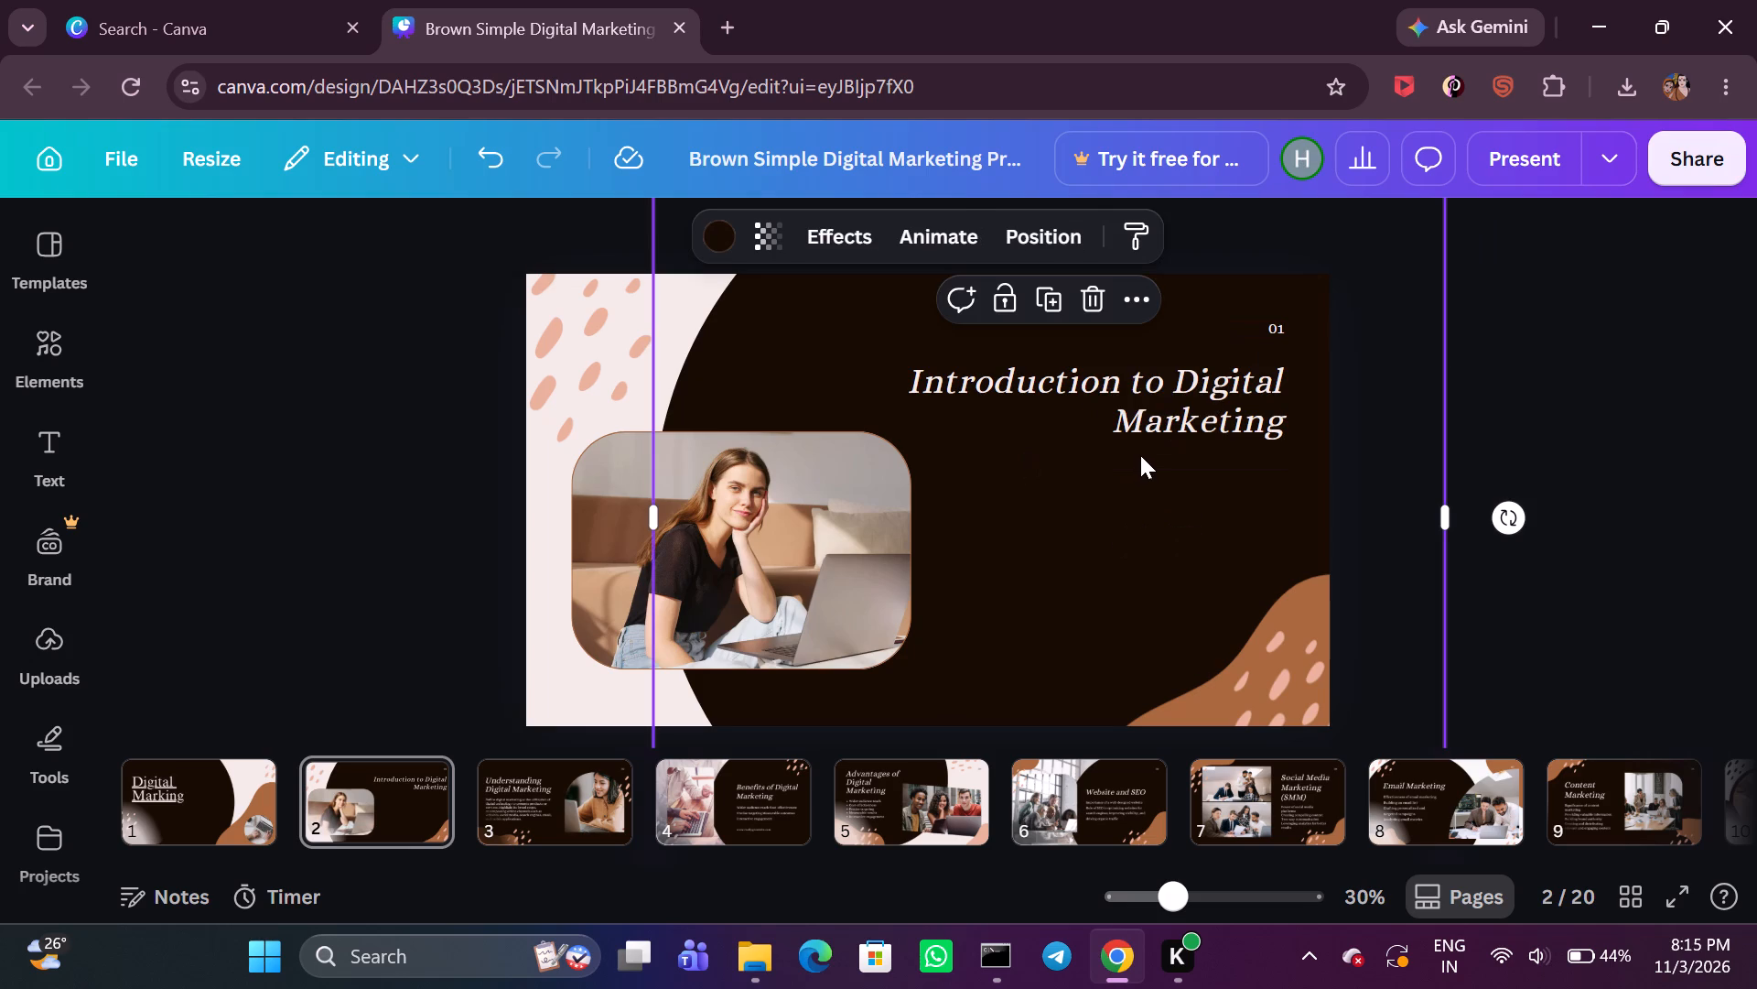
Move the large dark background circle on page 2 slightly down and to the left.
{"action": "left_click_drag", "start_coordinate": [1157, 472], "coordinate": [1163, 481]}
{"action": "left_click", "coordinate": [1191, 486]}
{"action": "left_click", "coordinate": [1167, 454]}
{"action": "left_click", "coordinate": [1188, 425]}
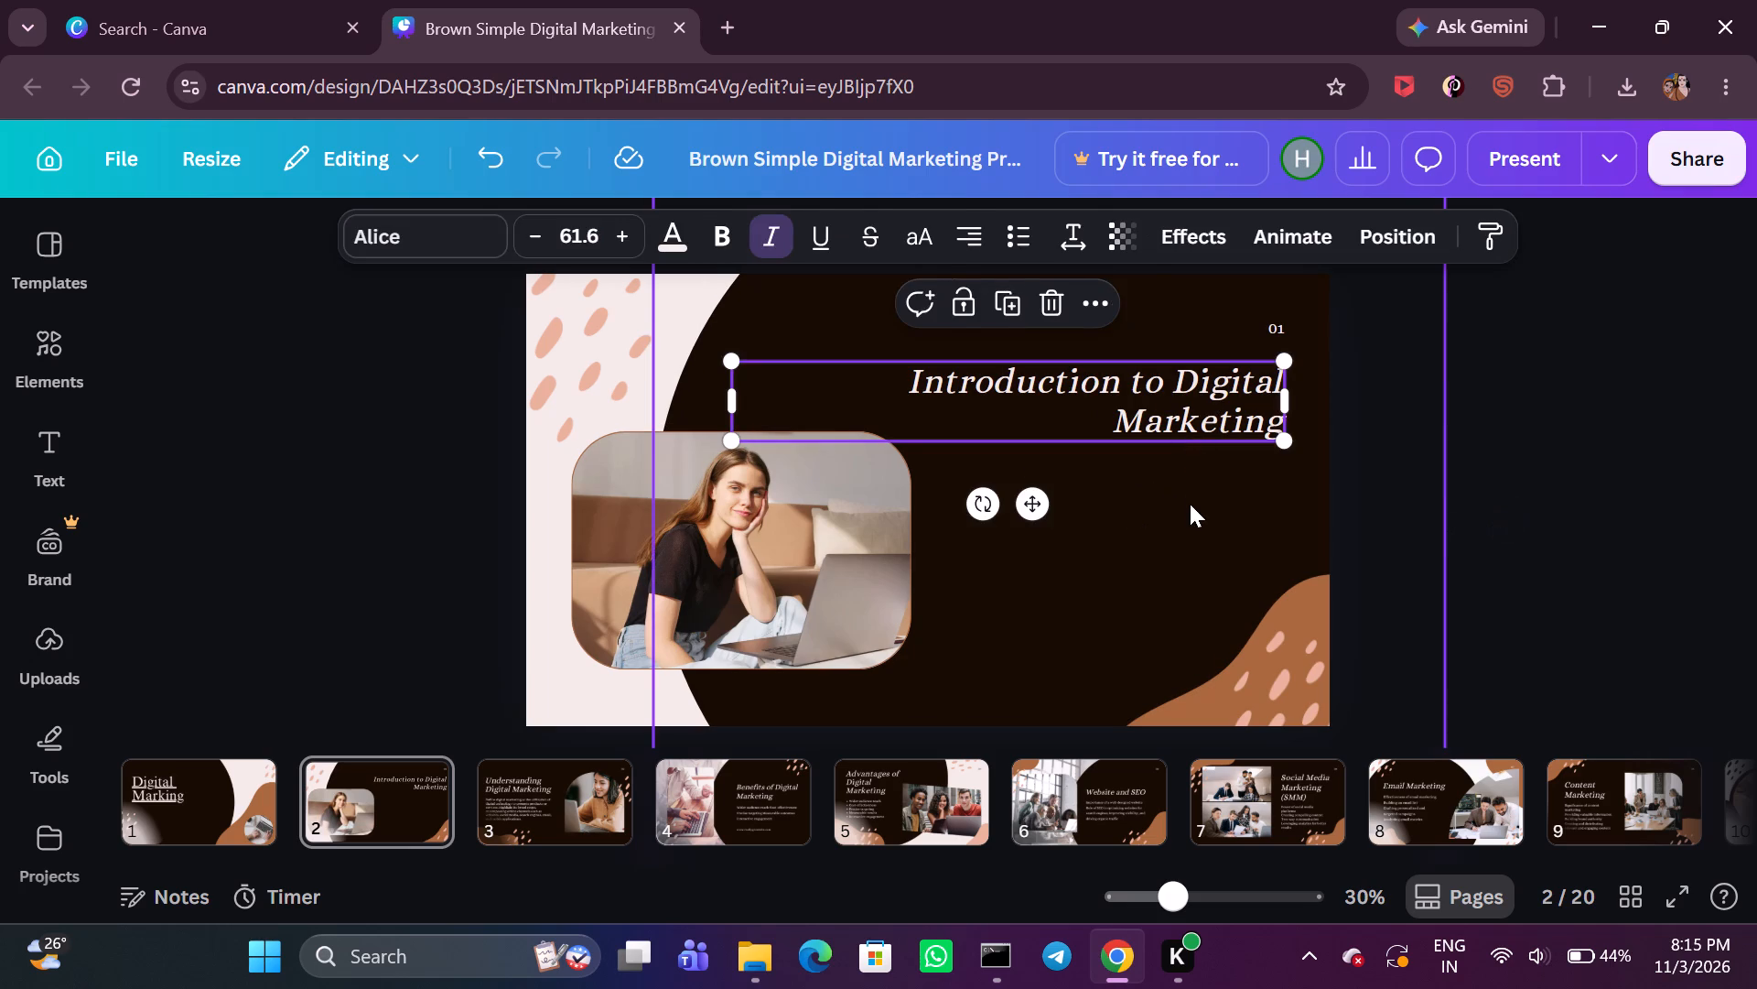
{"action": "double_click", "coordinate": [1181, 500]}
{"action": "left_click", "coordinate": [1241, 457]}
{"action": "left_click_drag", "start_coordinate": [1158, 441], "coordinate": [1144, 481]}
{"action": "double_click", "coordinate": [1161, 505]}
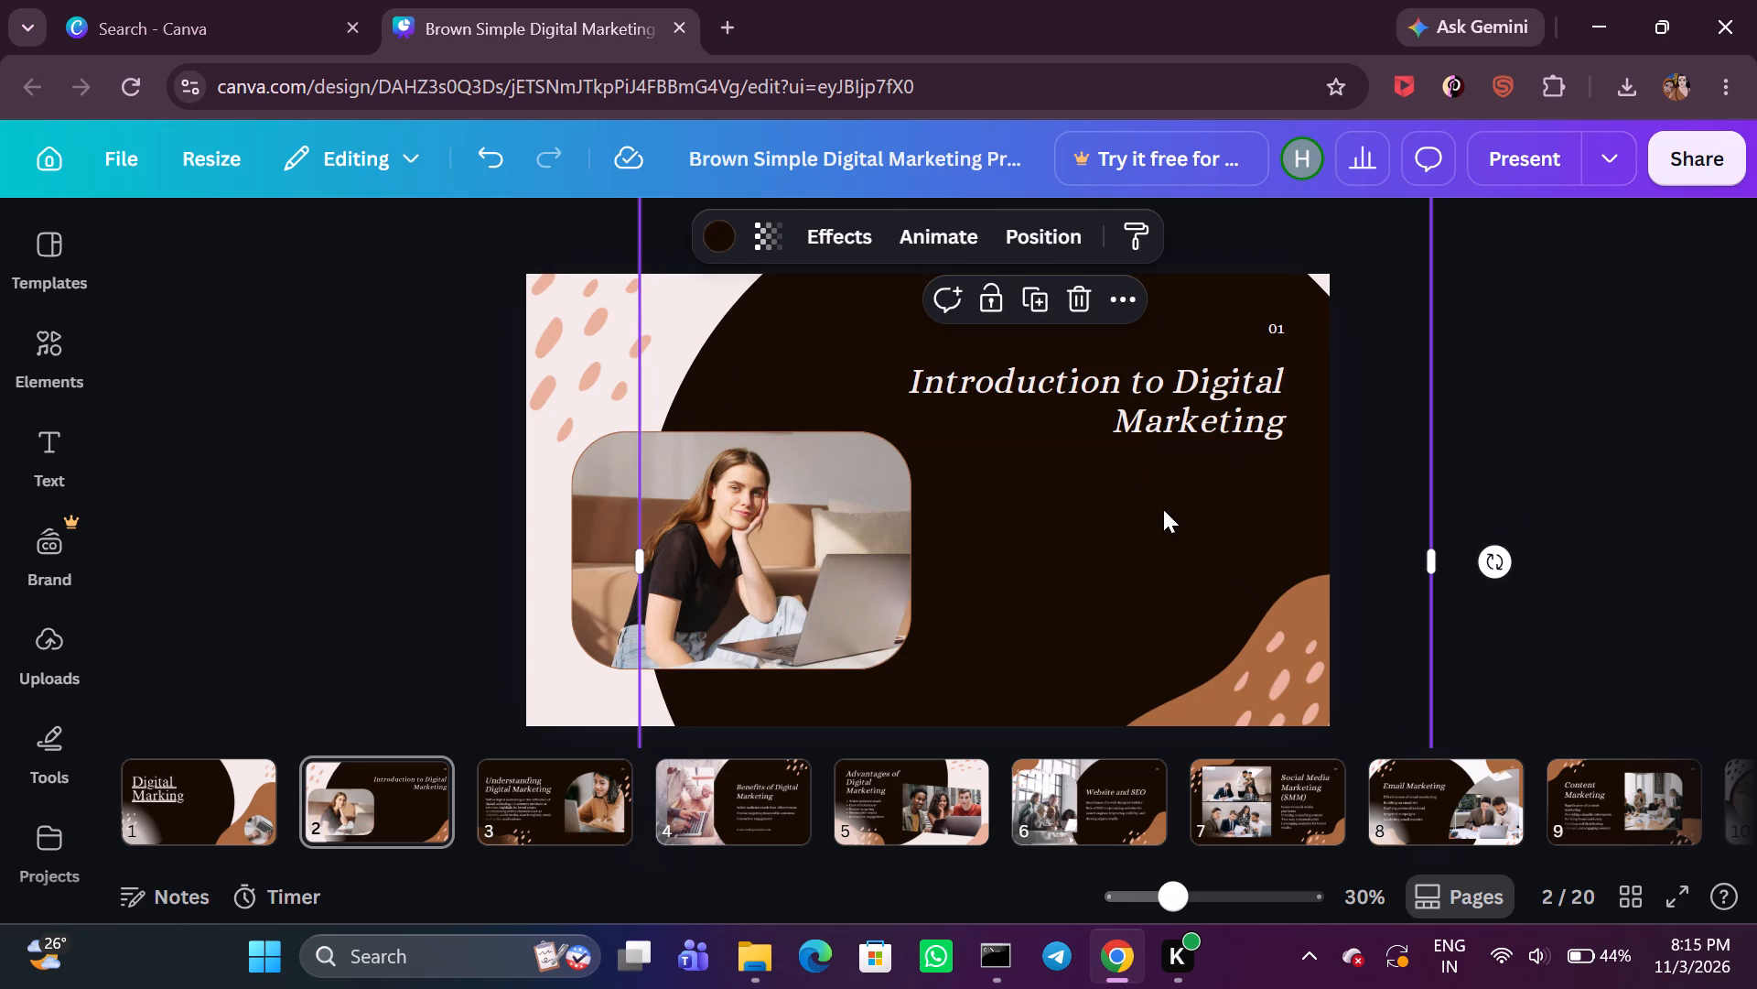
Move the title "Introduction to Digital Marketing" slightly up and to the right on page 2.
{"action": "left_click_drag", "start_coordinate": [1090, 417], "coordinate": [1119, 418]}
{"action": "left_click_drag", "start_coordinate": [1119, 418], "coordinate": [1116, 398]}
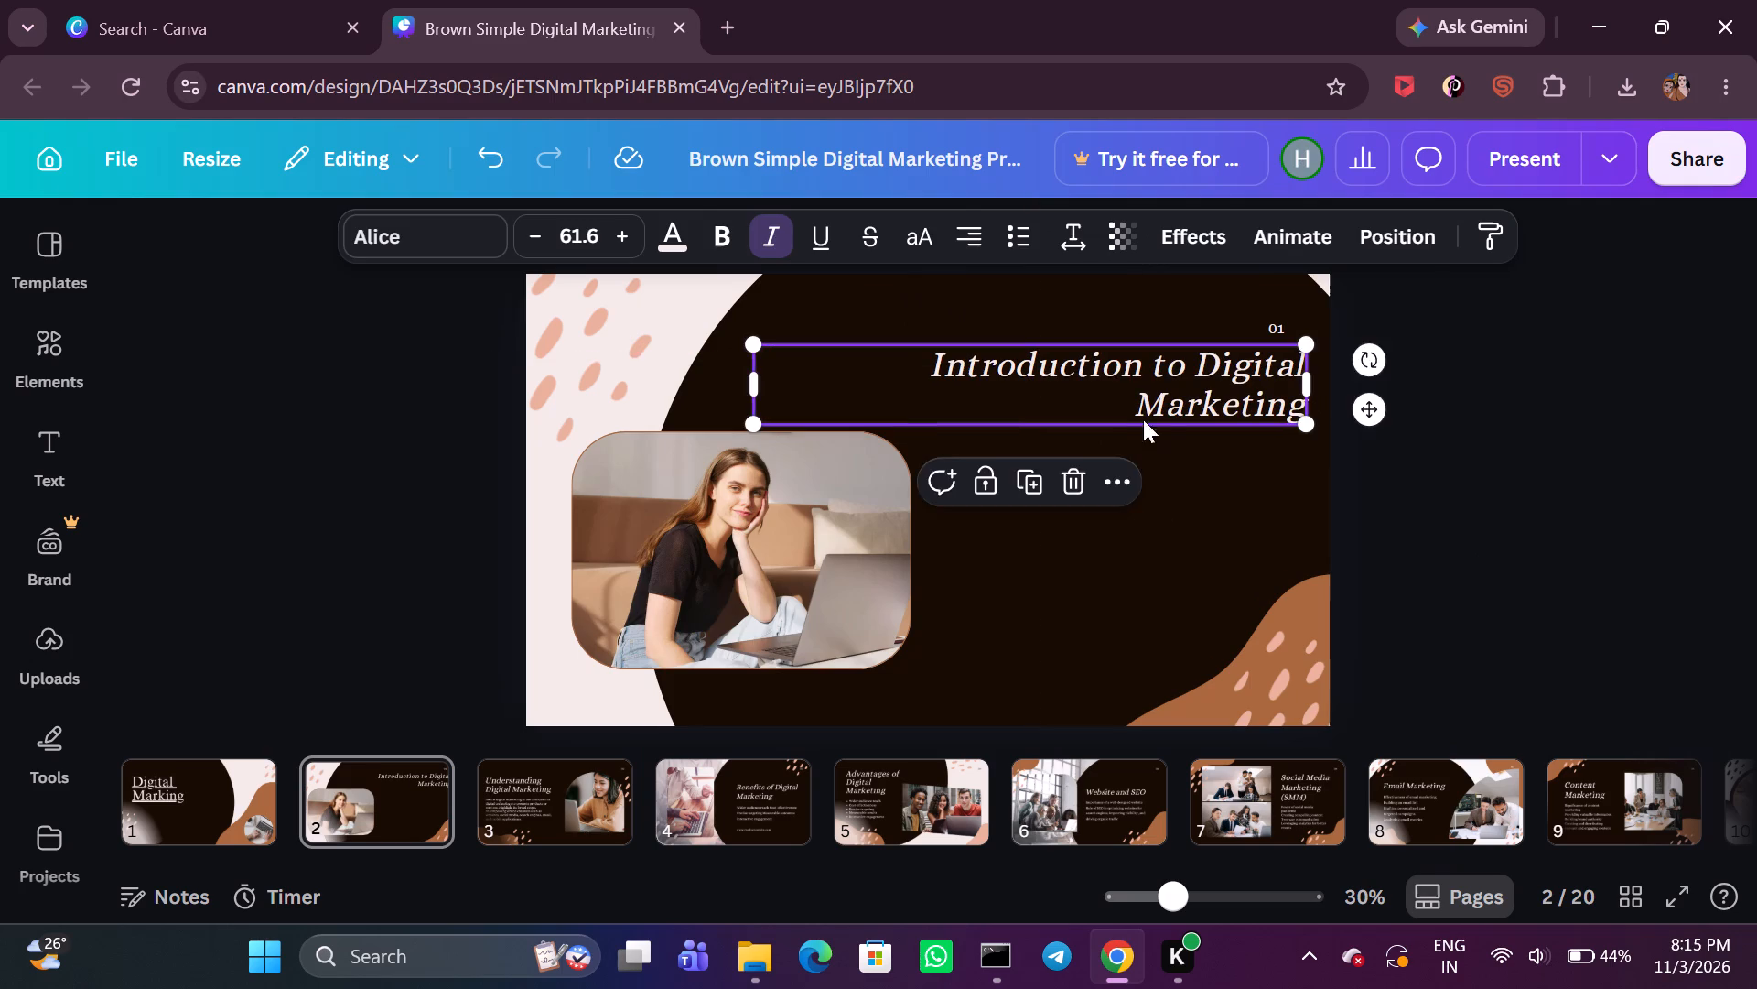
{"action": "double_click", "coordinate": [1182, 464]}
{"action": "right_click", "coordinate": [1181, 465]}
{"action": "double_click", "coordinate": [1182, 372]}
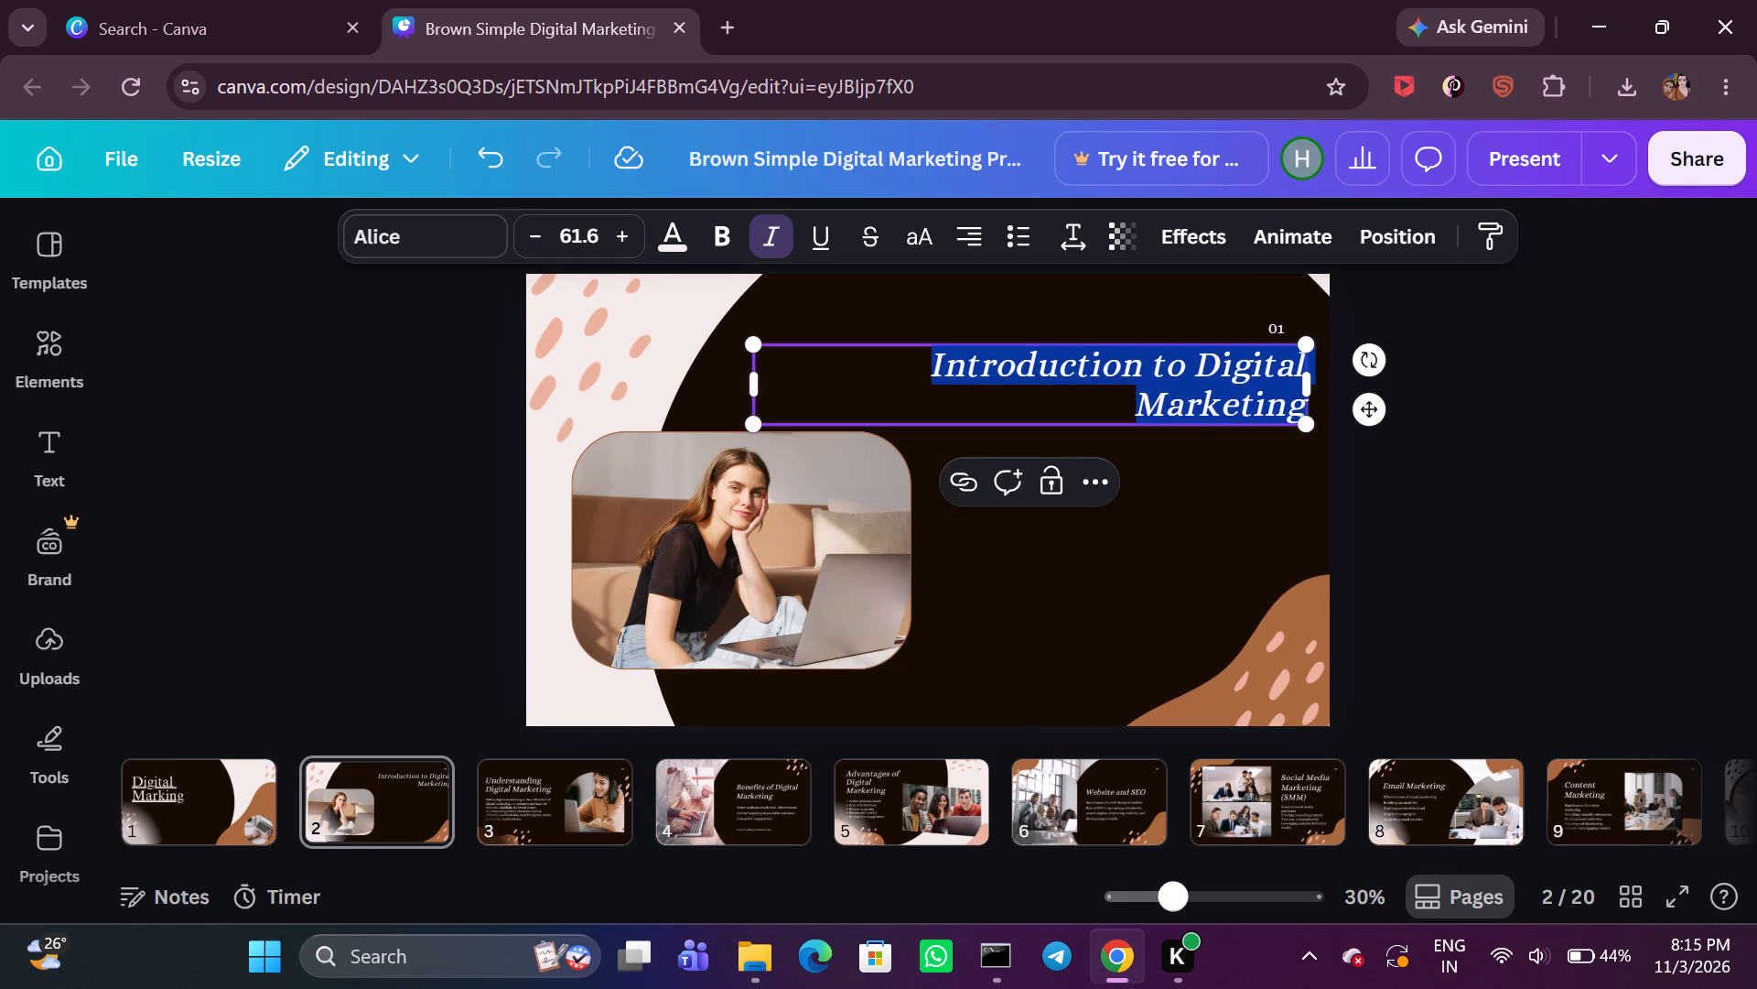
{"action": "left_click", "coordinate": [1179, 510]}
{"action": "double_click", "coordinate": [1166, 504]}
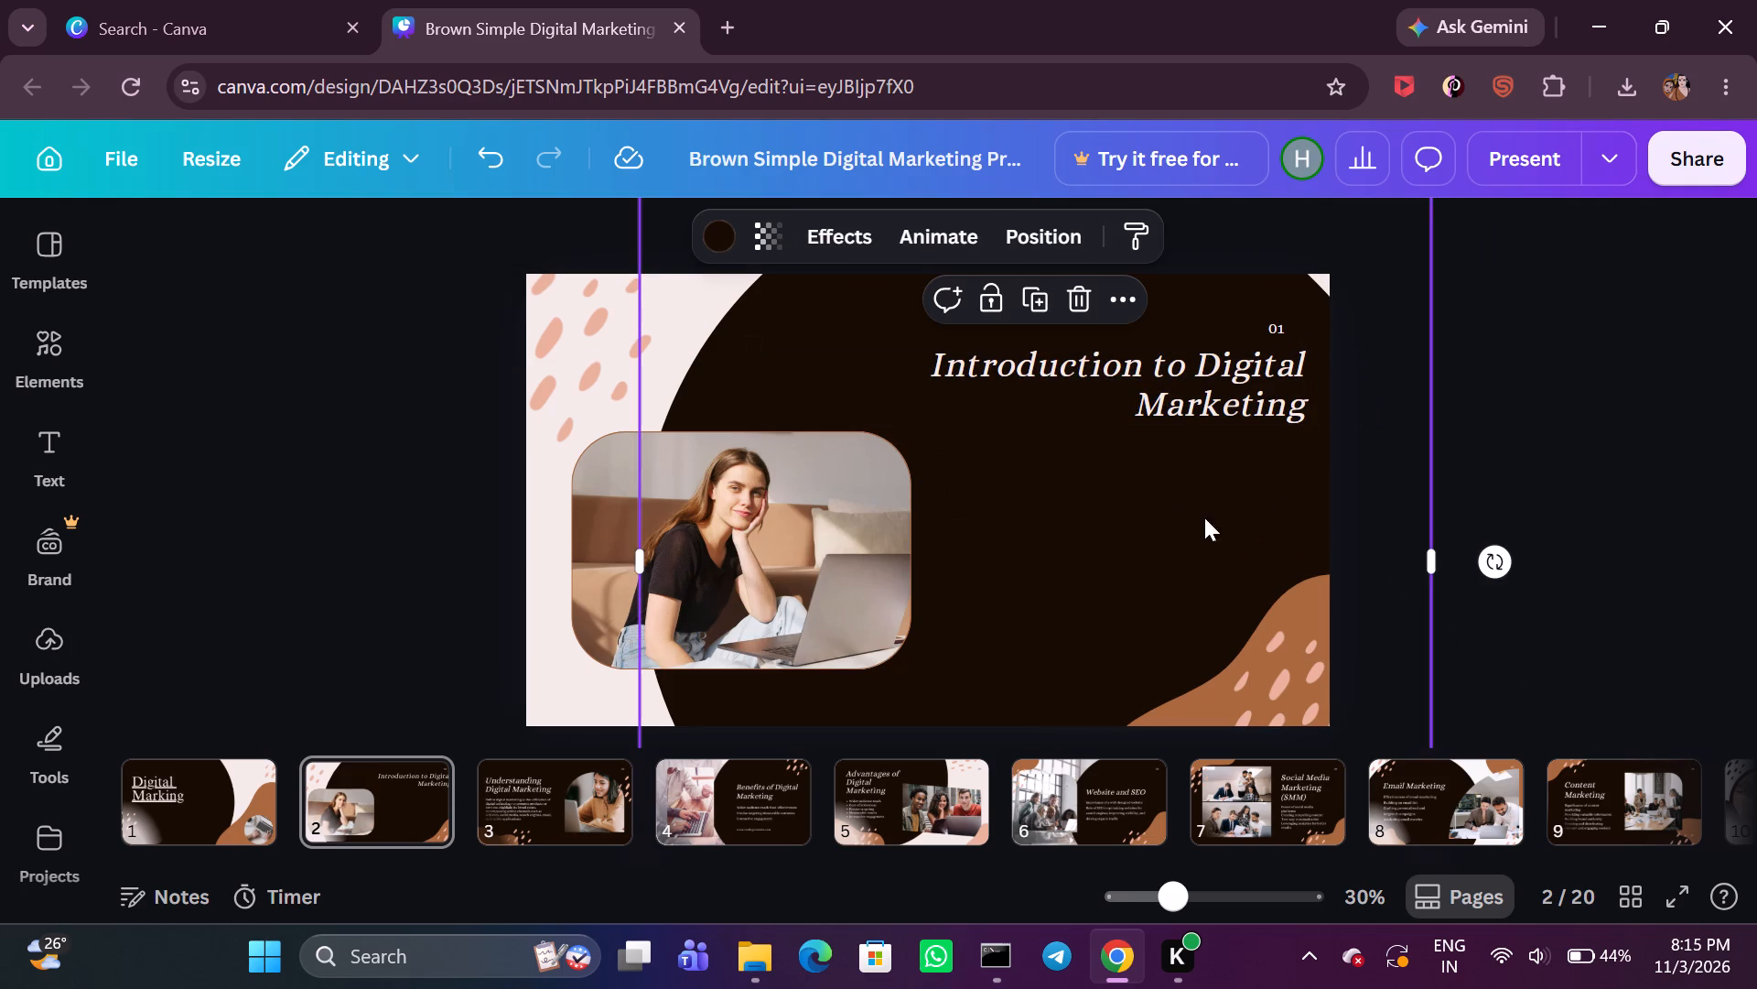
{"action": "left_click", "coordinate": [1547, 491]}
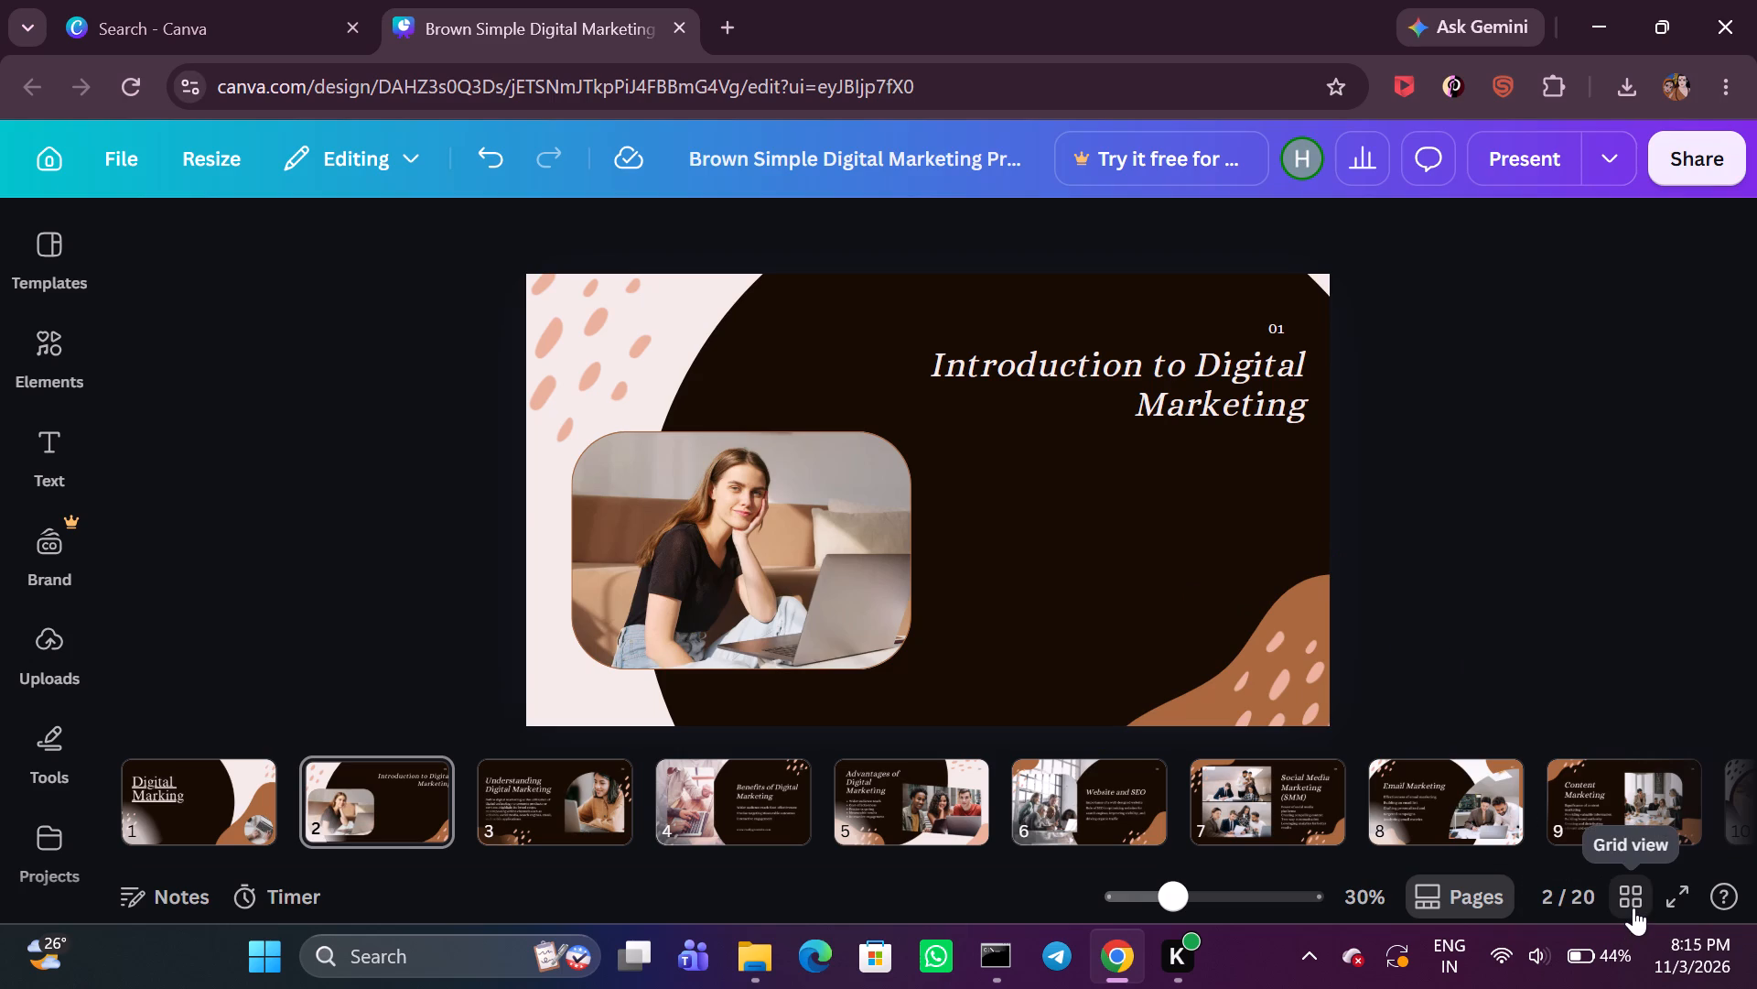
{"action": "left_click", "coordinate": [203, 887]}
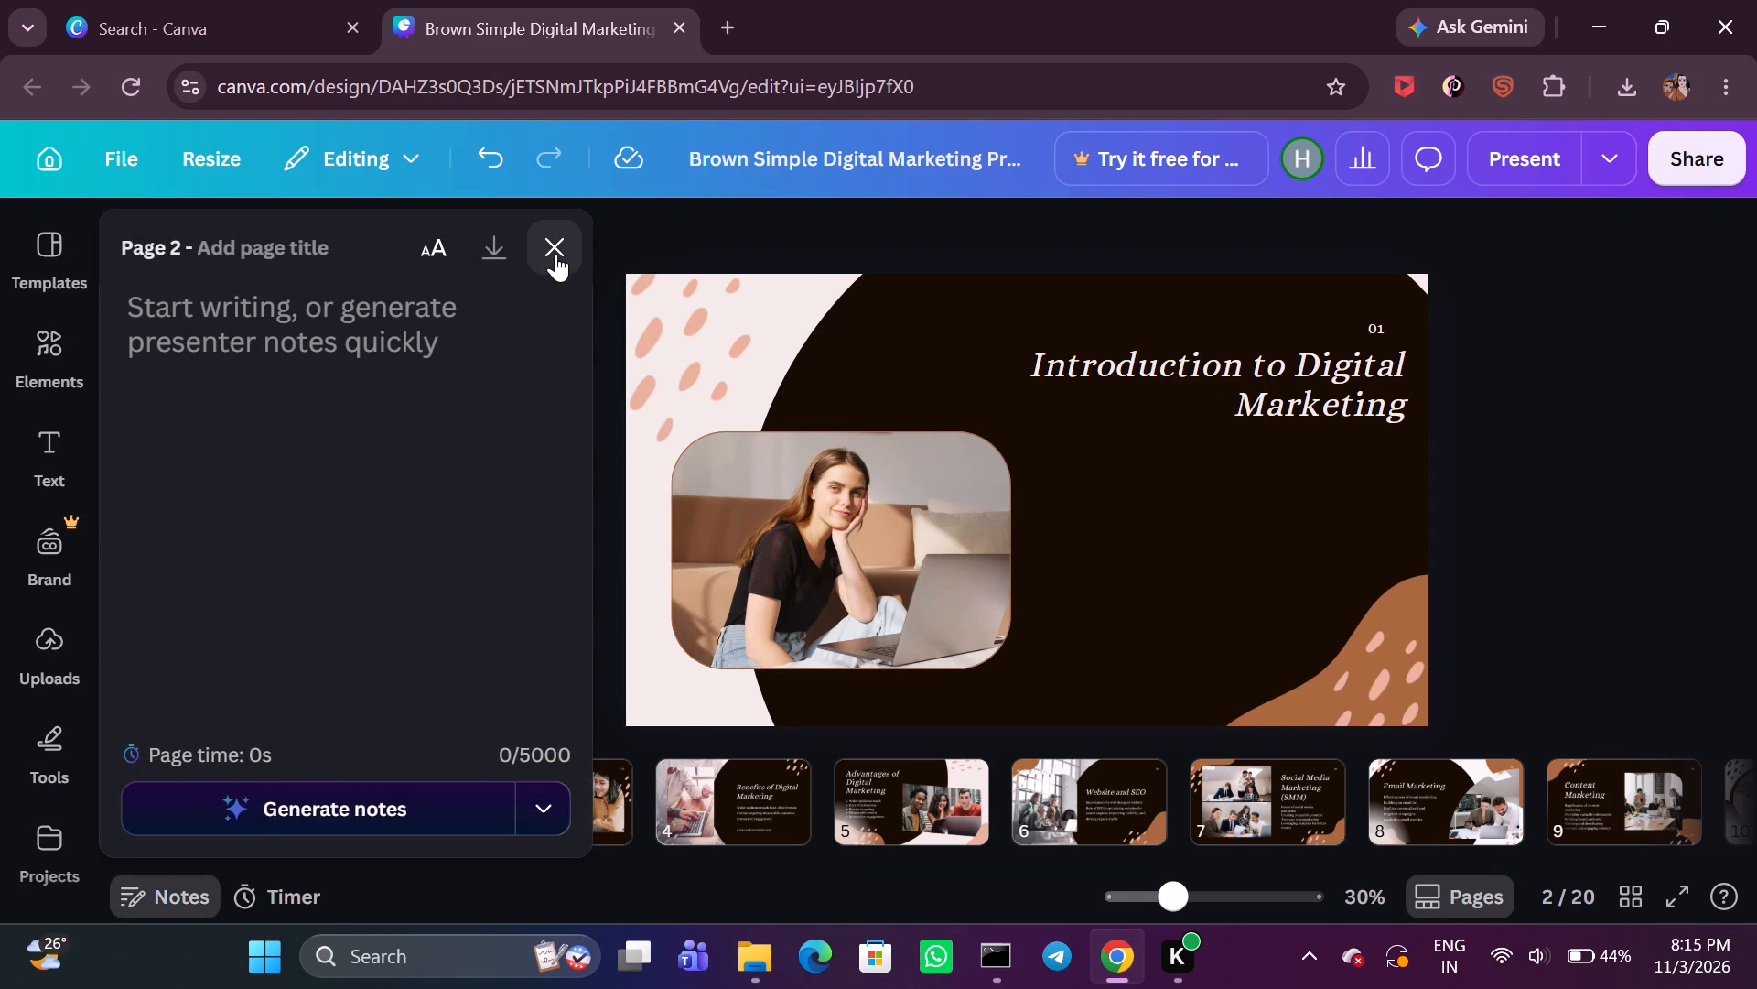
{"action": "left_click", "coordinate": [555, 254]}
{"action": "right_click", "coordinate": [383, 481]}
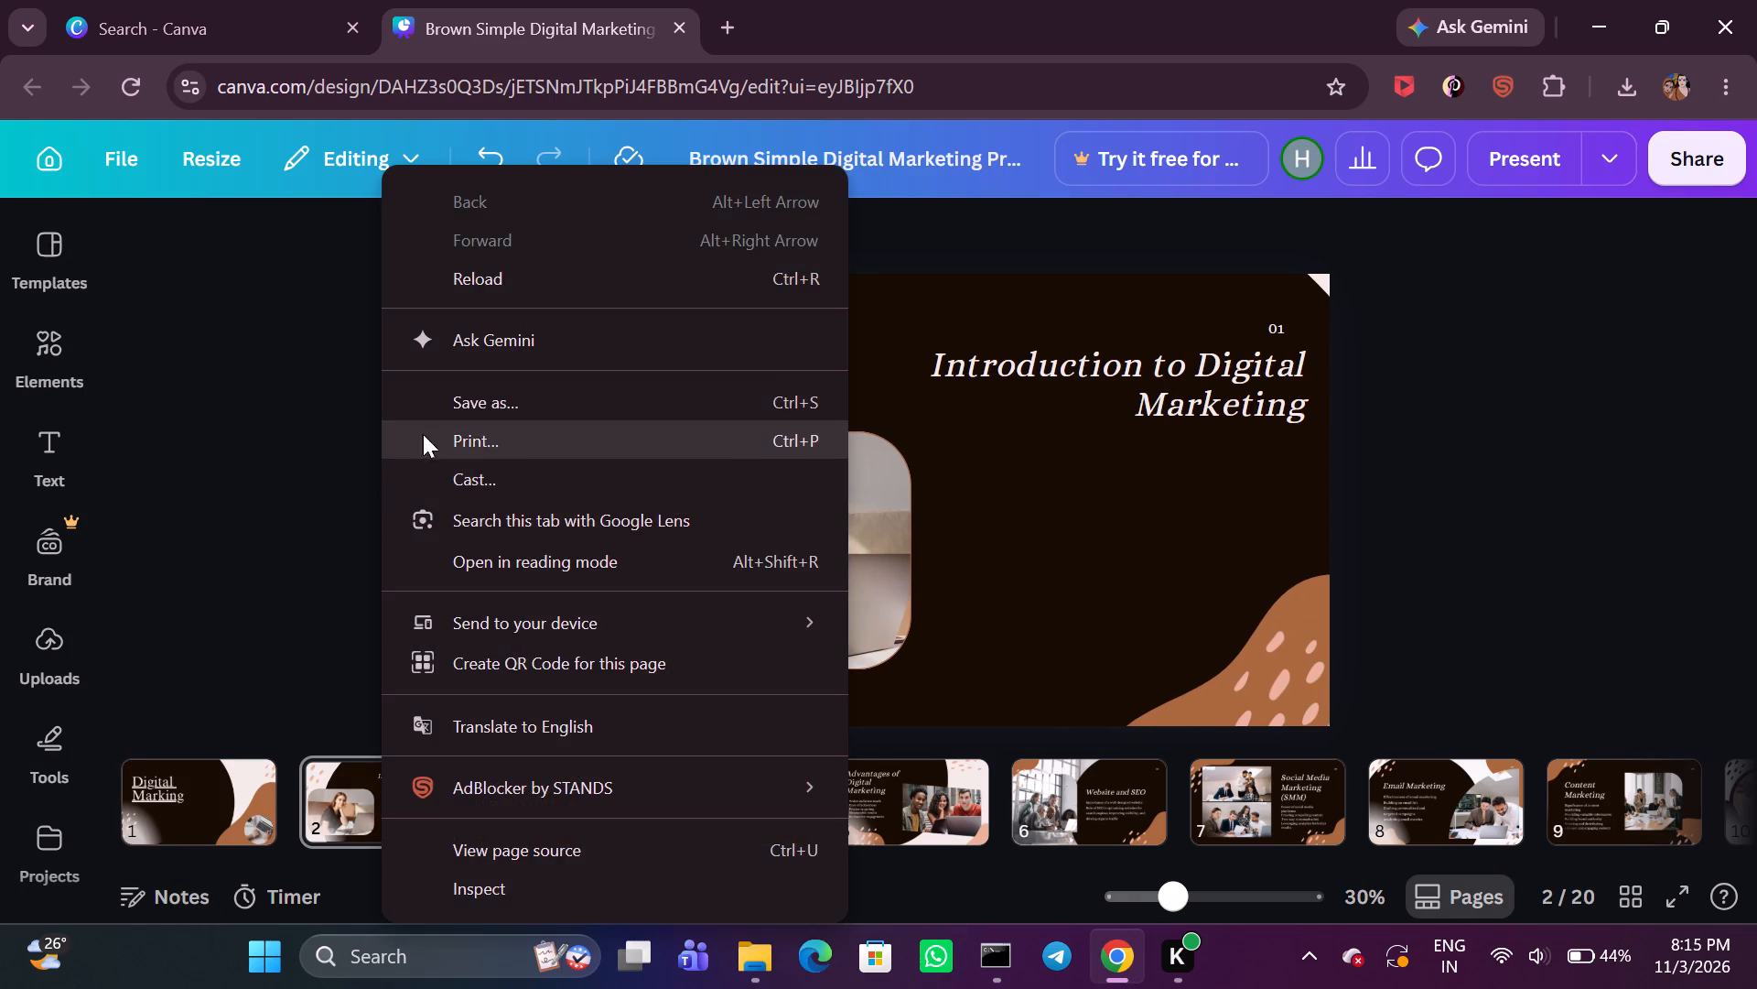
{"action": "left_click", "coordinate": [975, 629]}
Apply the Pan animation to the large dark background circle on page 2.
{"action": "left_click", "coordinate": [1007, 557]}
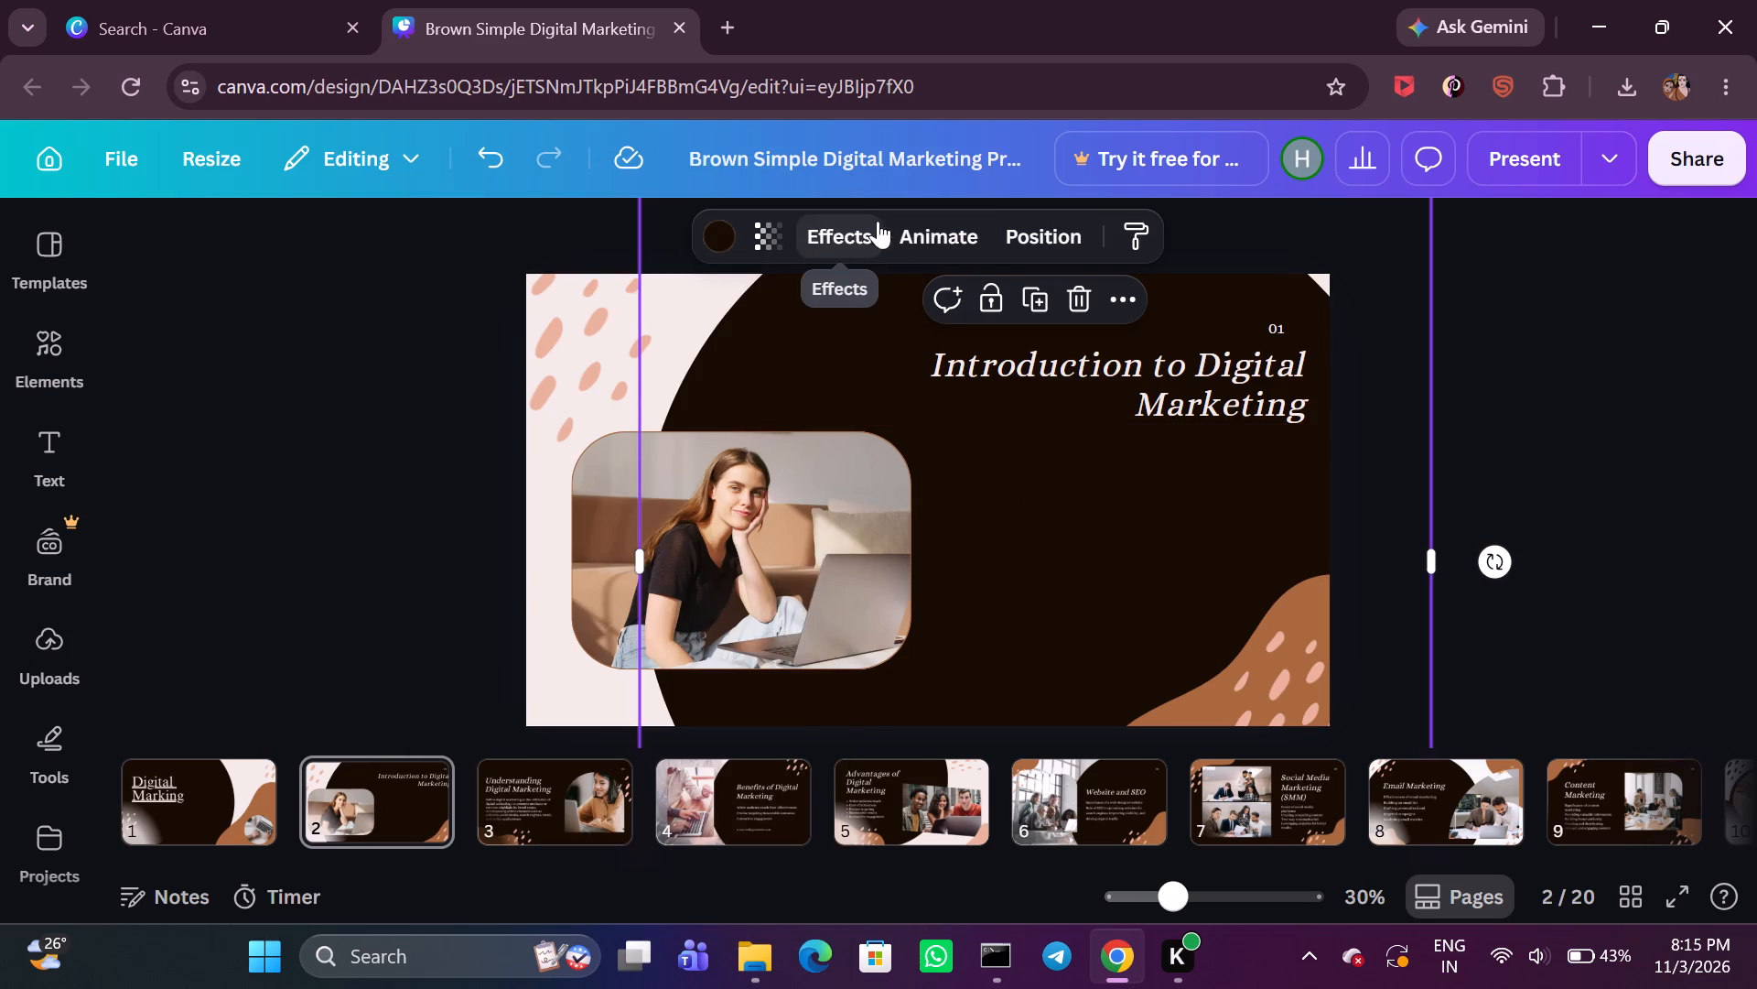
{"action": "left_click", "coordinate": [908, 222]}
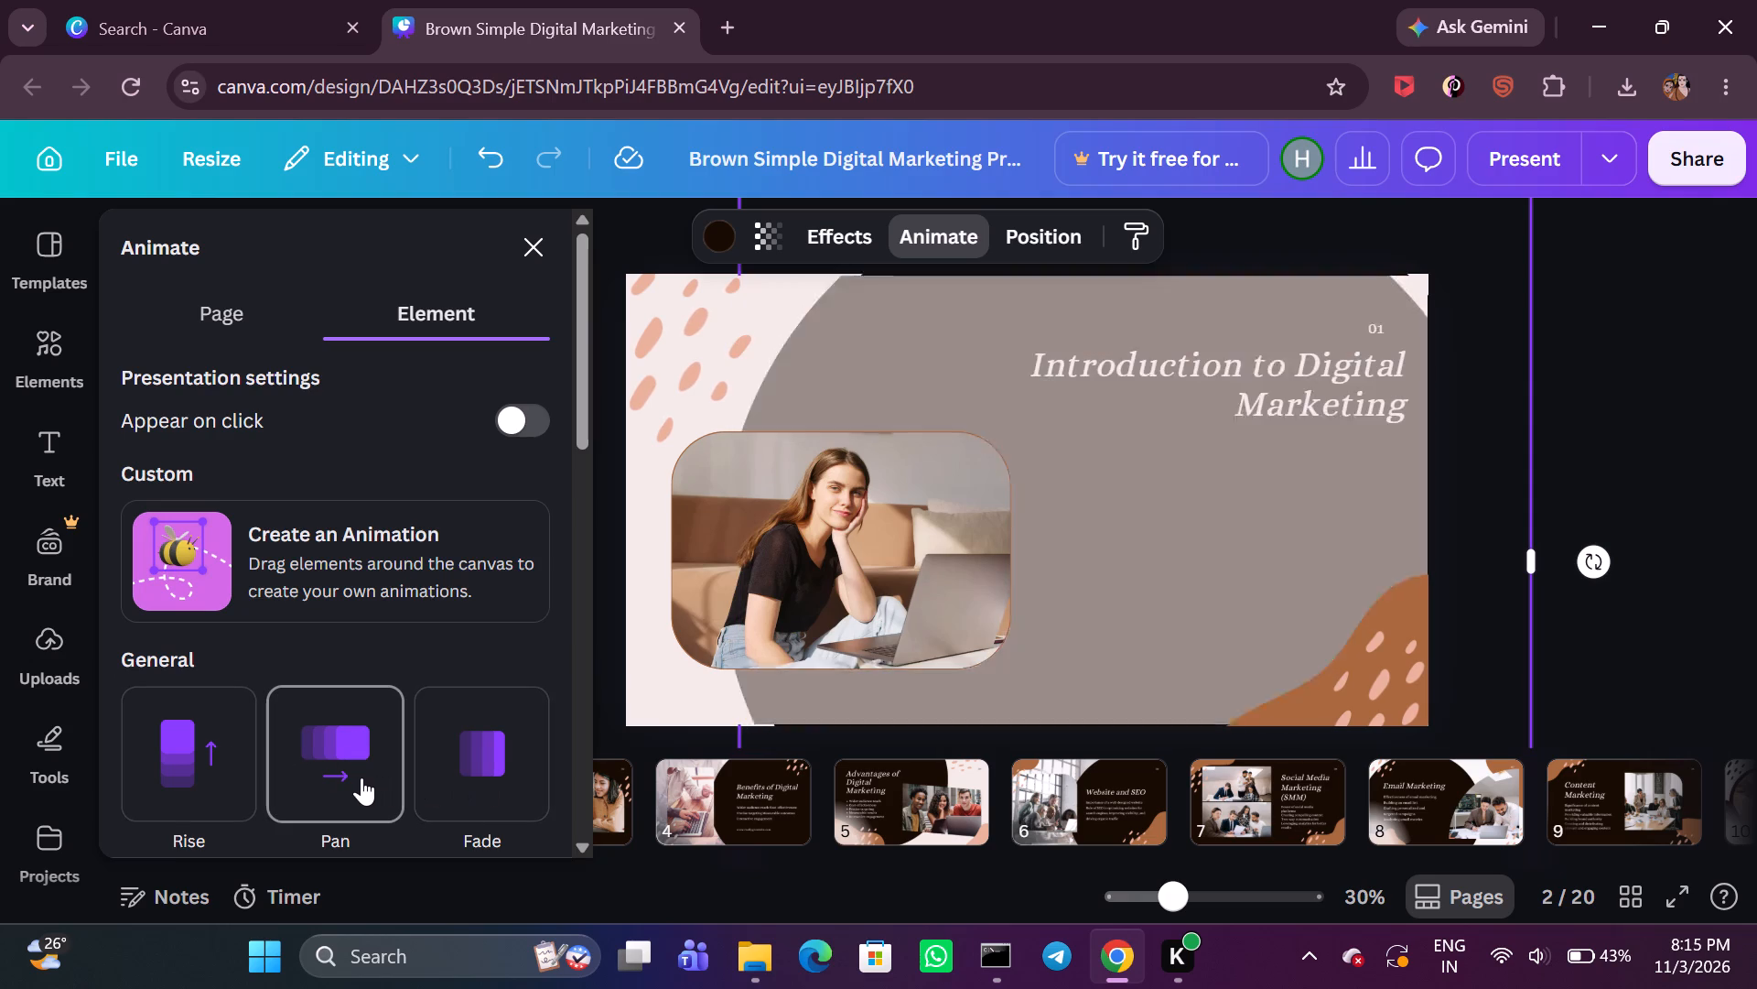
{"action": "left_click", "coordinate": [361, 777]}
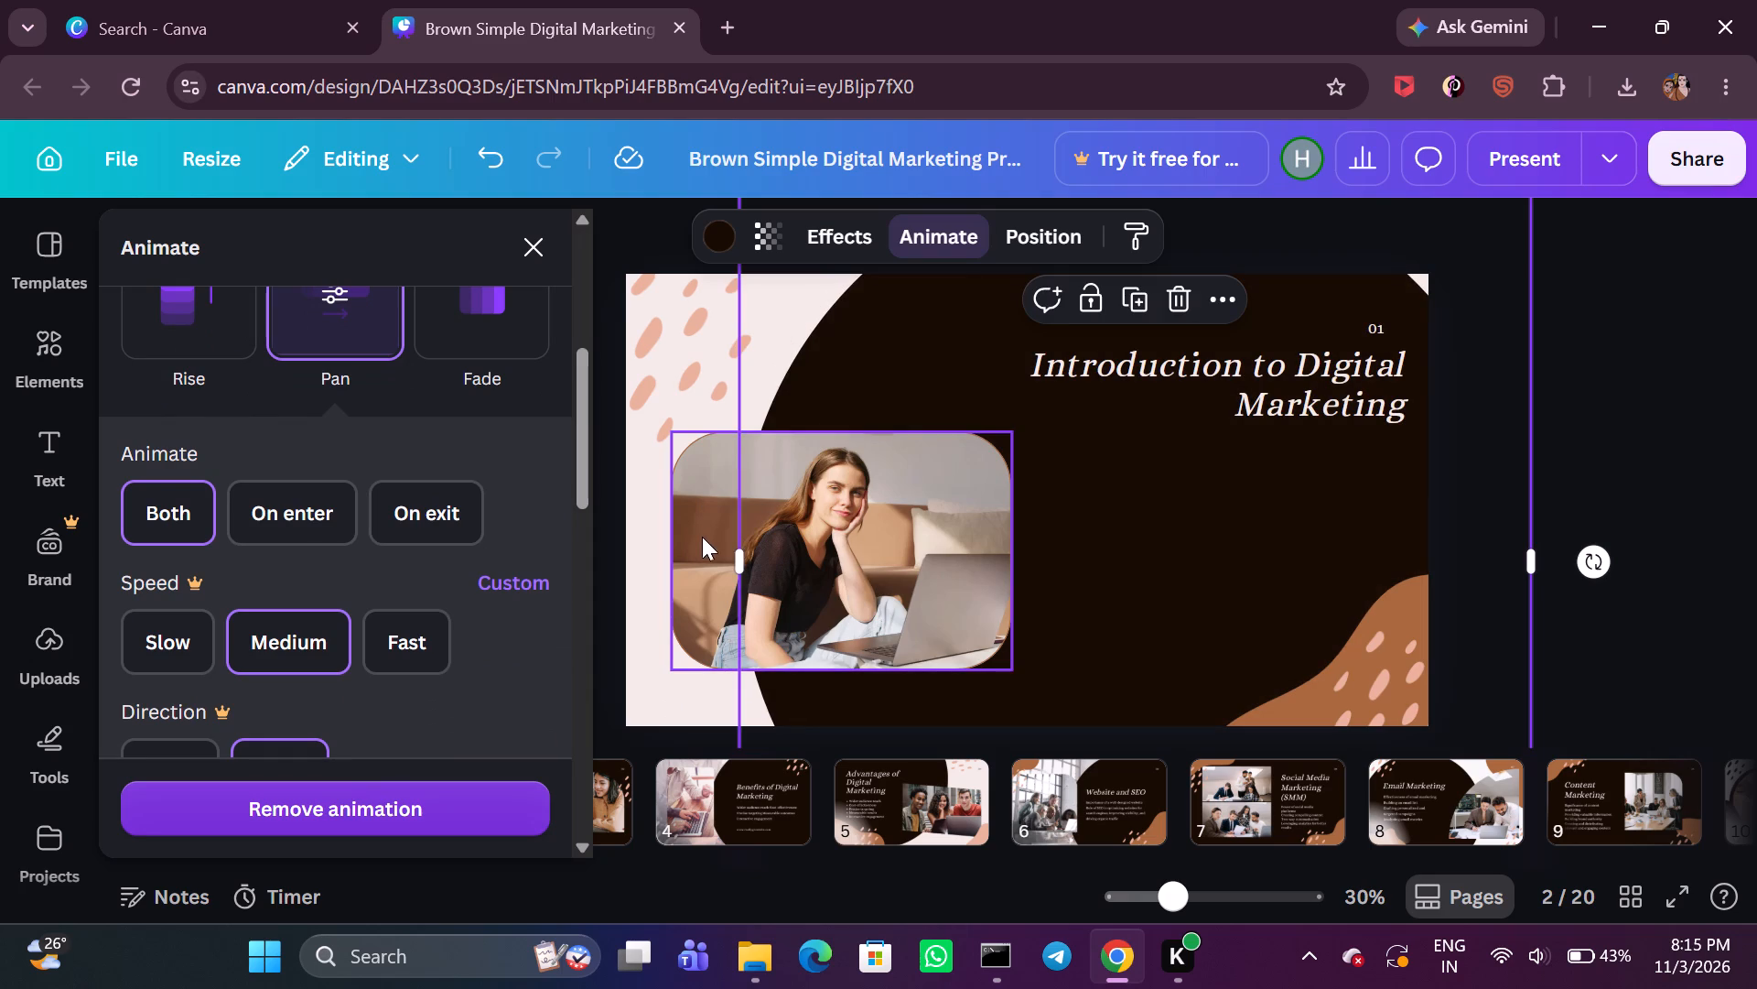
Copy the title "Introduction to Digital Marketing" and paste it on page 2, allowing clipboard access and placing the copy below the original.
{"action": "left_click", "coordinate": [816, 527]}
{"action": "left_click", "coordinate": [1194, 396]}
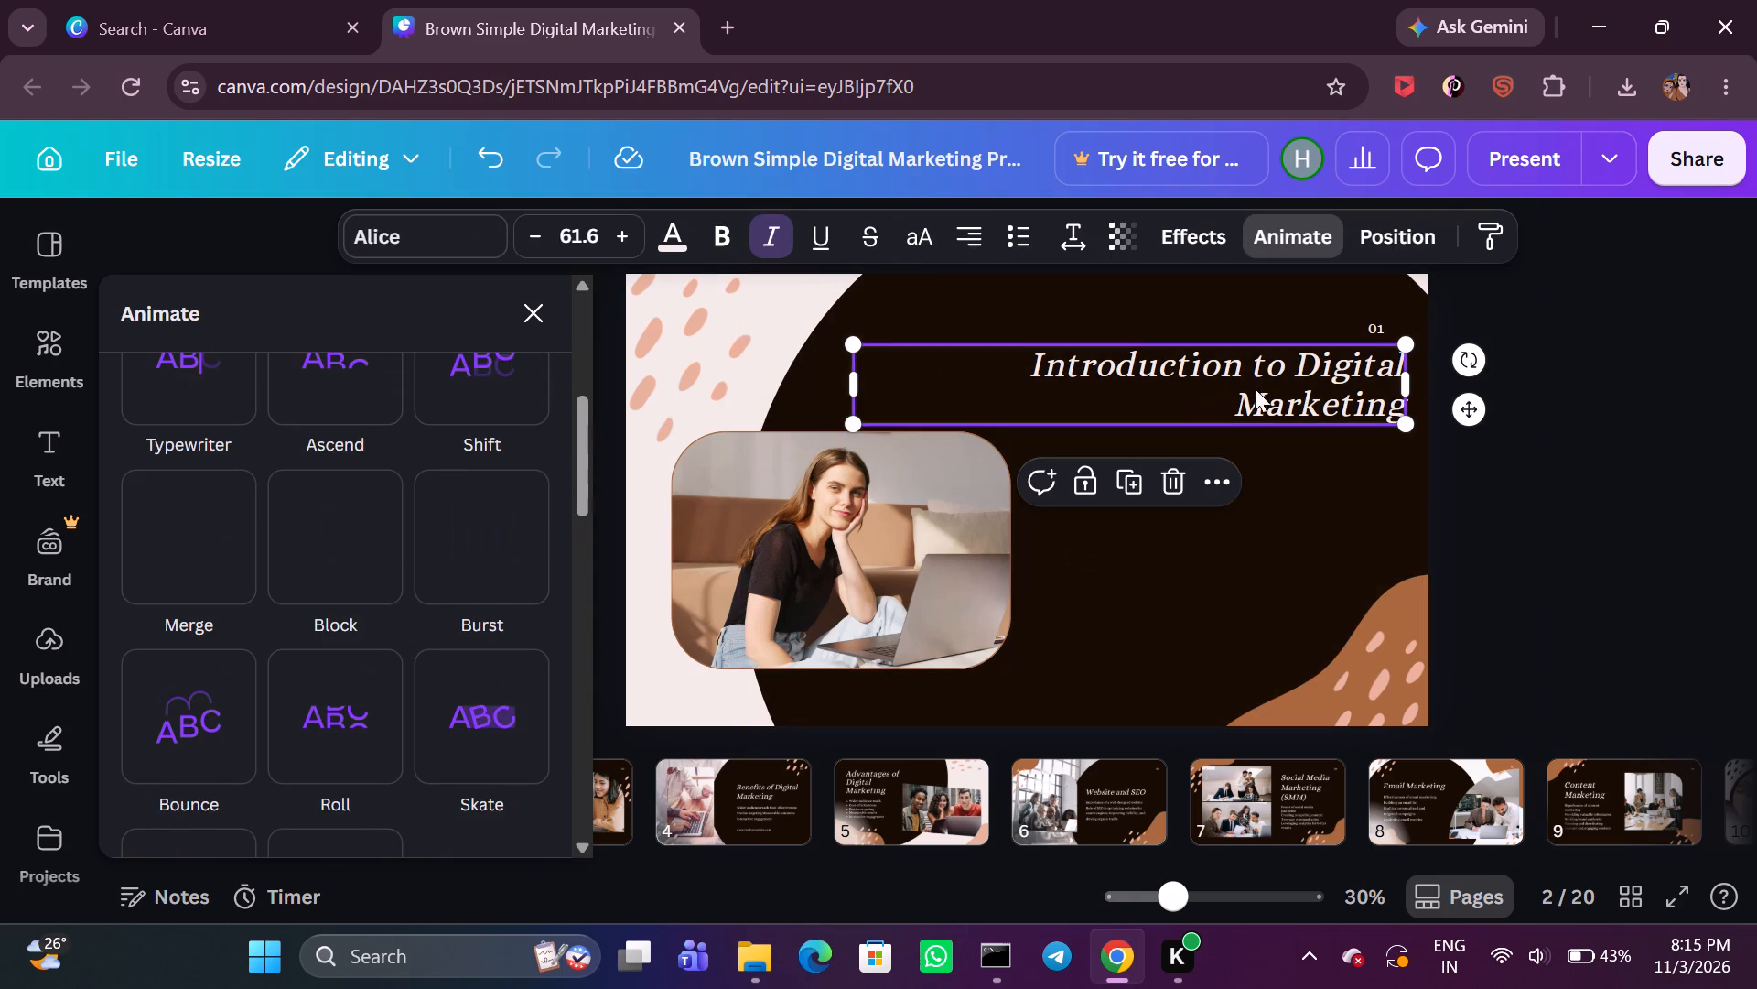
{"action": "left_click", "coordinate": [1212, 484]}
{"action": "left_click", "coordinate": [1278, 551]}
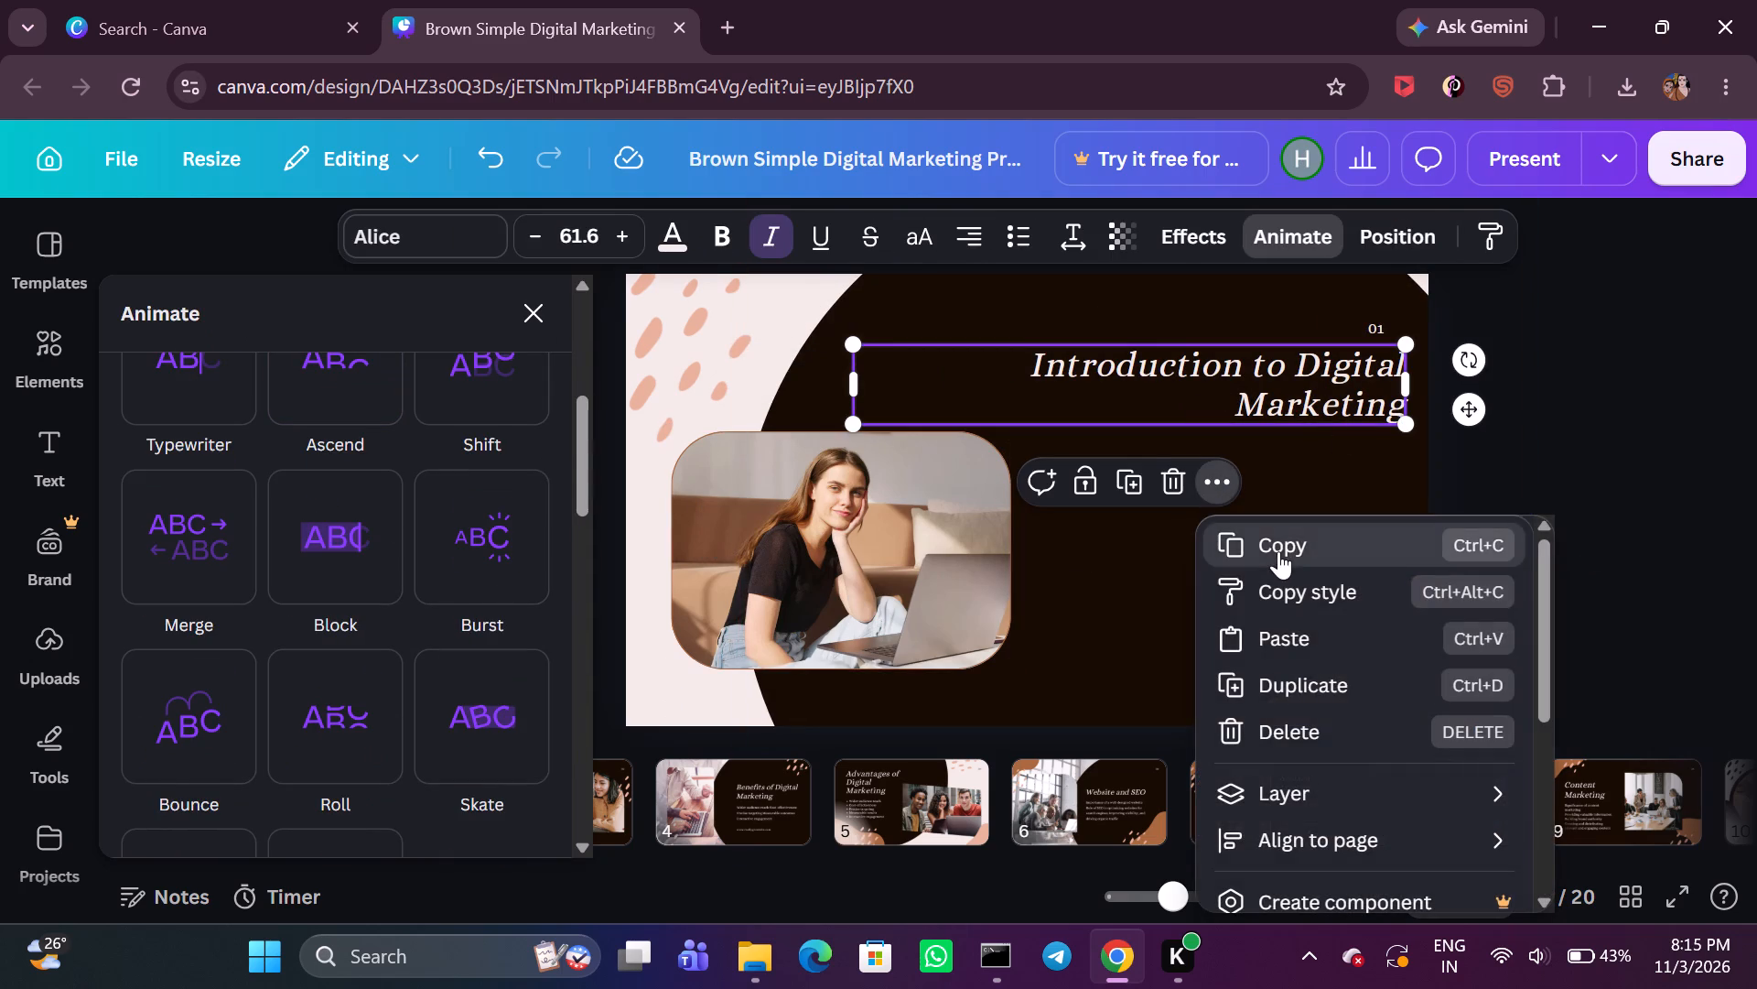
{"action": "right_click", "coordinate": [1192, 541]}
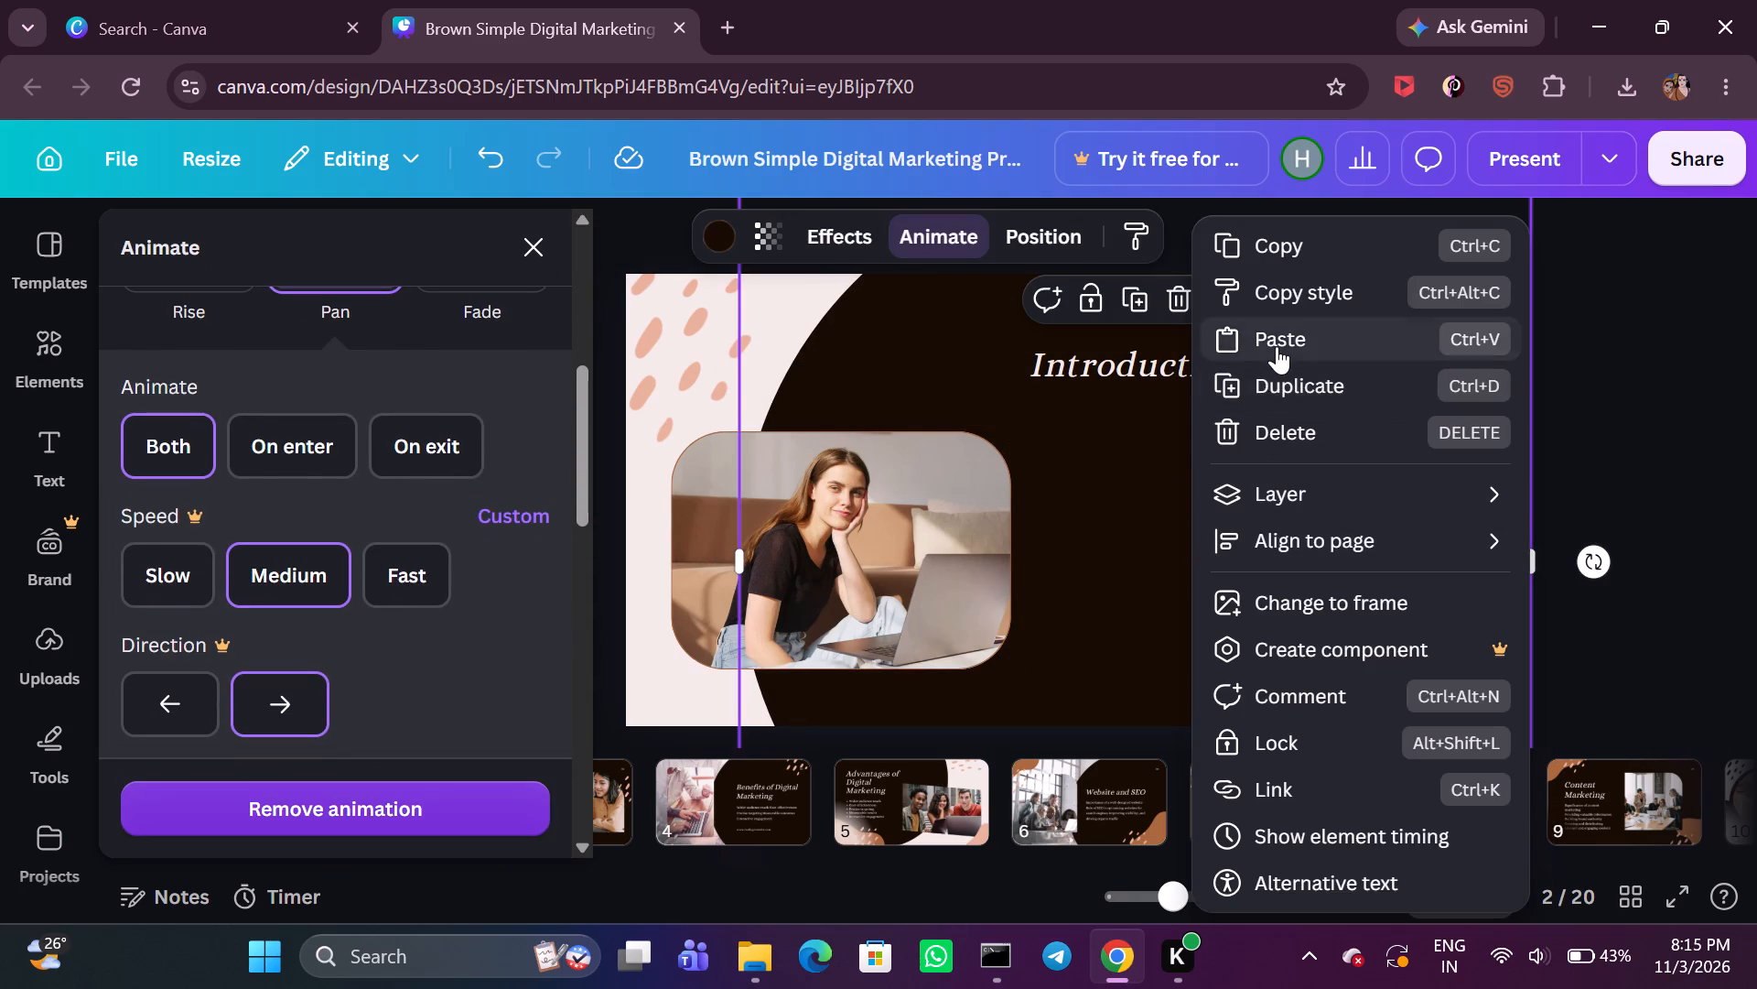
{"action": "left_click", "coordinate": [1277, 346]}
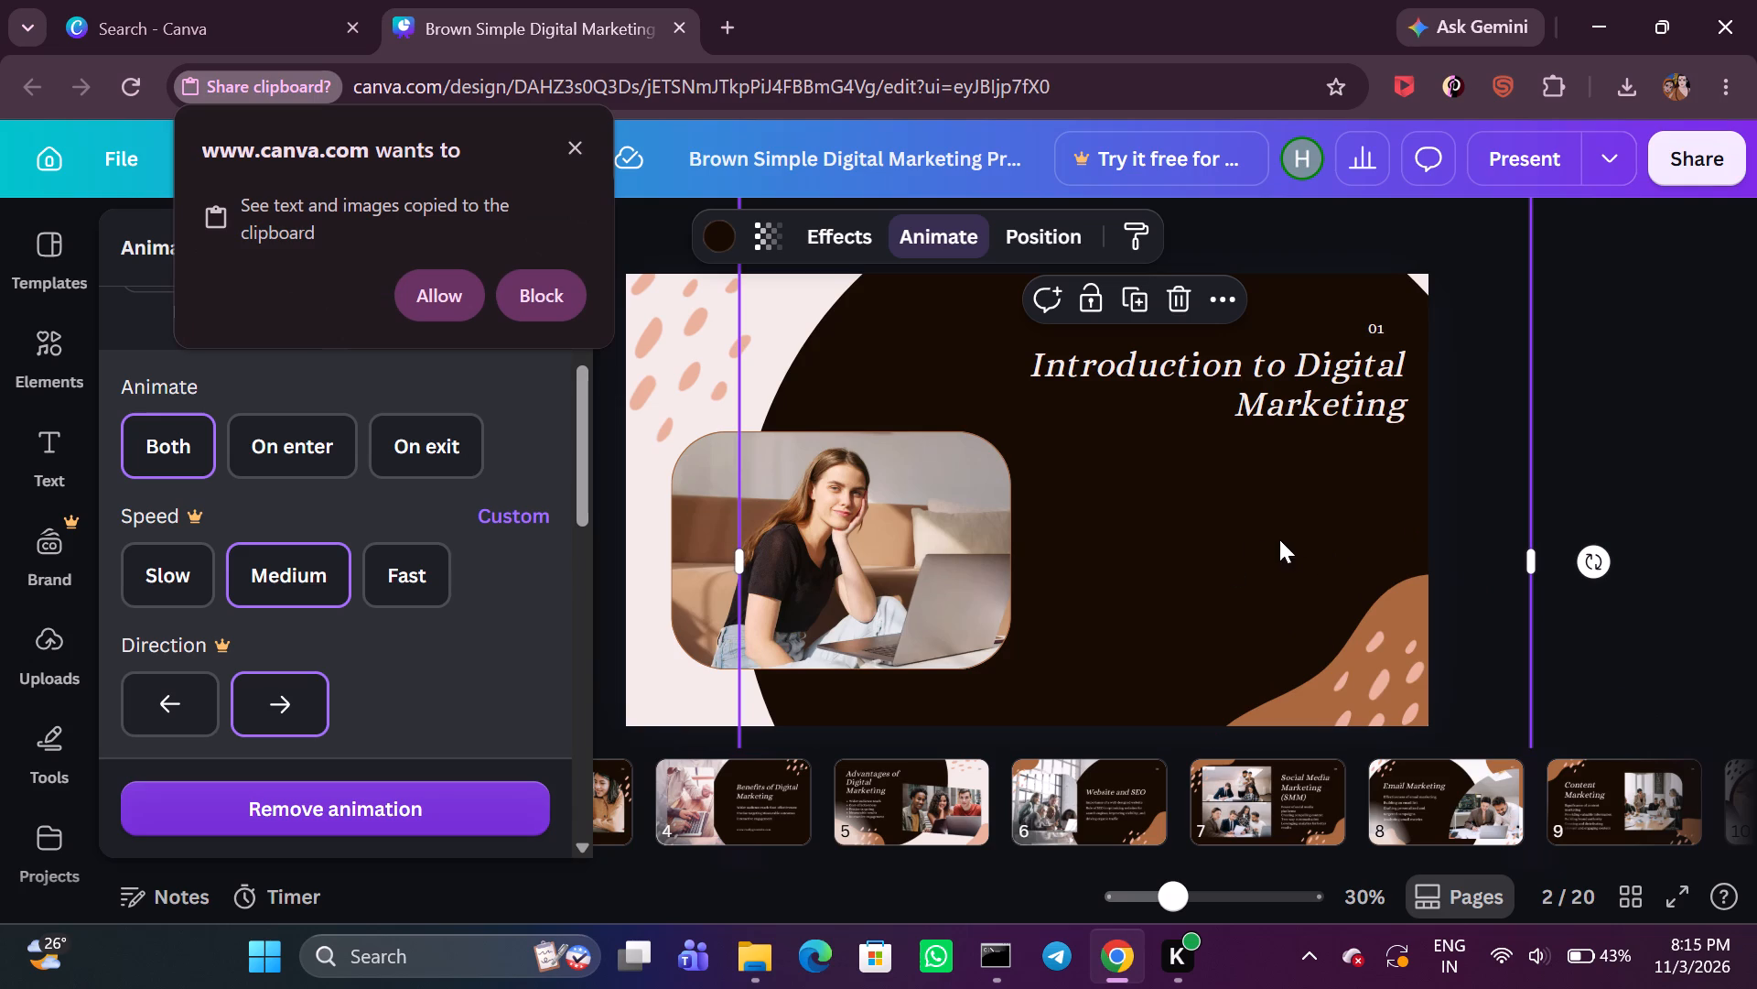
{"action": "left_click", "coordinate": [447, 293]}
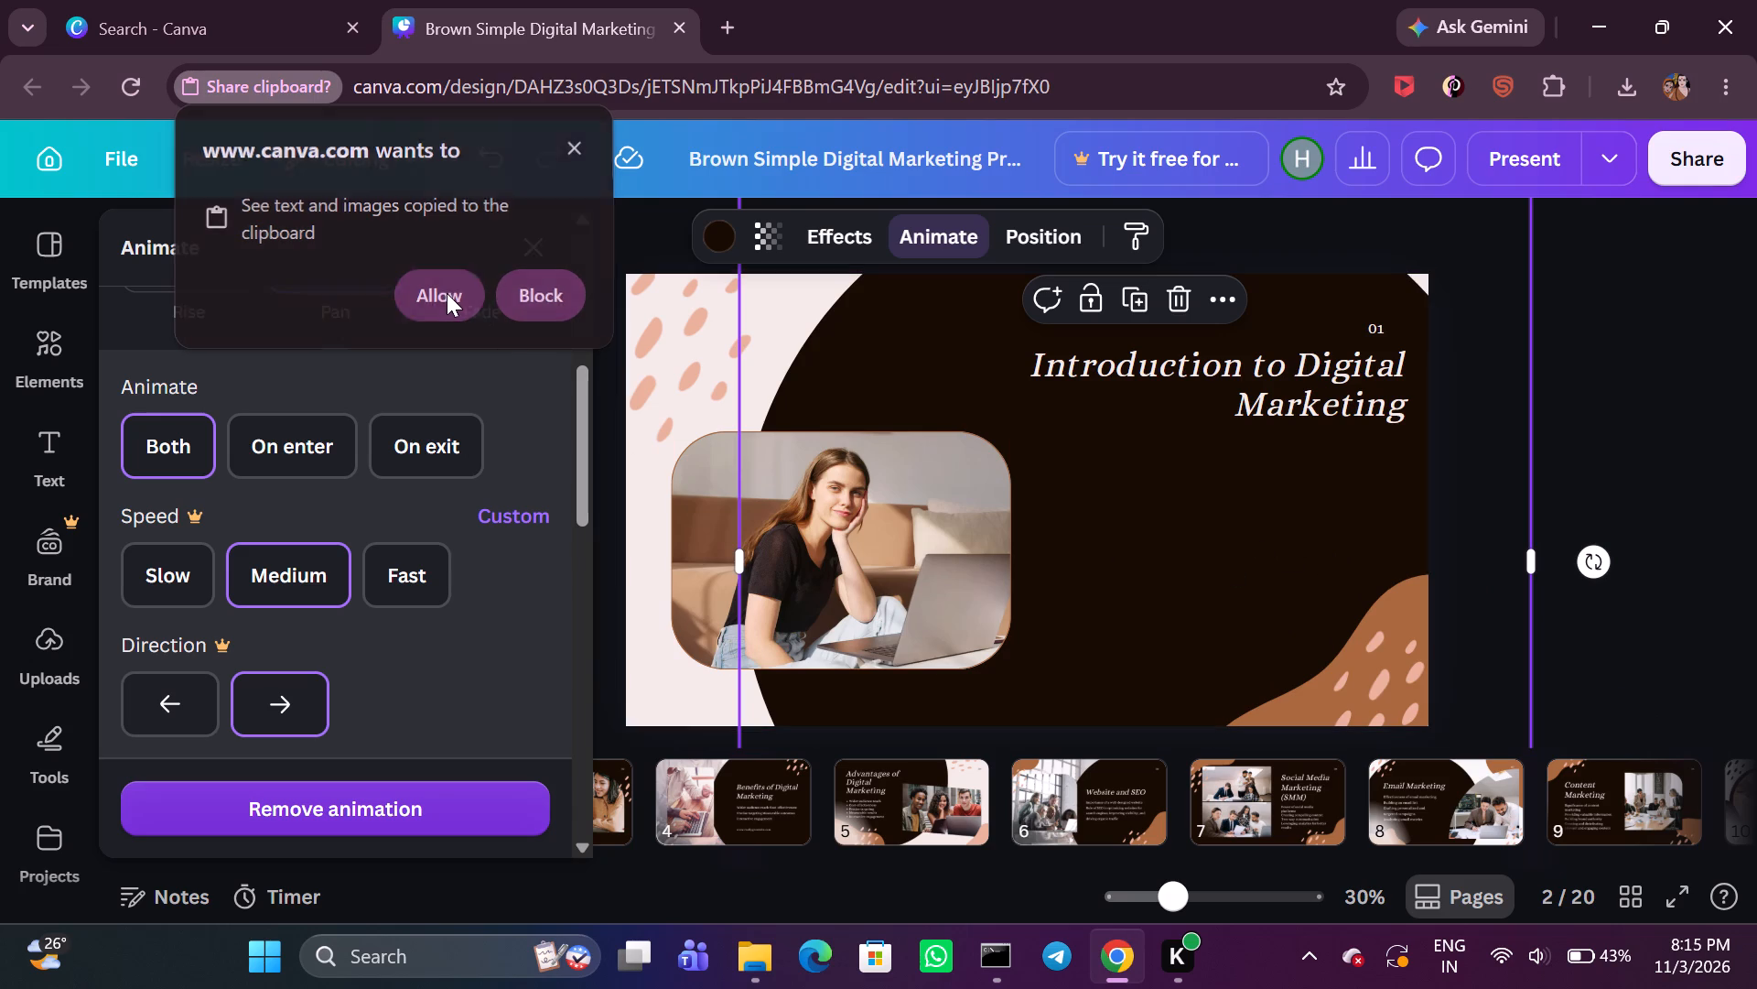
{"action": "left_click_drag", "start_coordinate": [1120, 386], "coordinate": [1156, 494]}
Replace the text of the pasted title copy on page 2 with "Di".
{"action": "left_click", "coordinate": [1142, 477]}
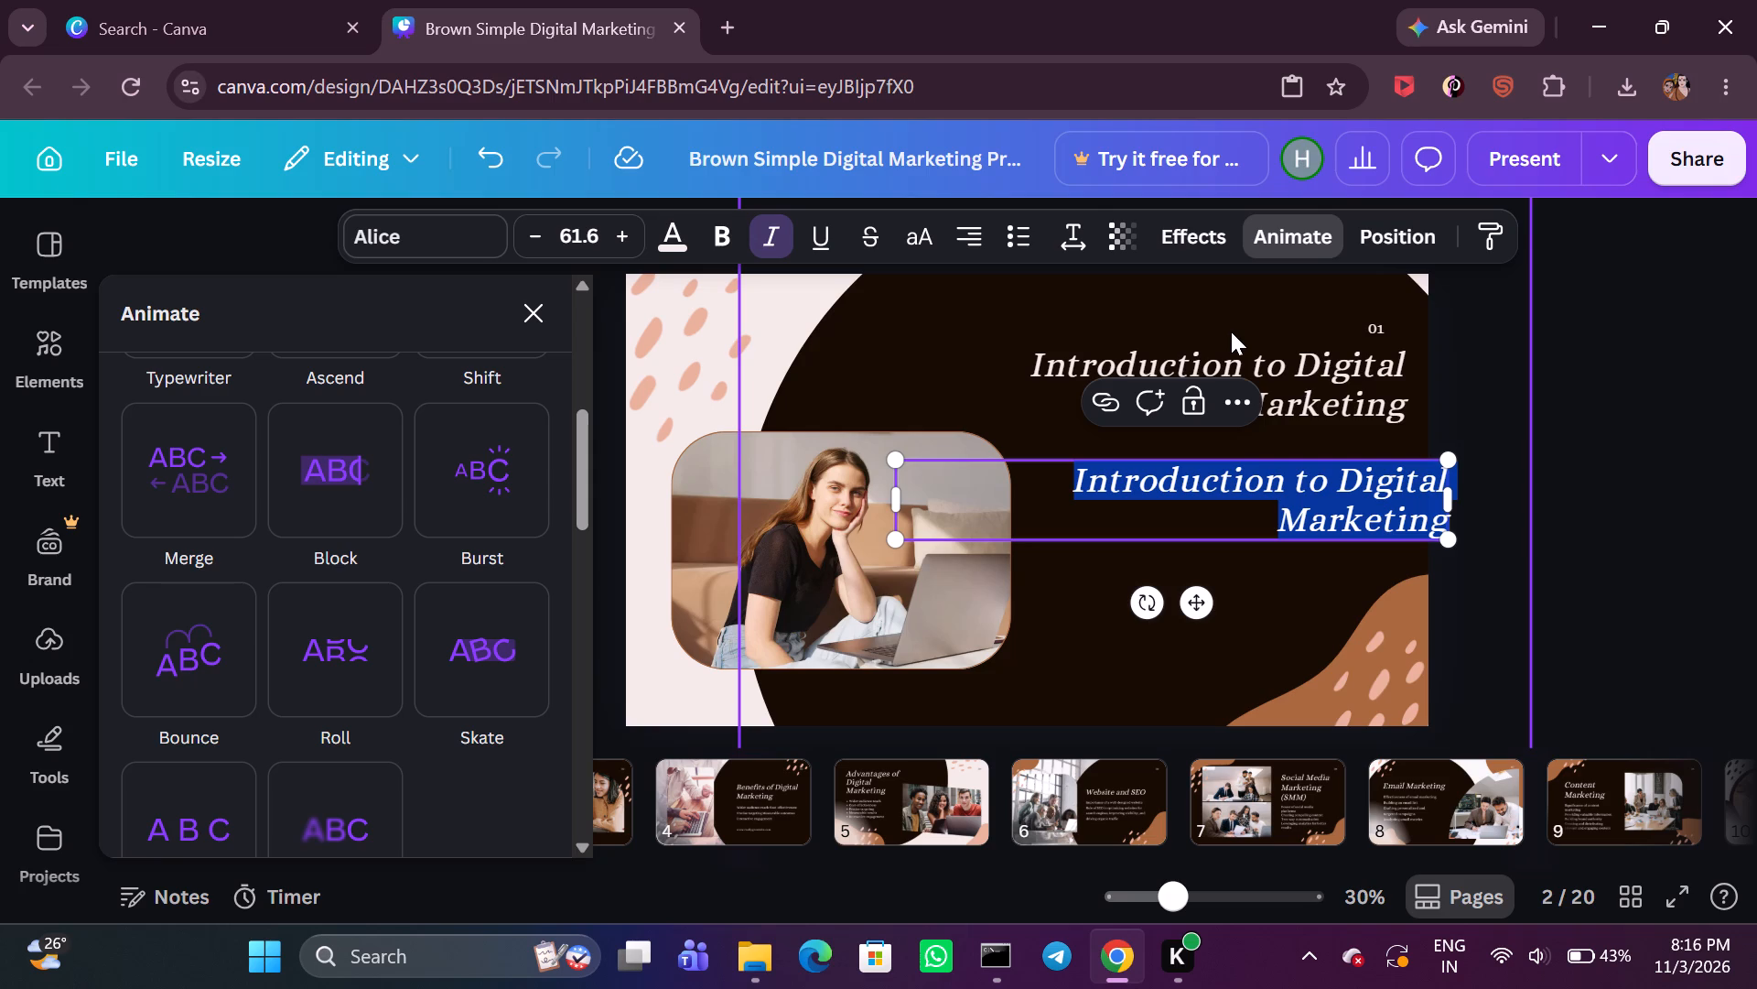
{"action": "key", "text": "shift+d"}
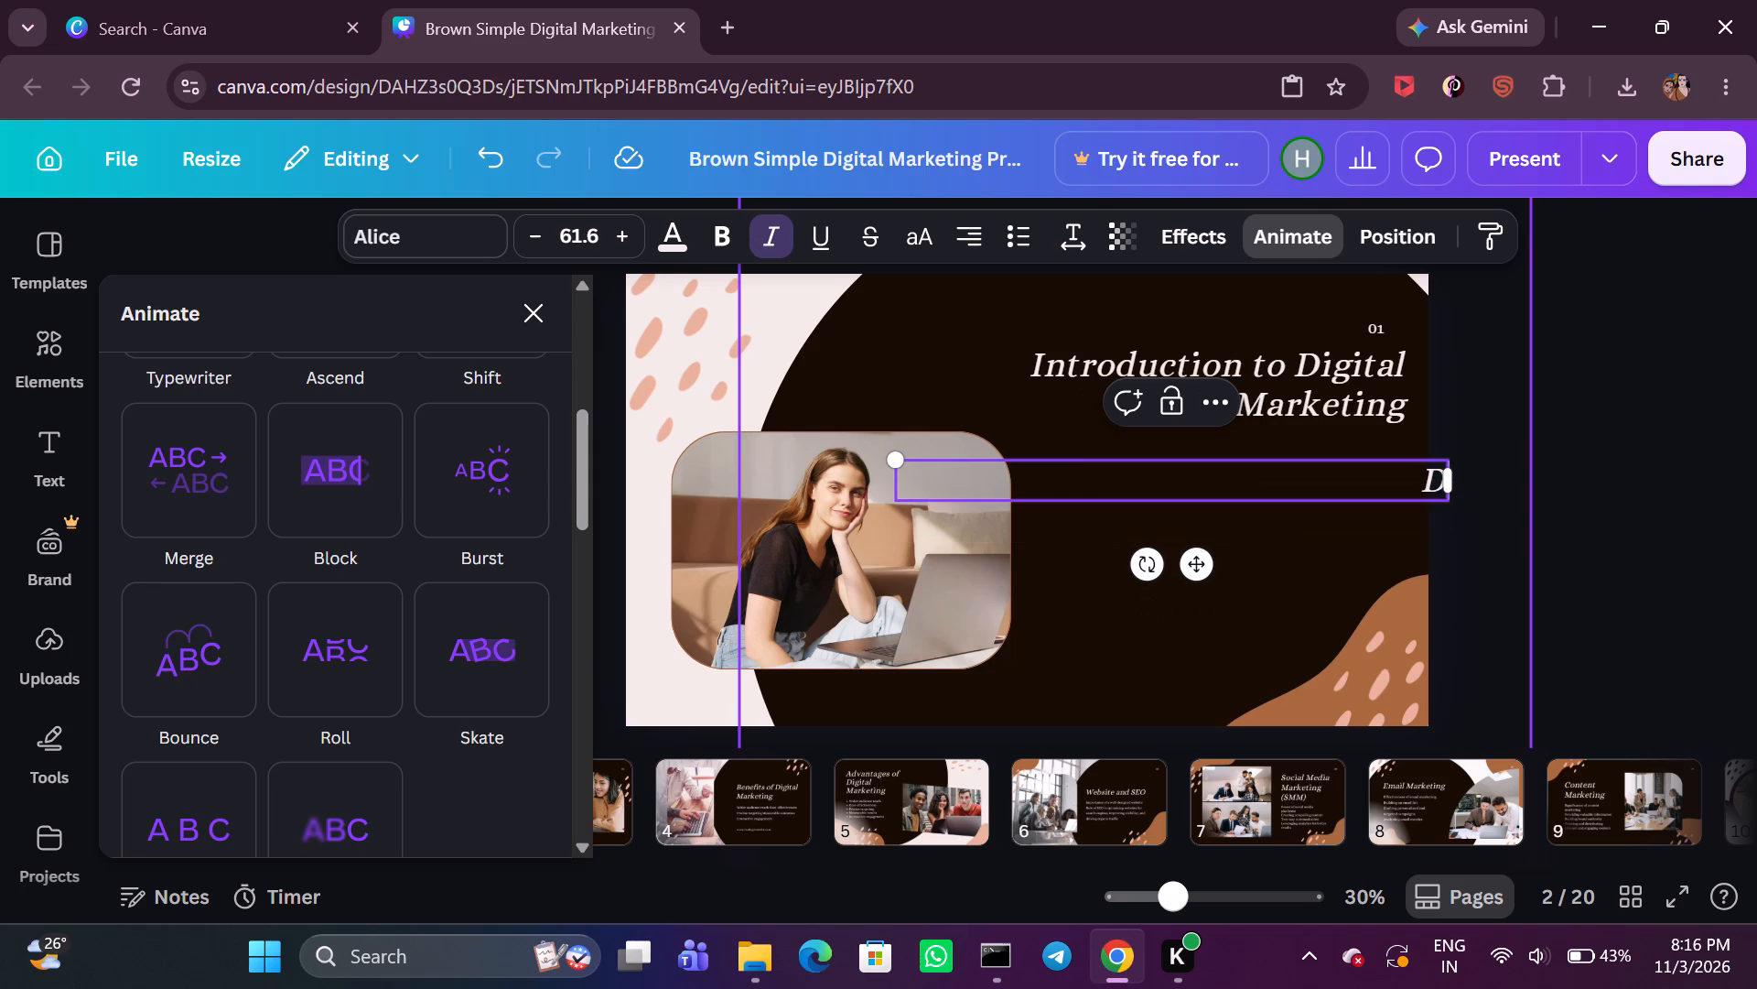
{"action": "key", "text": "i"}
{"action": "left_click", "coordinate": [1335, 493]}
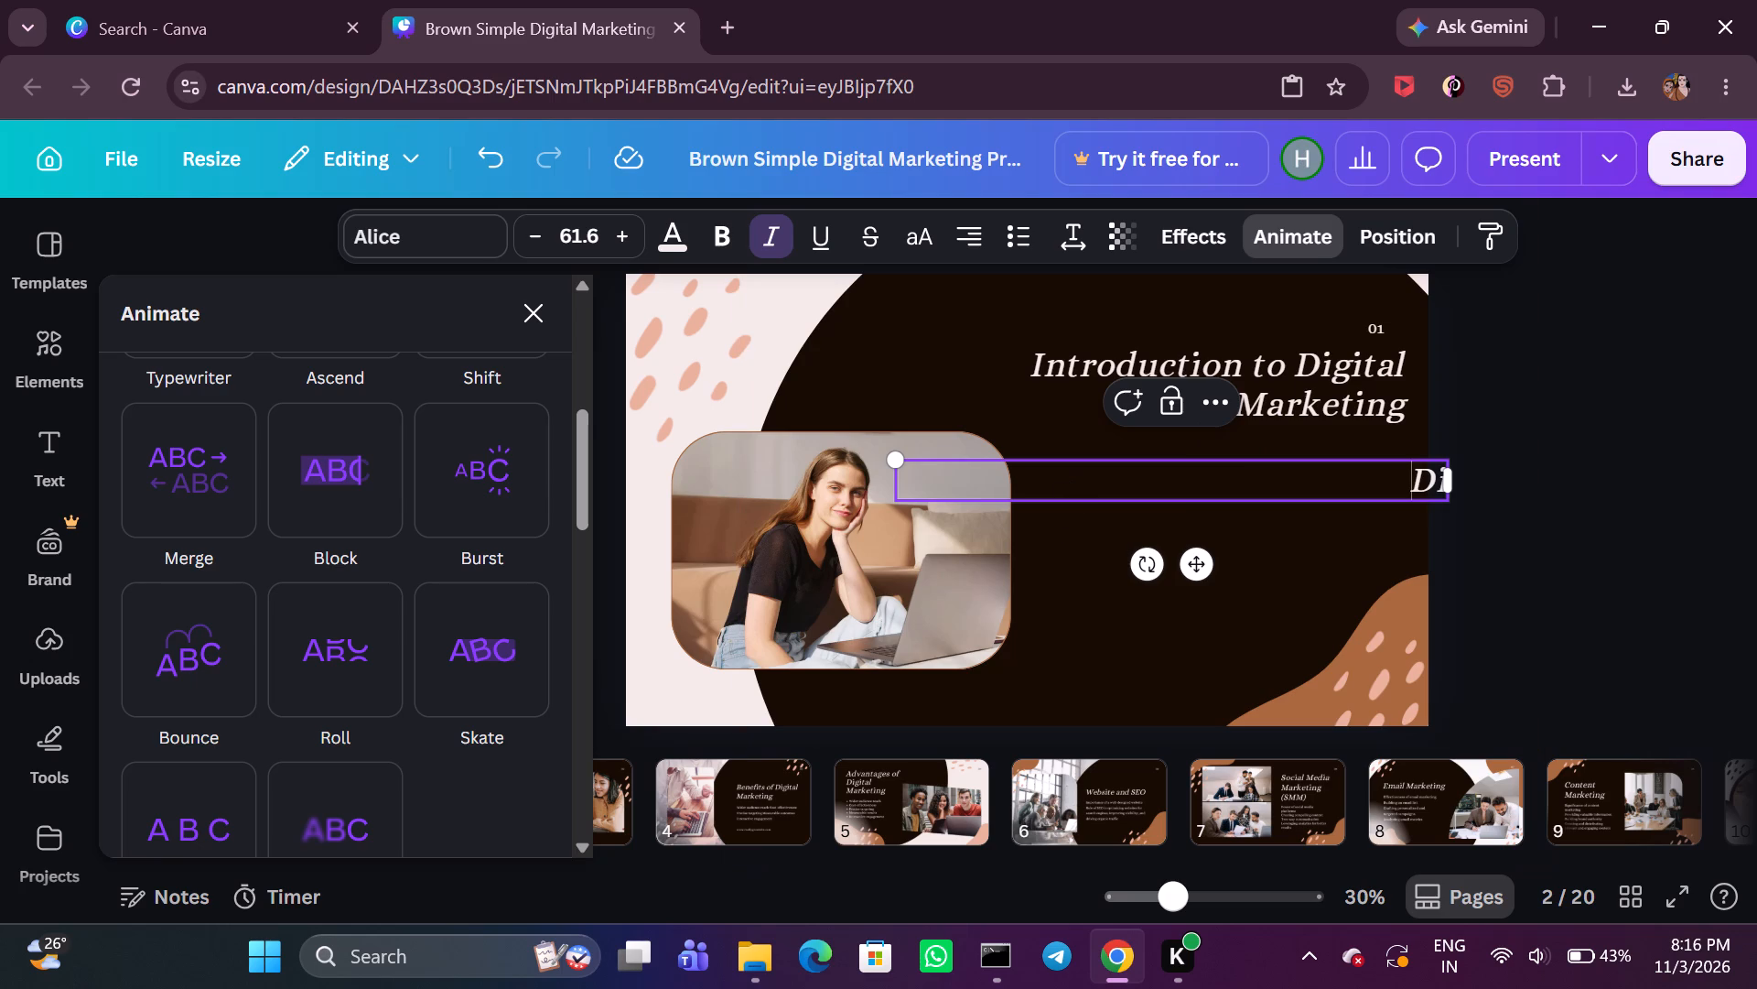
Shift the "Di" text box slightly left to the page's right edge and justify its text.
{"action": "left_click_drag", "start_coordinate": [1084, 505], "coordinate": [1069, 502]}
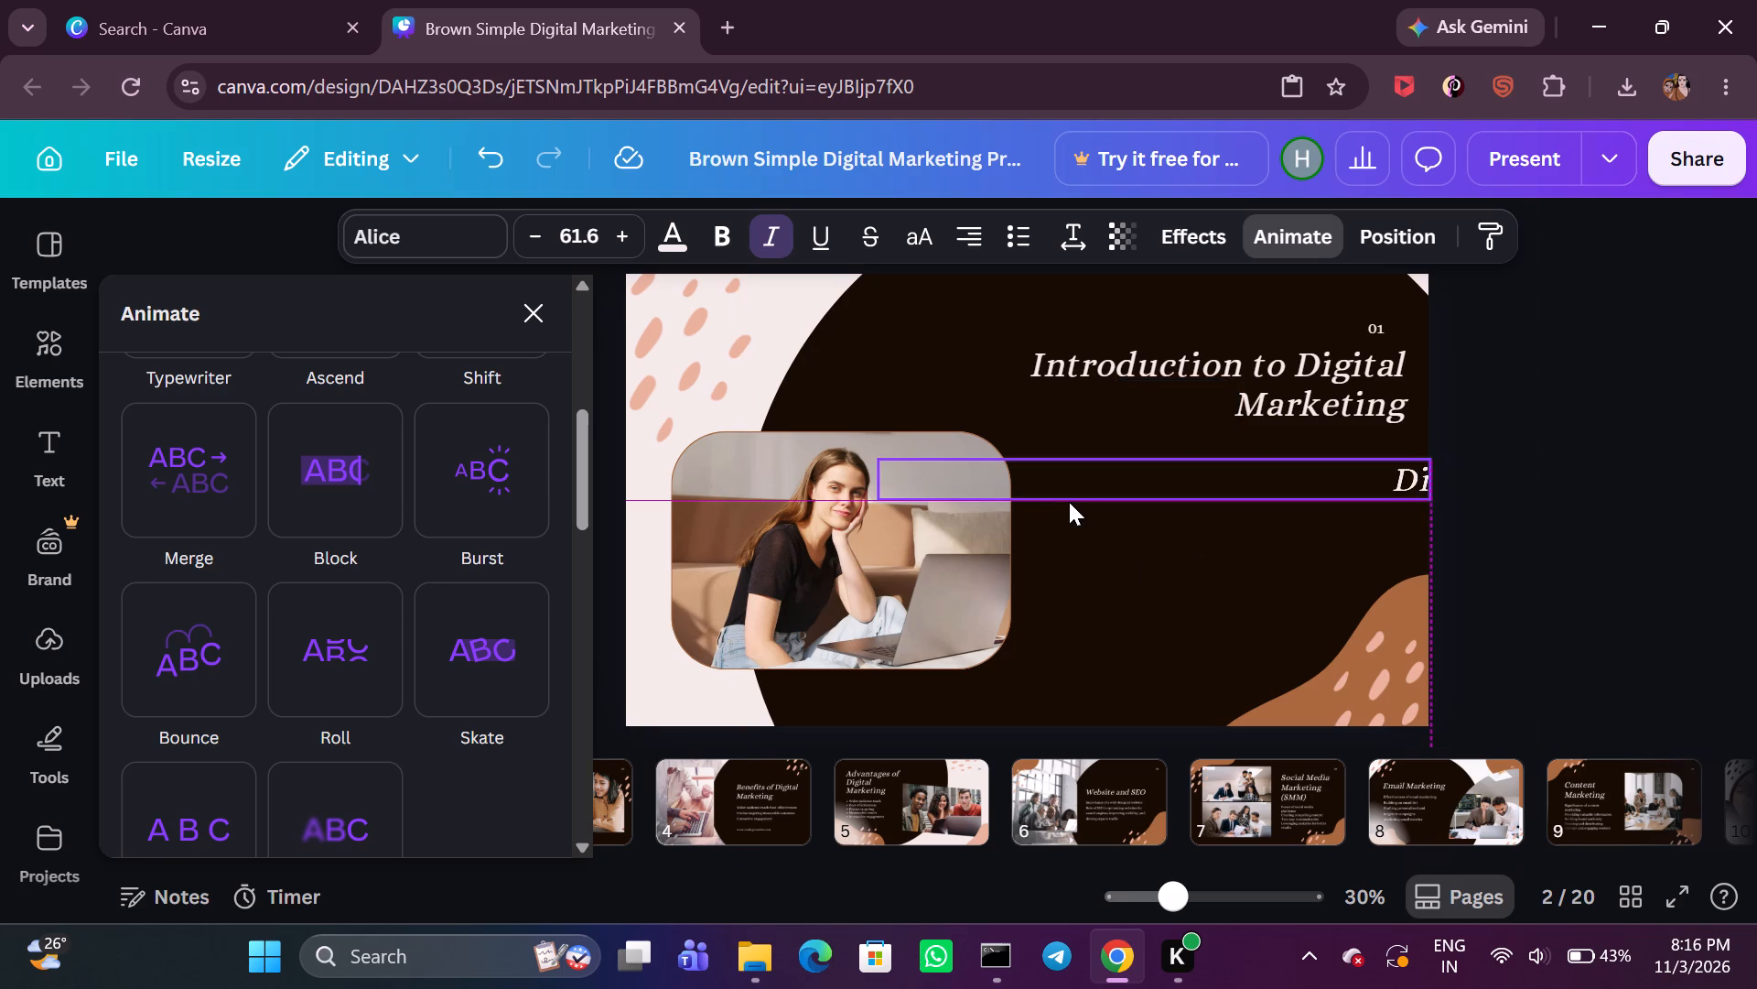
{"action": "left_click_drag", "start_coordinate": [1069, 502], "coordinate": [1061, 499]}
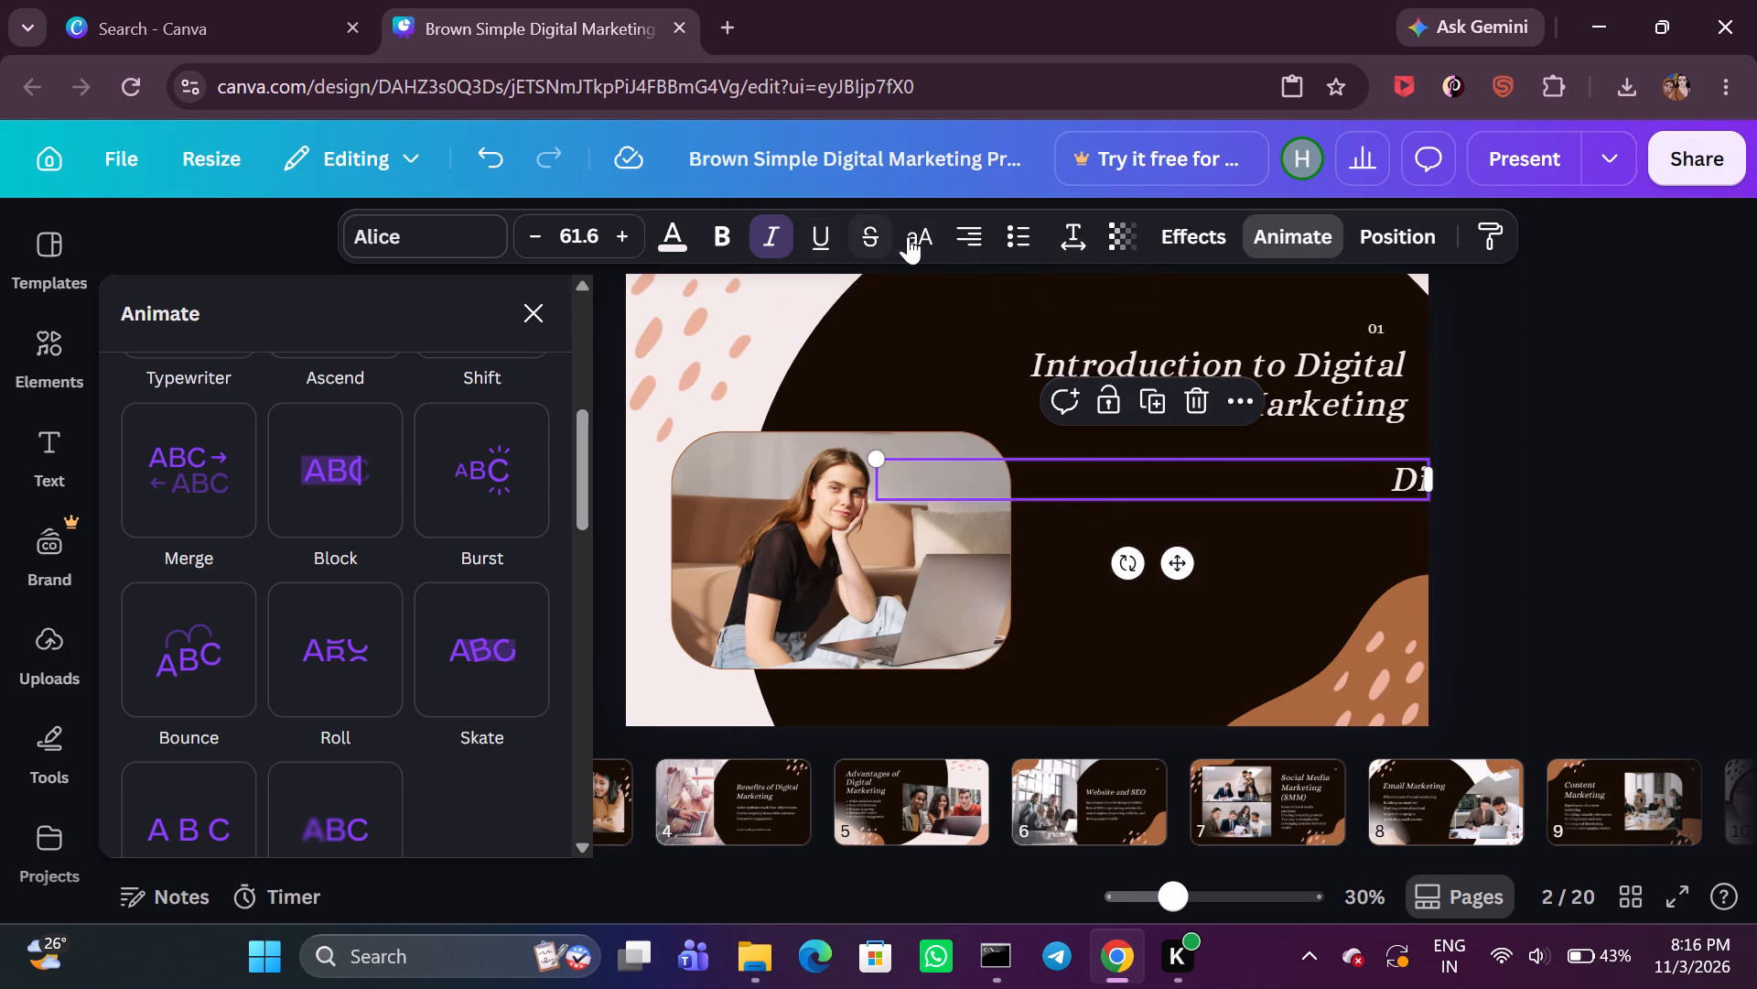
{"action": "left_click", "coordinate": [968, 236]}
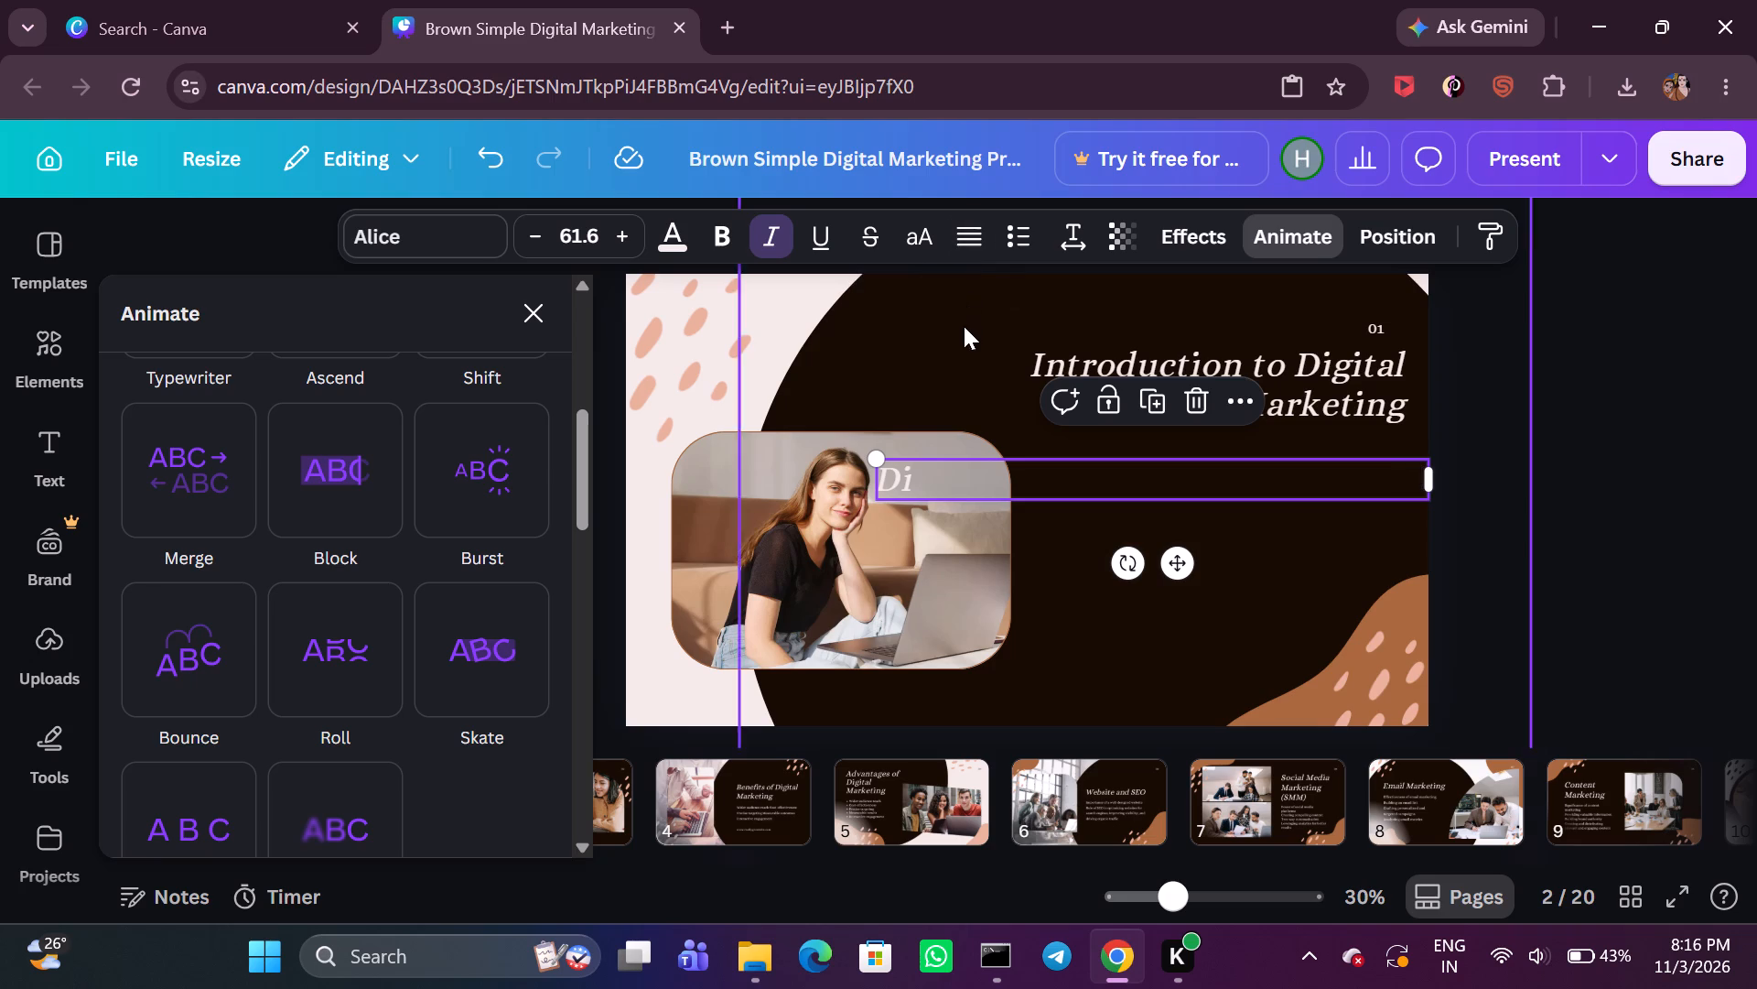
Try the Alta and Arvo fonts on the "Di" text and set it to Brick Sans.
{"action": "left_click", "coordinate": [451, 235]}
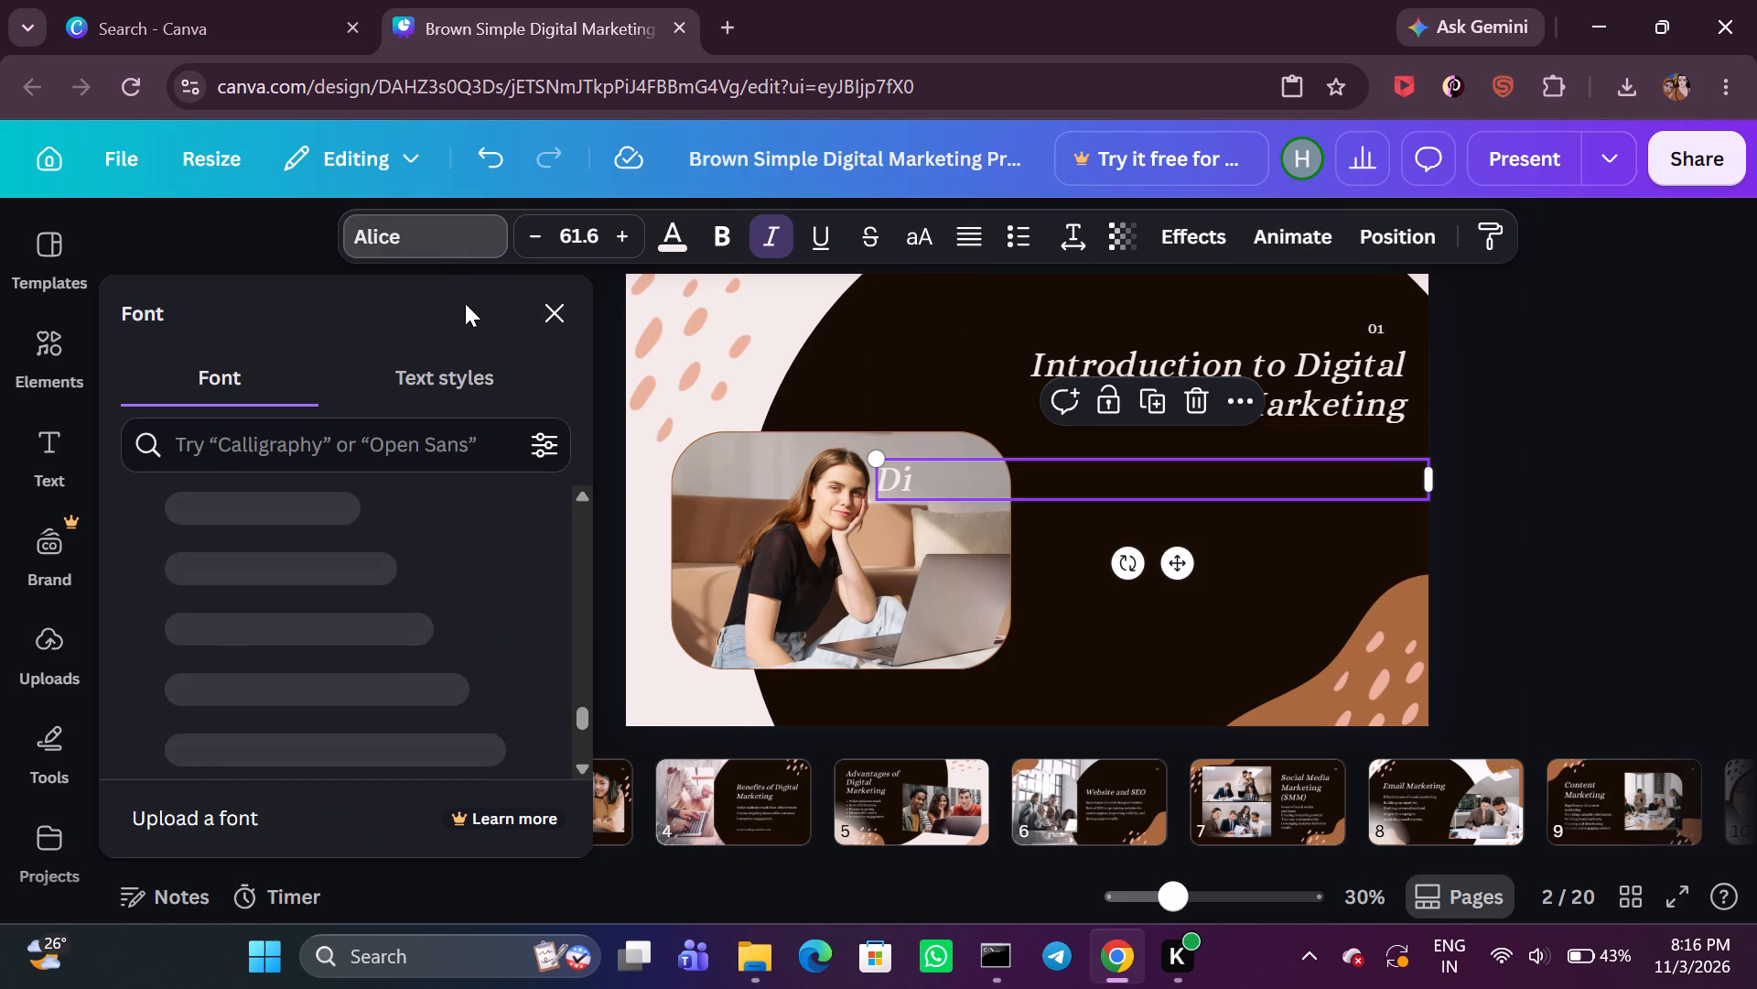
{"action": "left_click", "coordinate": [236, 525]}
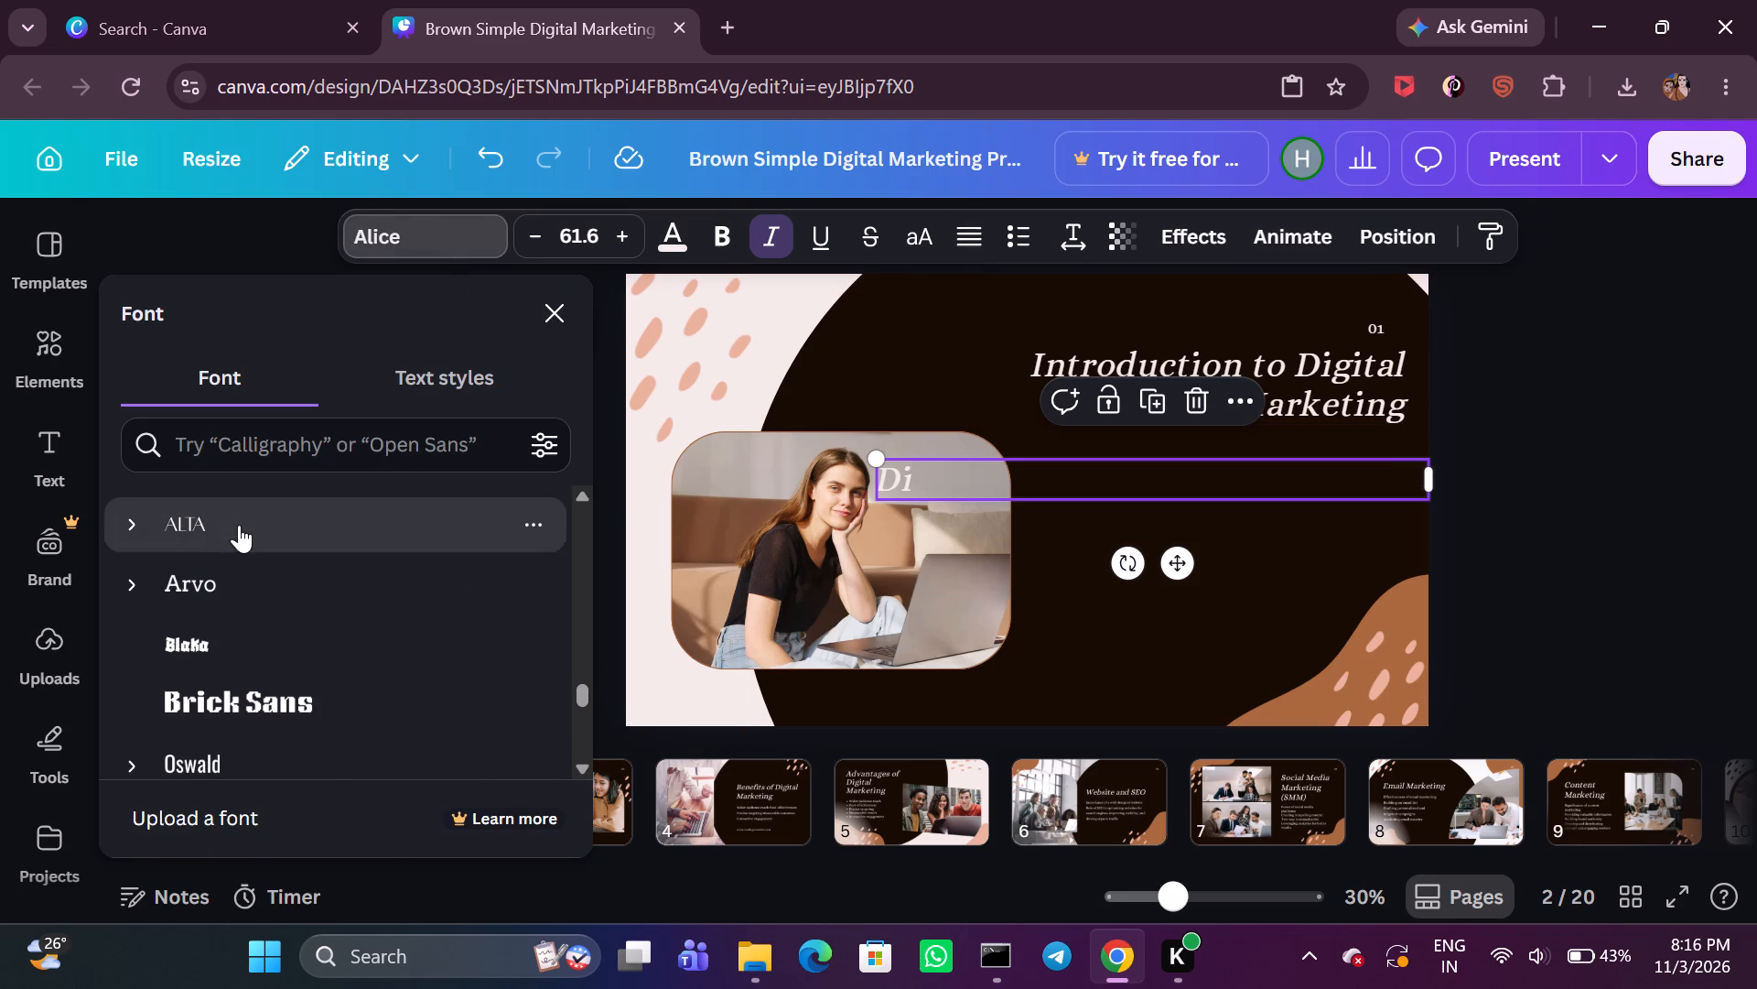
{"action": "left_click", "coordinate": [243, 589]}
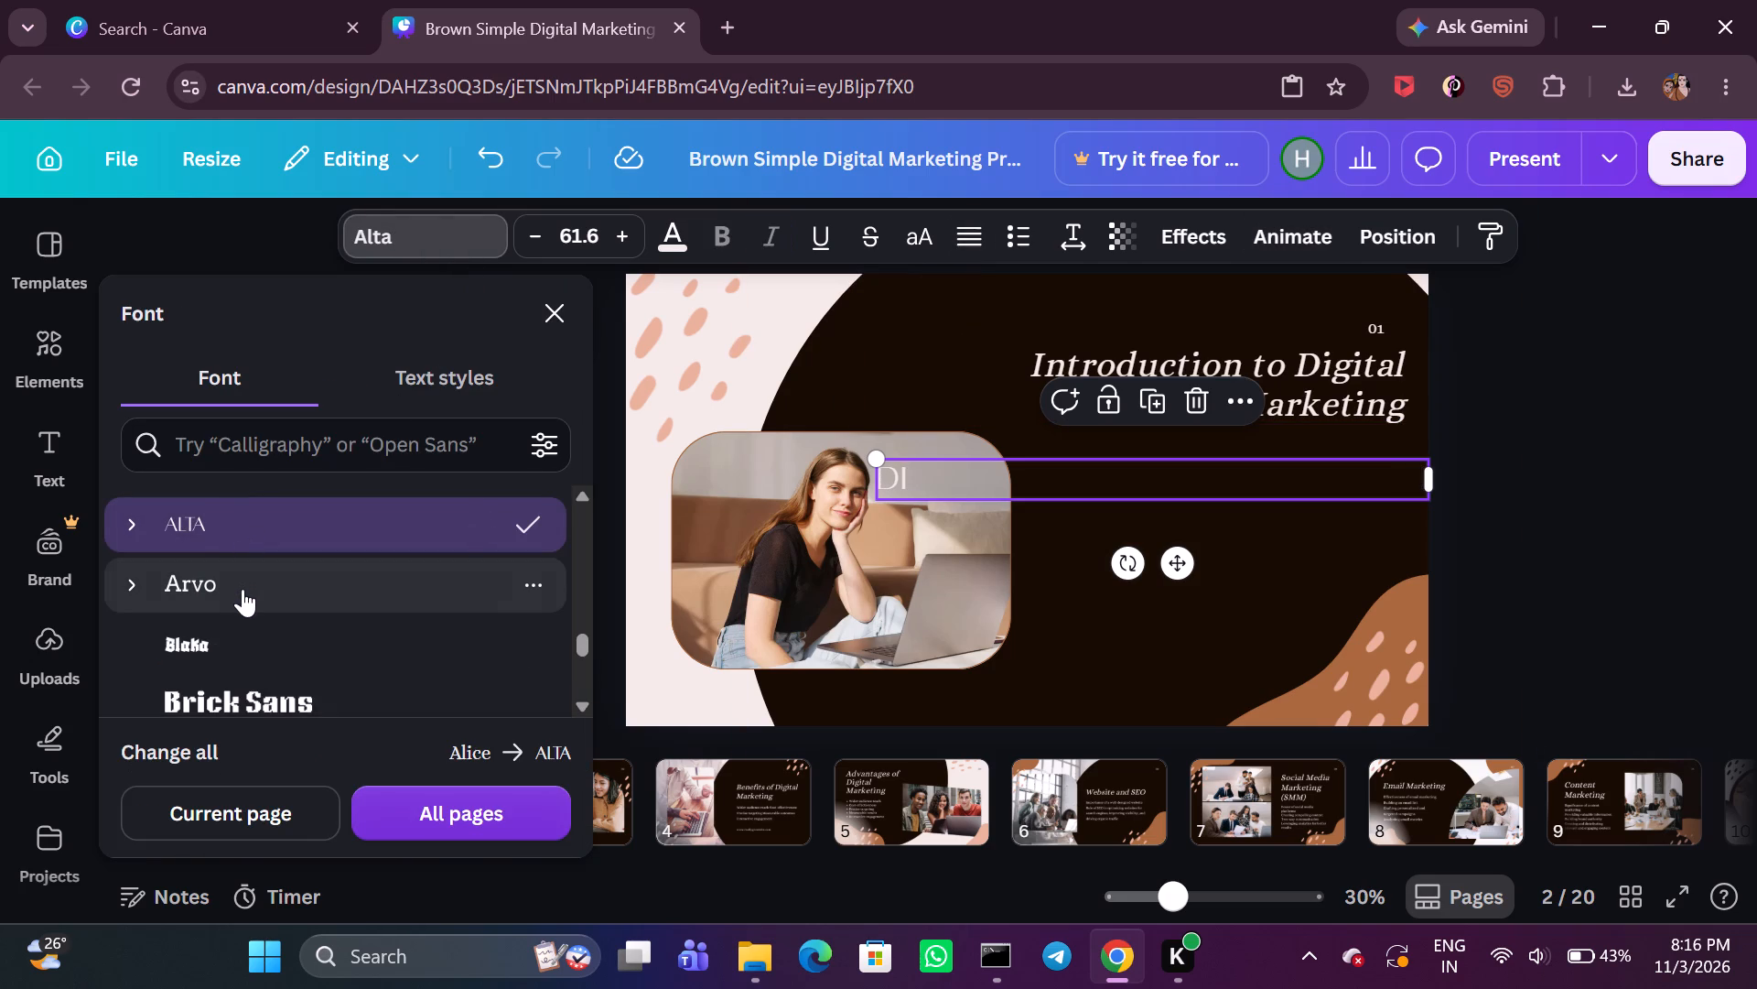
{"action": "scroll", "coordinate": [312, 581], "scroll_direction": "down", "scroll_amount": 1}
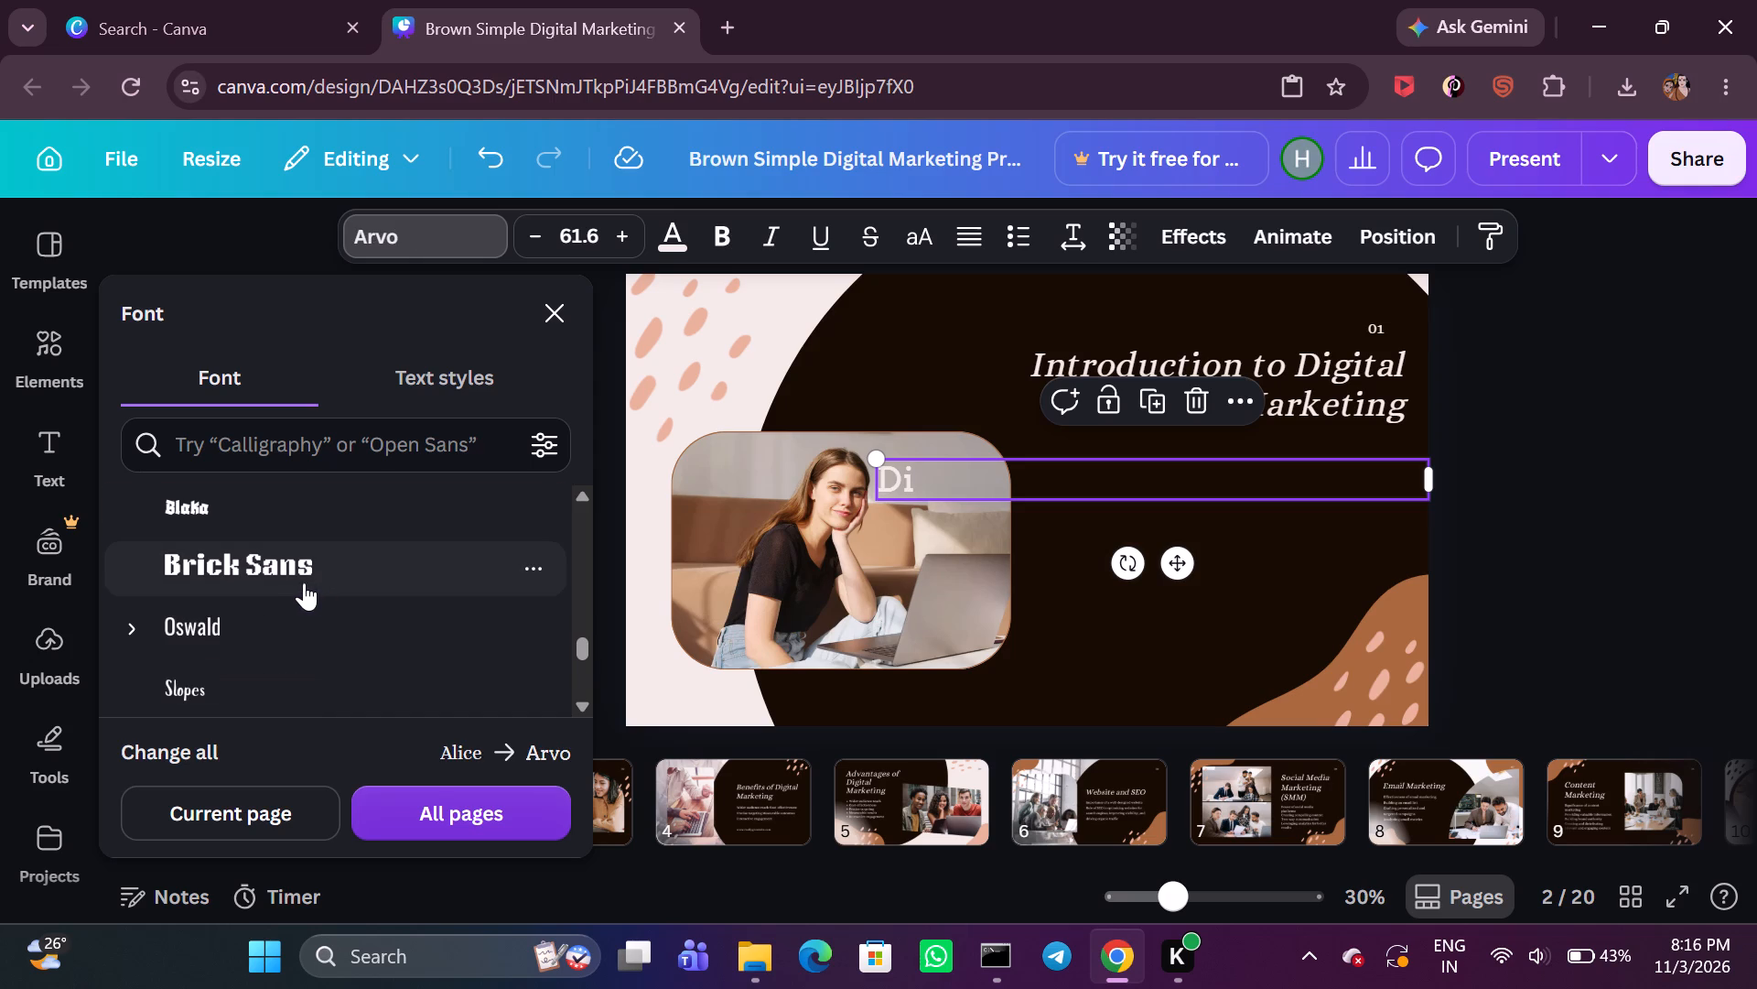
{"action": "left_click", "coordinate": [277, 581]}
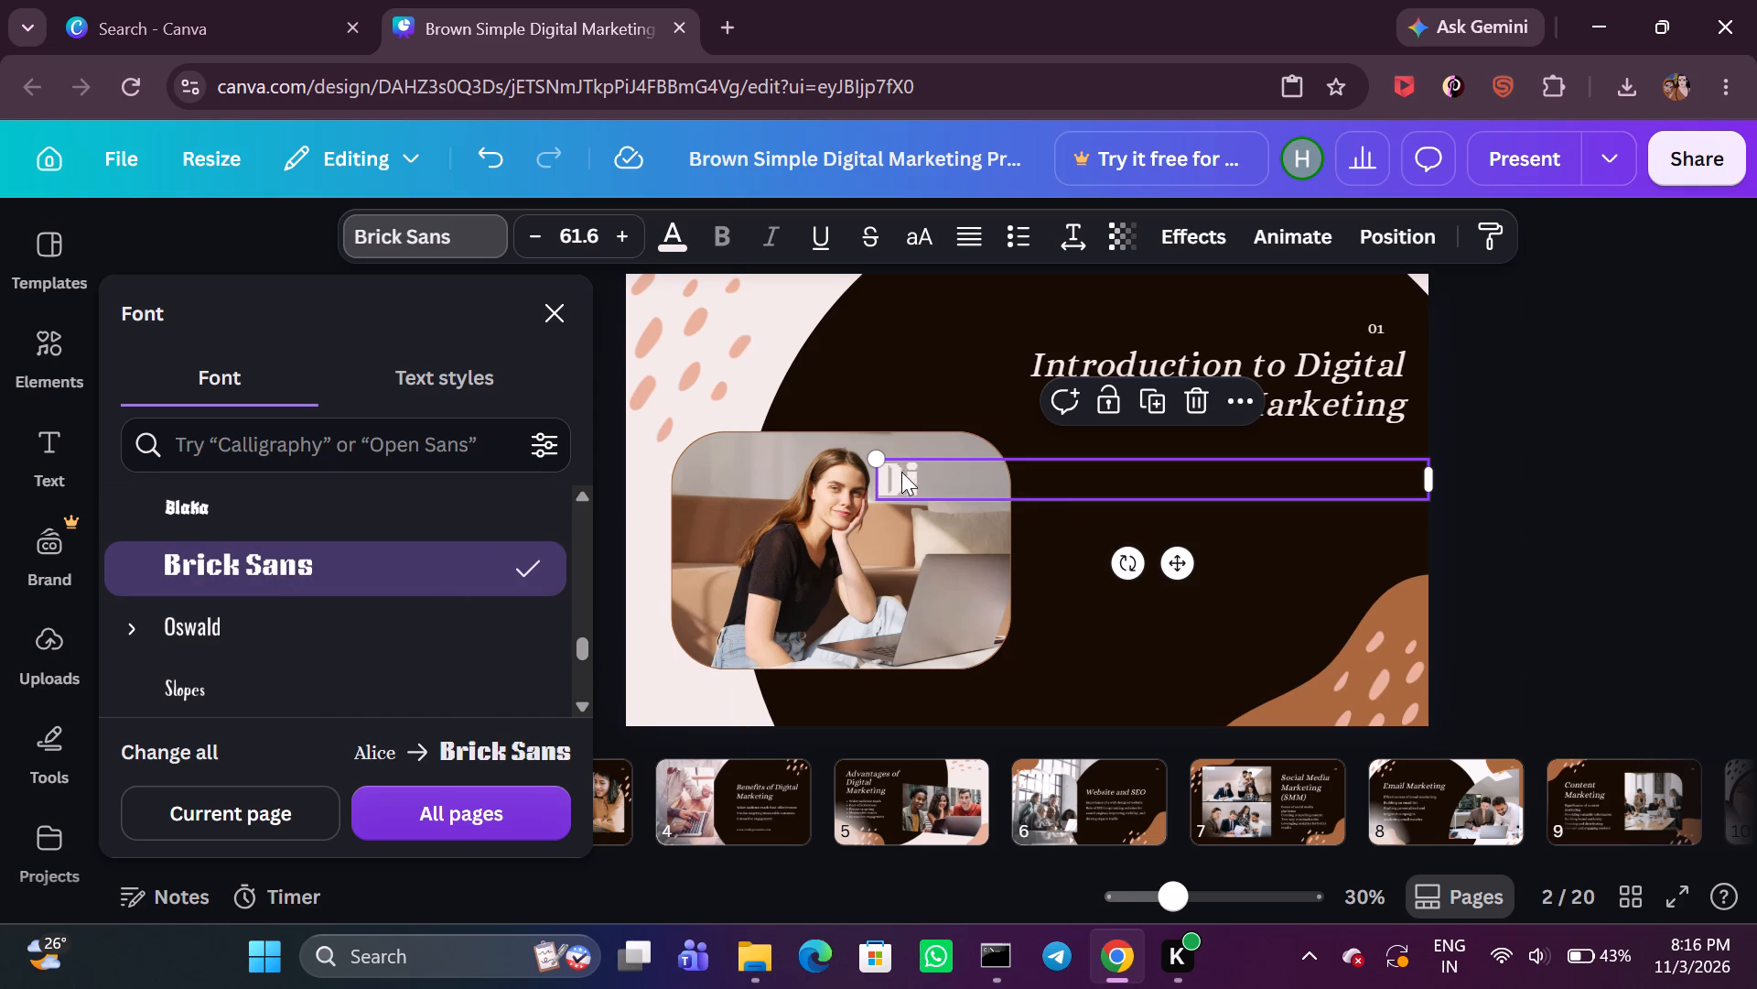
Reduce the font size of the "Di" text to 33.6.
{"action": "double_click", "coordinate": [548, 233]}
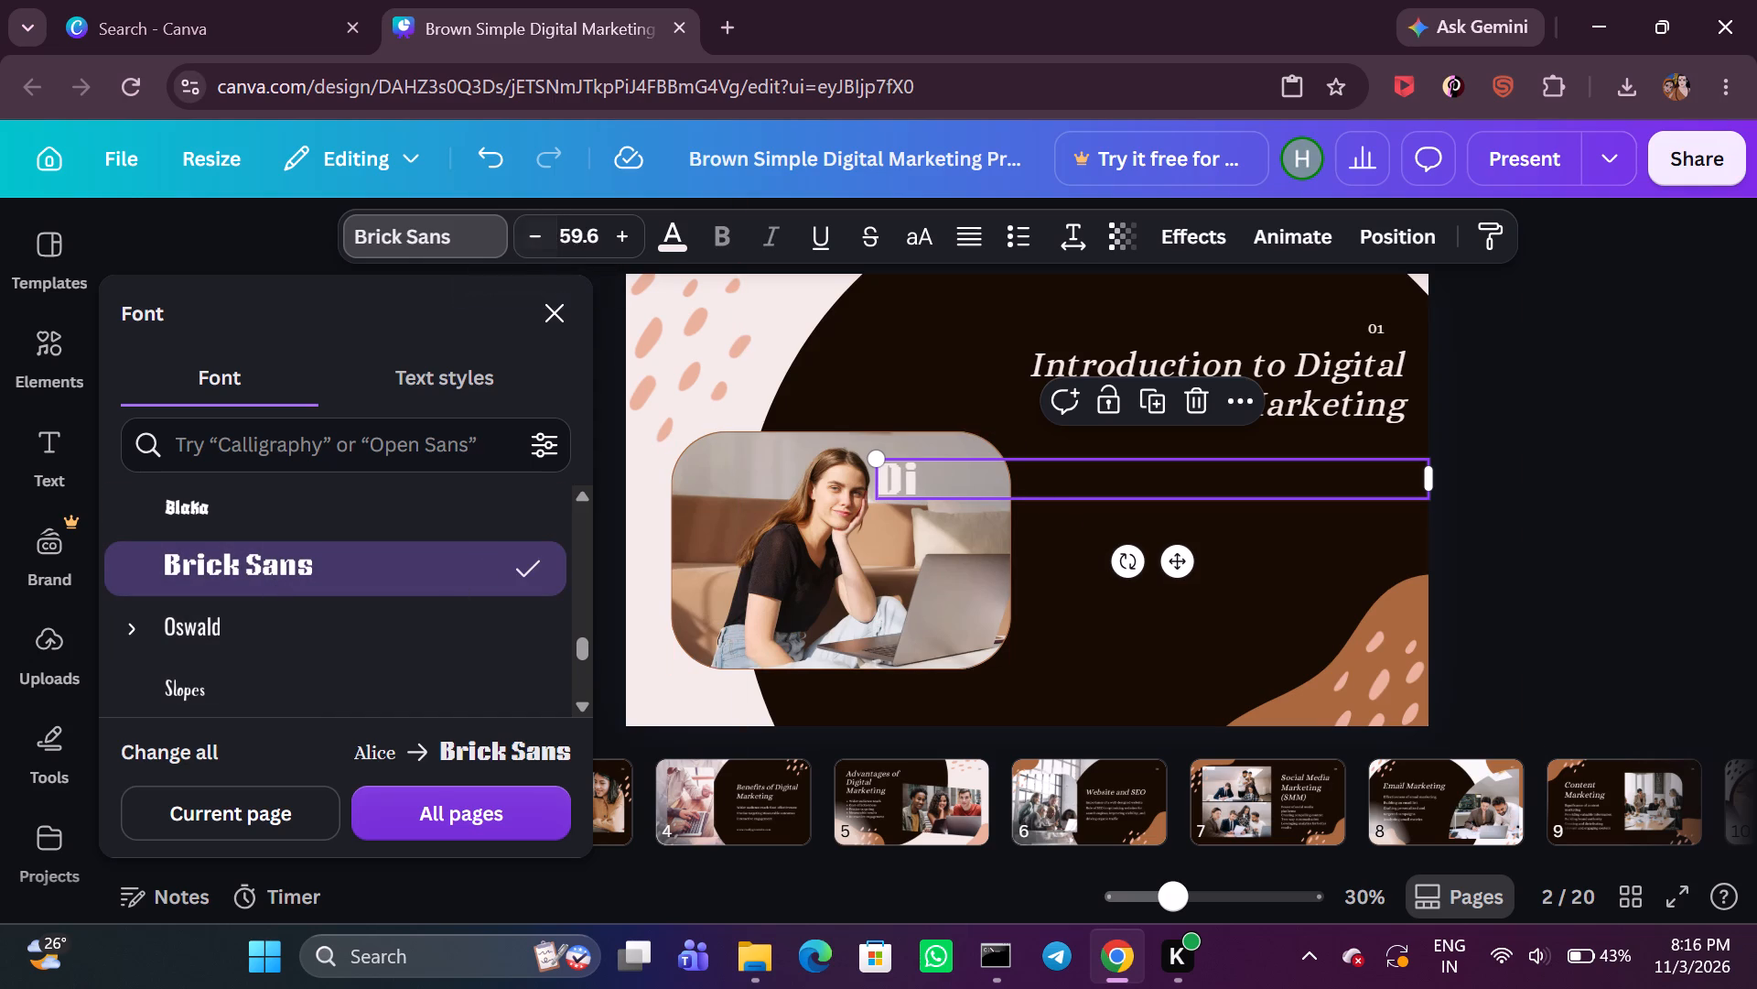
{"action": "left_click", "coordinate": [552, 232]}
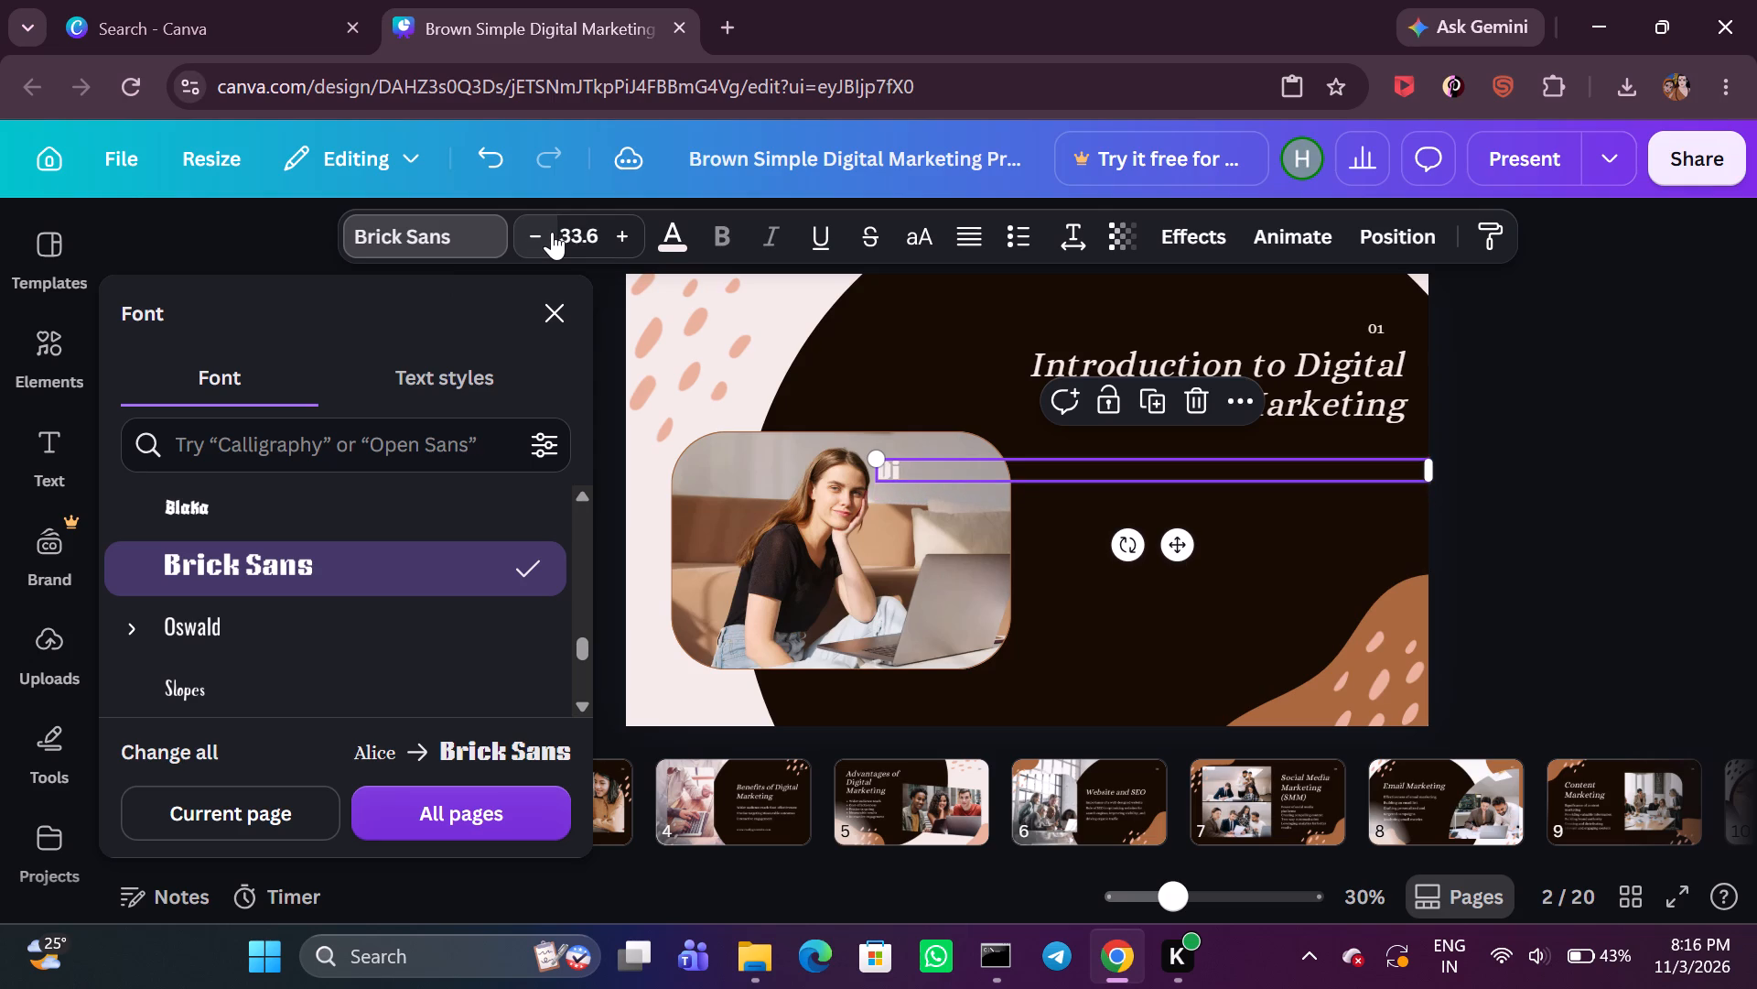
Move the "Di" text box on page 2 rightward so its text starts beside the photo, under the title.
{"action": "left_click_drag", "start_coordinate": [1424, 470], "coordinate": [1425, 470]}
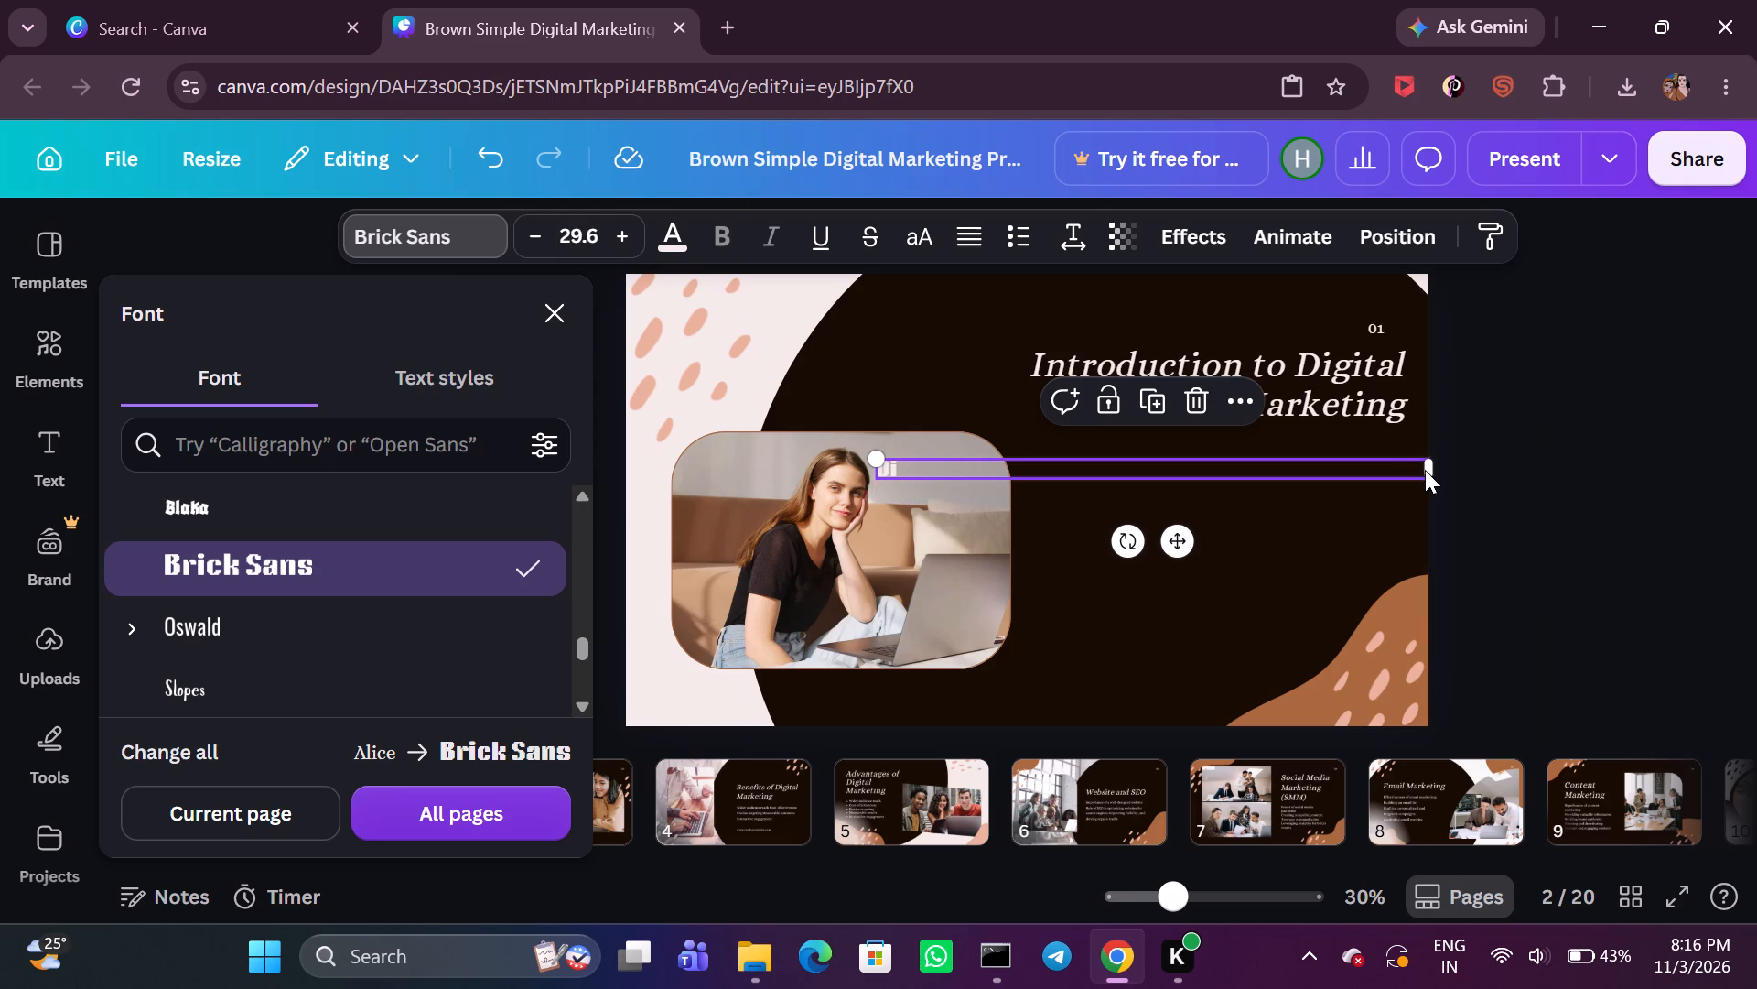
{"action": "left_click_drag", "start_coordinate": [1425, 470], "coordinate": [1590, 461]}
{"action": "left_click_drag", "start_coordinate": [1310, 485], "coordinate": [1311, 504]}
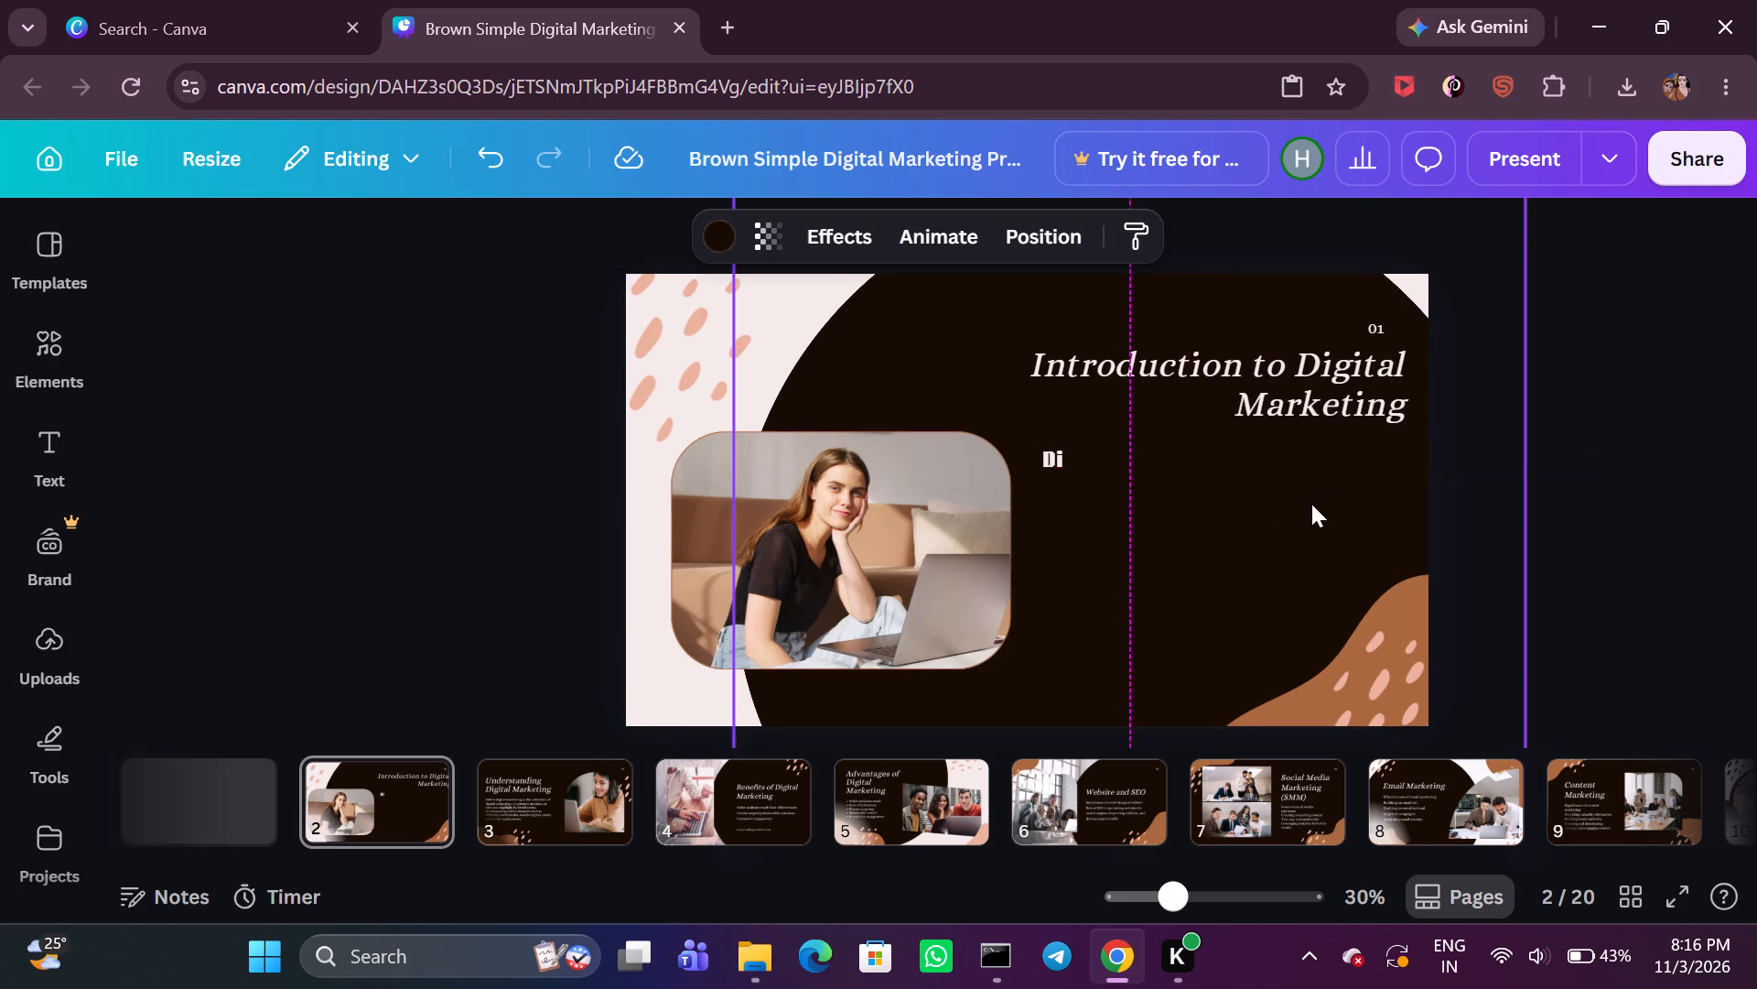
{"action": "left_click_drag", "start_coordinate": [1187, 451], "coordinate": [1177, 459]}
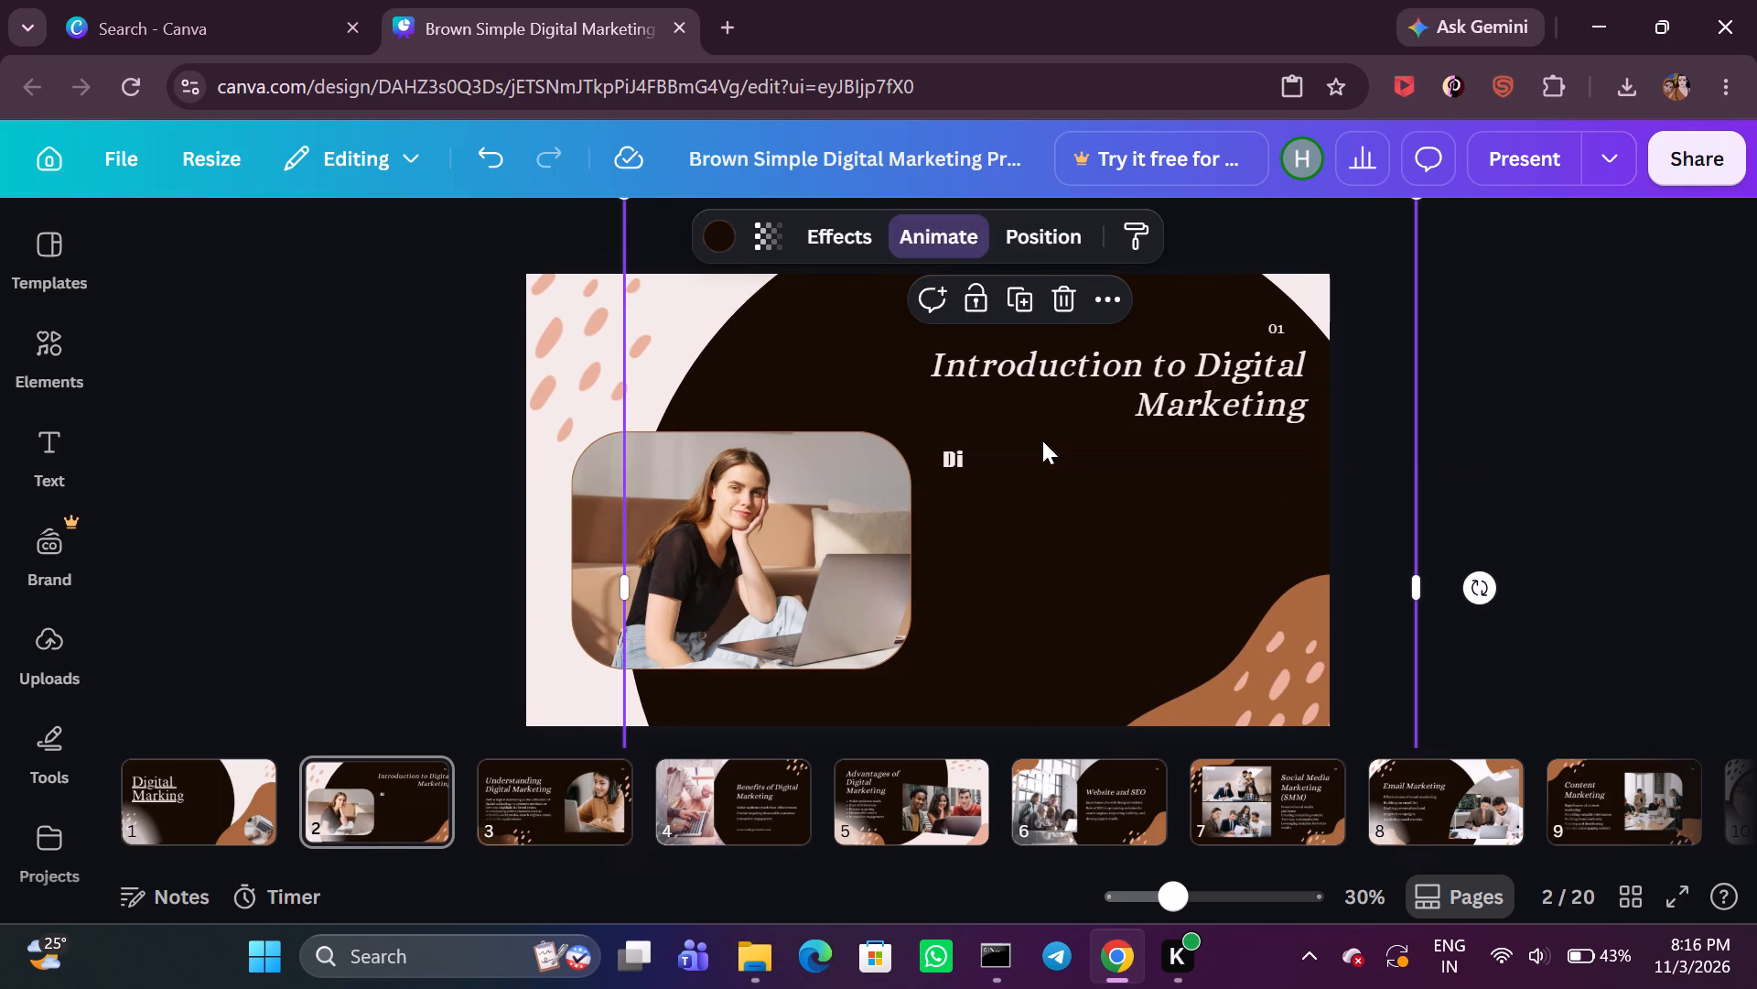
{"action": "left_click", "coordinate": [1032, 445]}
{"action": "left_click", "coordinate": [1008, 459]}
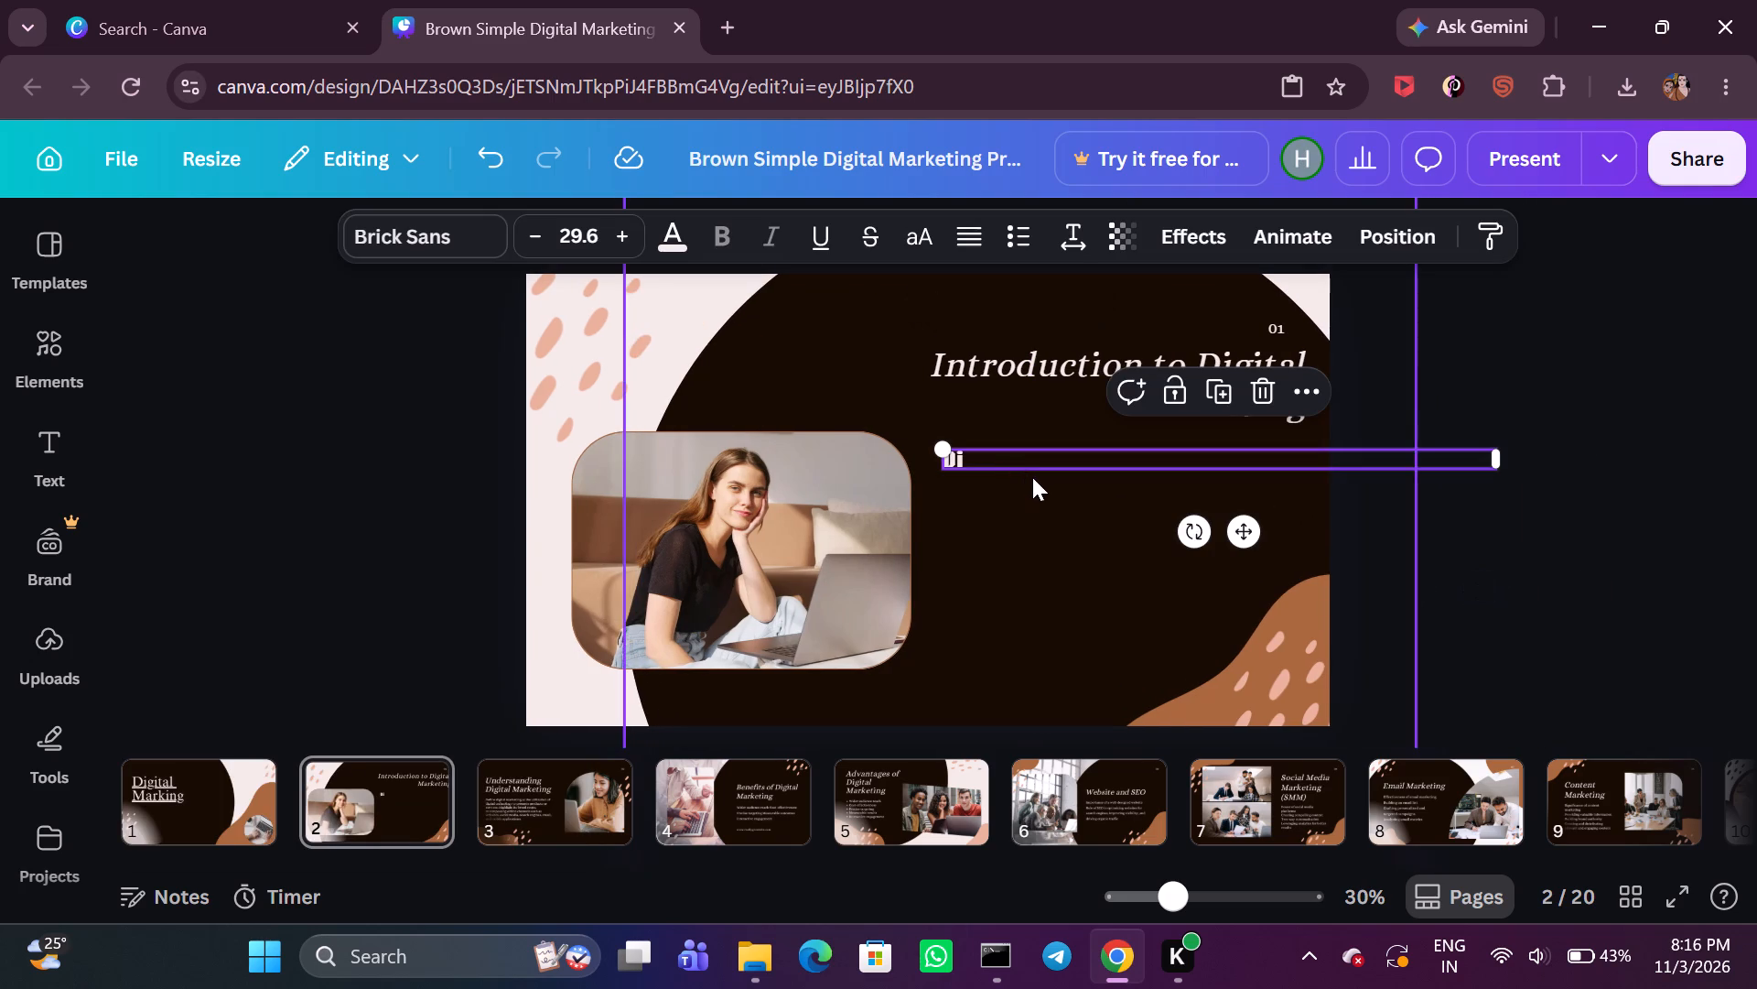
Undo the "Di" text's move, size and font changes on page 2 until that text box is gone.
{"action": "left_click", "coordinate": [500, 171]}
{"action": "triple_click", "coordinate": [500, 171]}
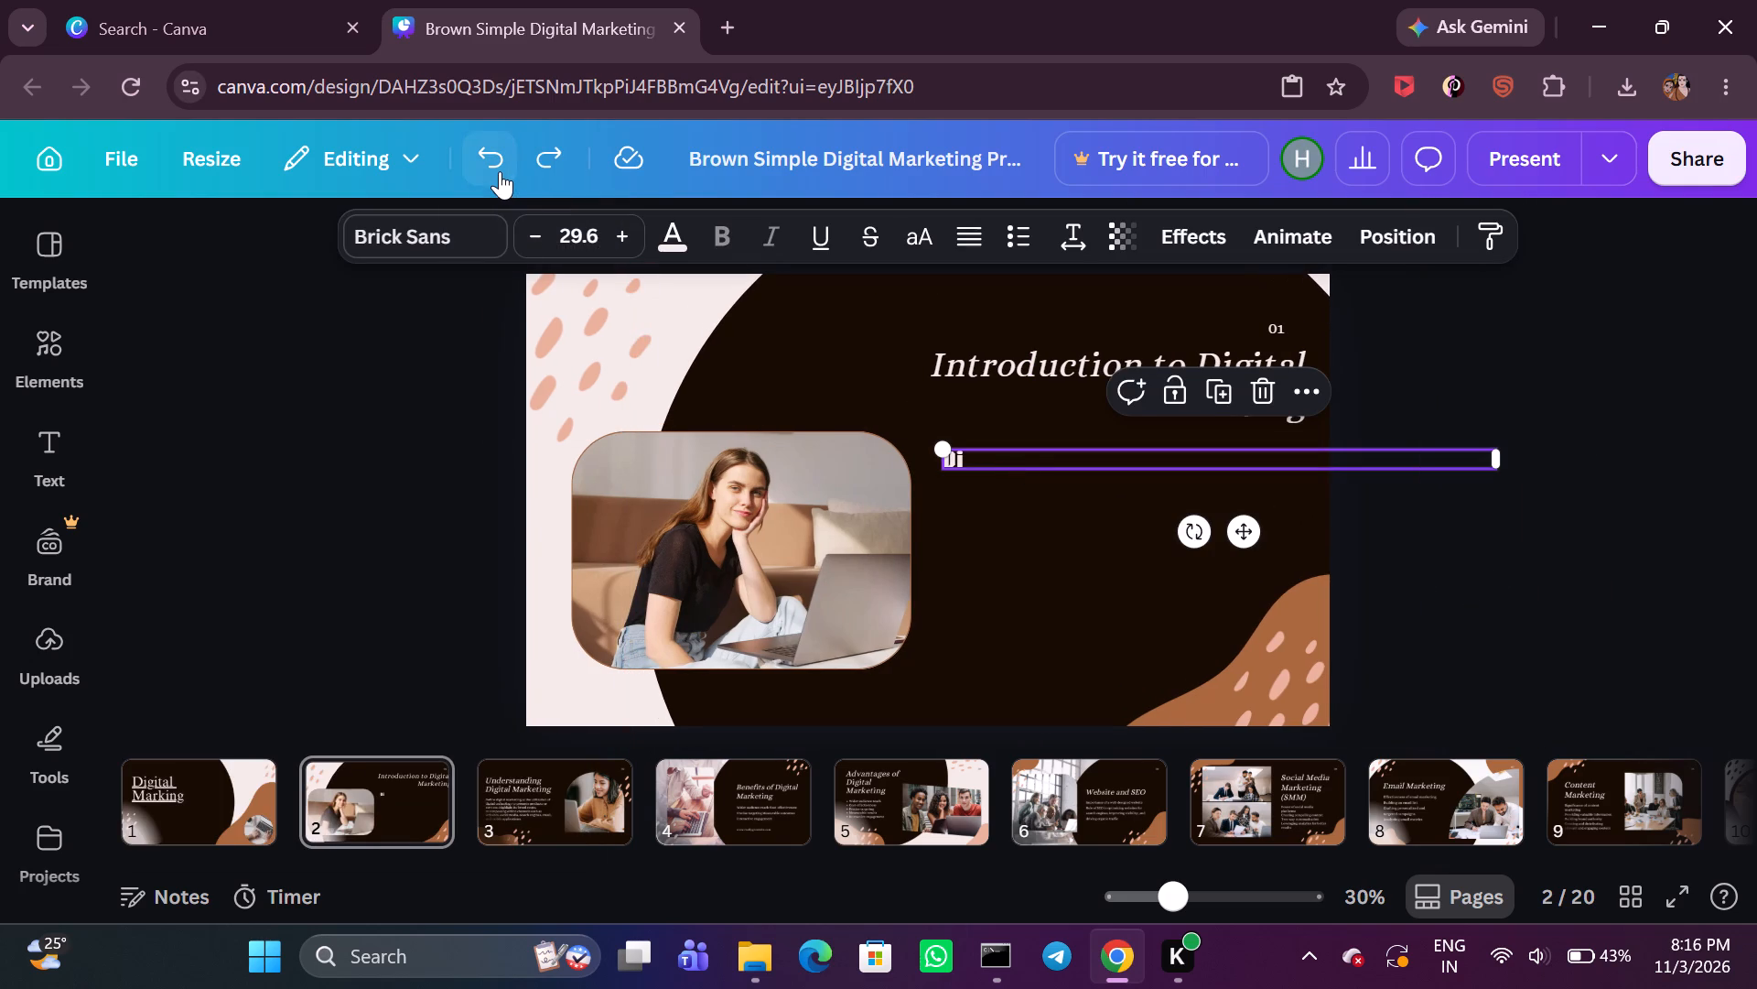
{"action": "double_click", "coordinate": [500, 171]}
{"action": "triple_click", "coordinate": [500, 171]}
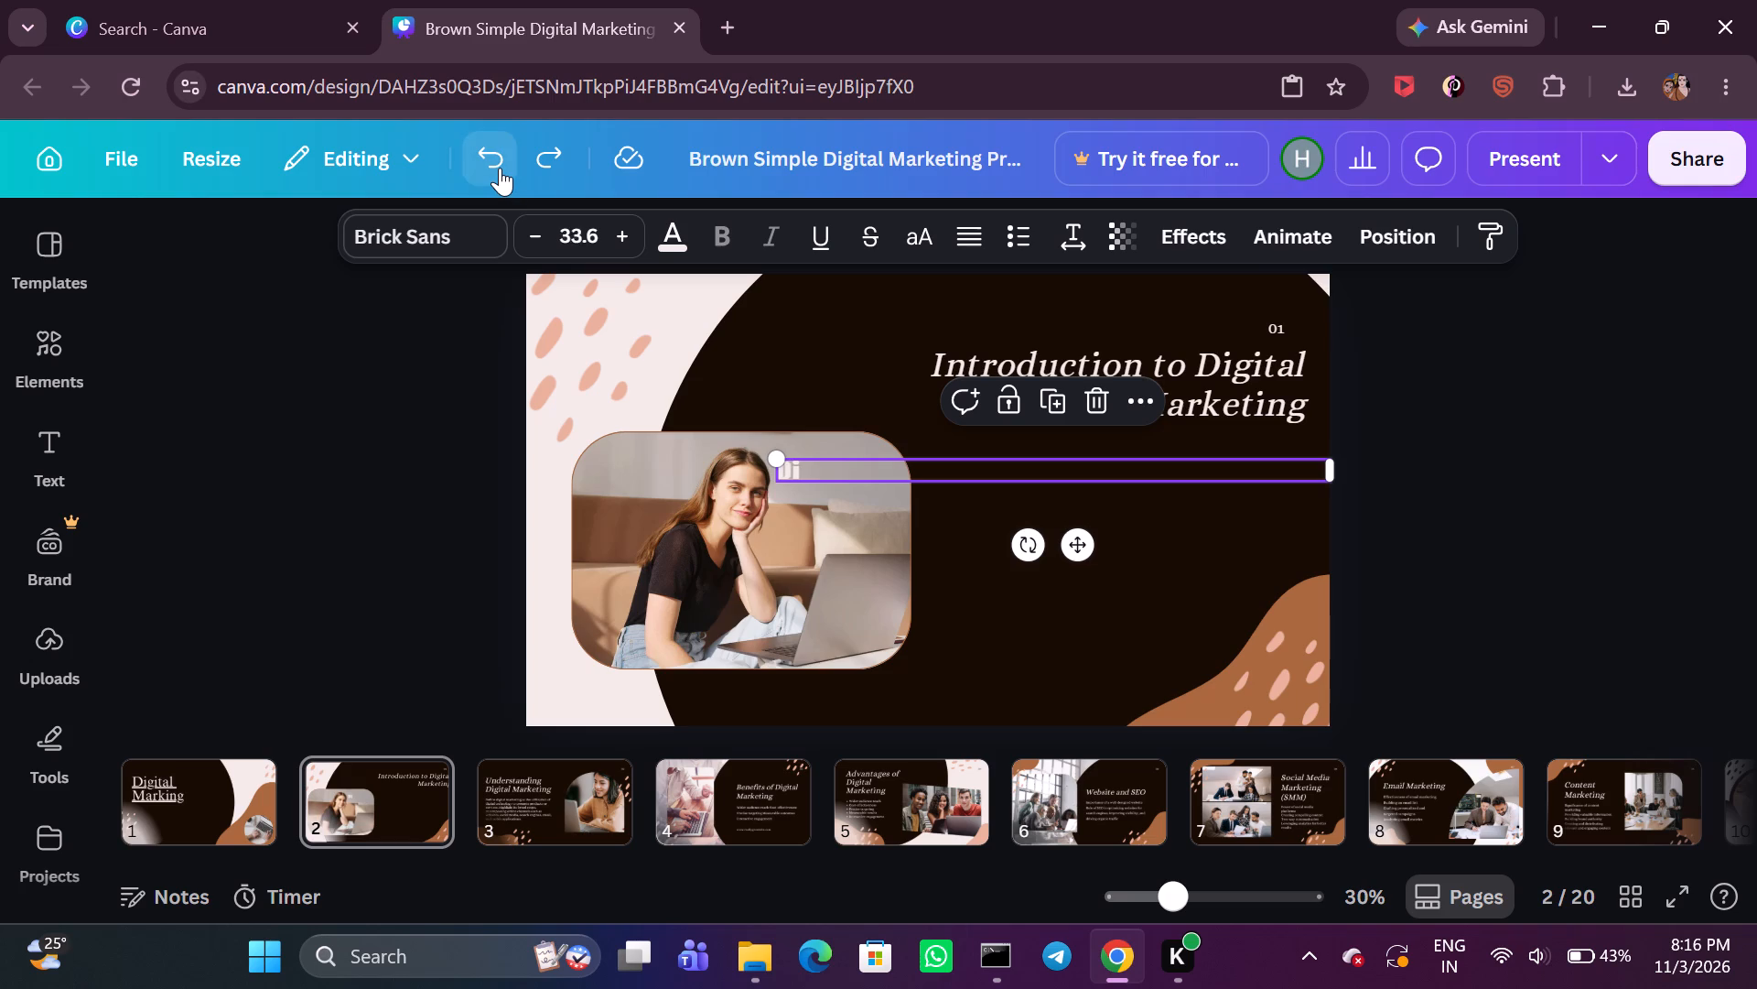
{"action": "triple_click", "coordinate": [500, 168]}
{"action": "double_click", "coordinate": [500, 168]}
{"action": "triple_click", "coordinate": [500, 168]}
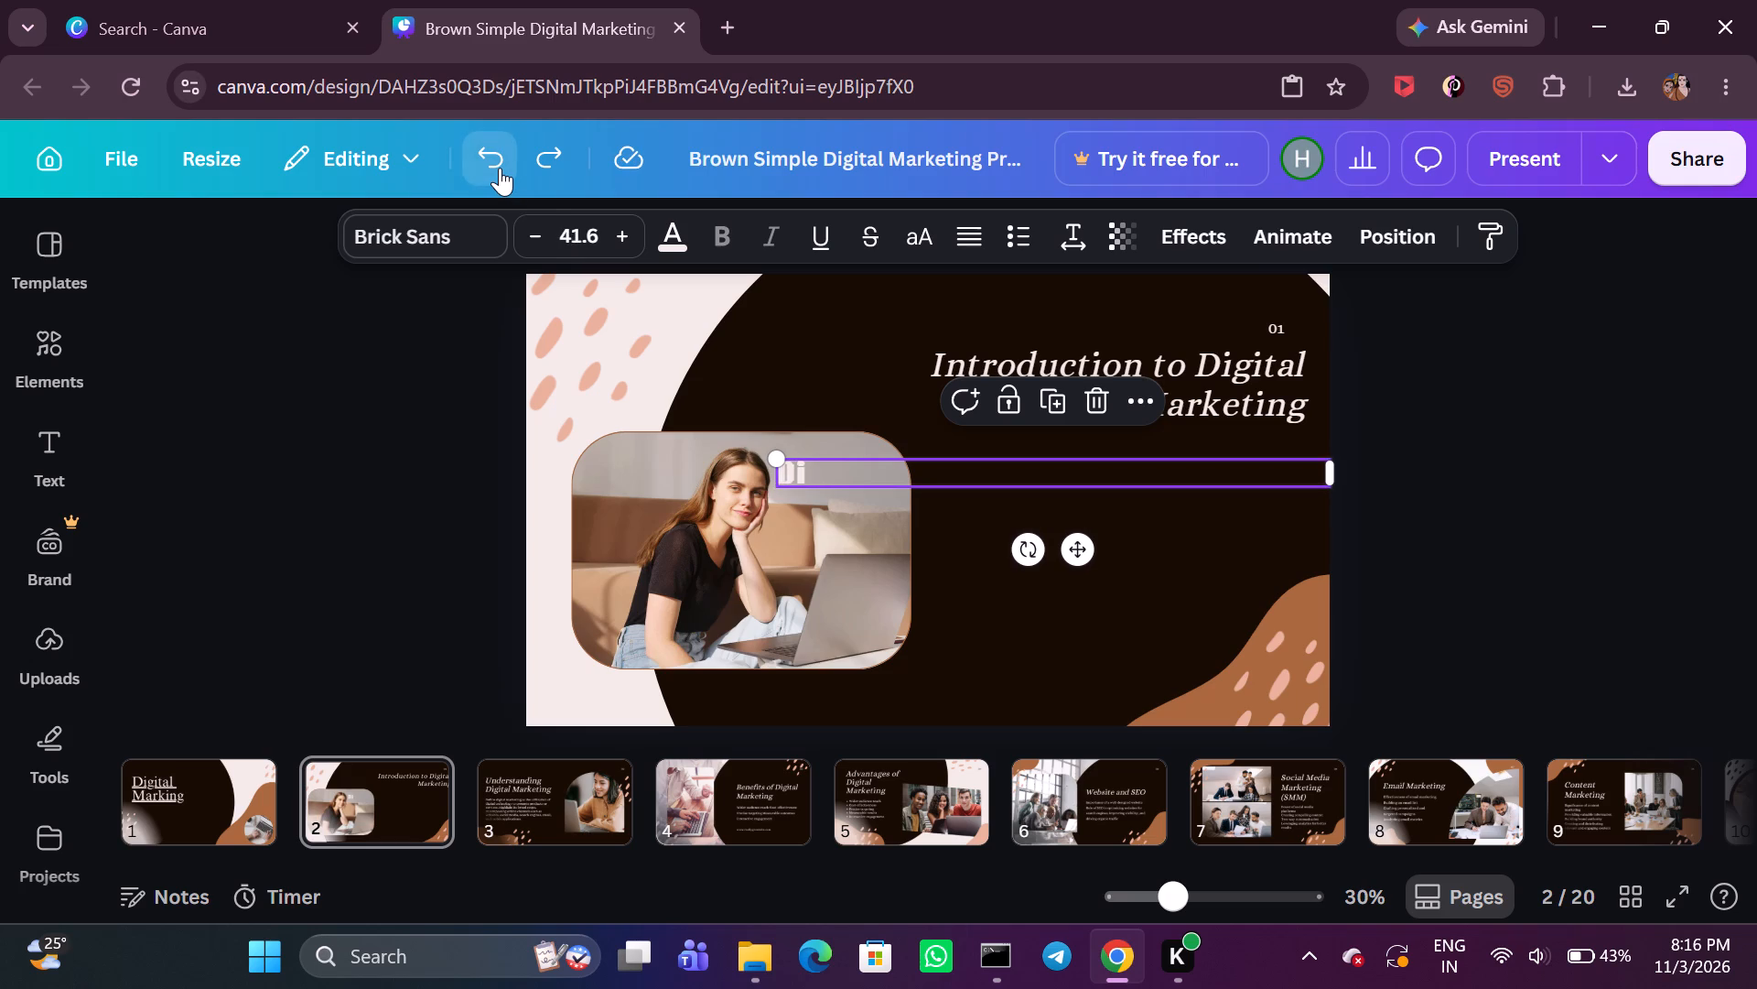
{"action": "left_click", "coordinate": [500, 168]}
{"action": "triple_click", "coordinate": [500, 168]}
{"action": "triple_click", "coordinate": [500, 167]}
{"action": "triple_click", "coordinate": [500, 167]}
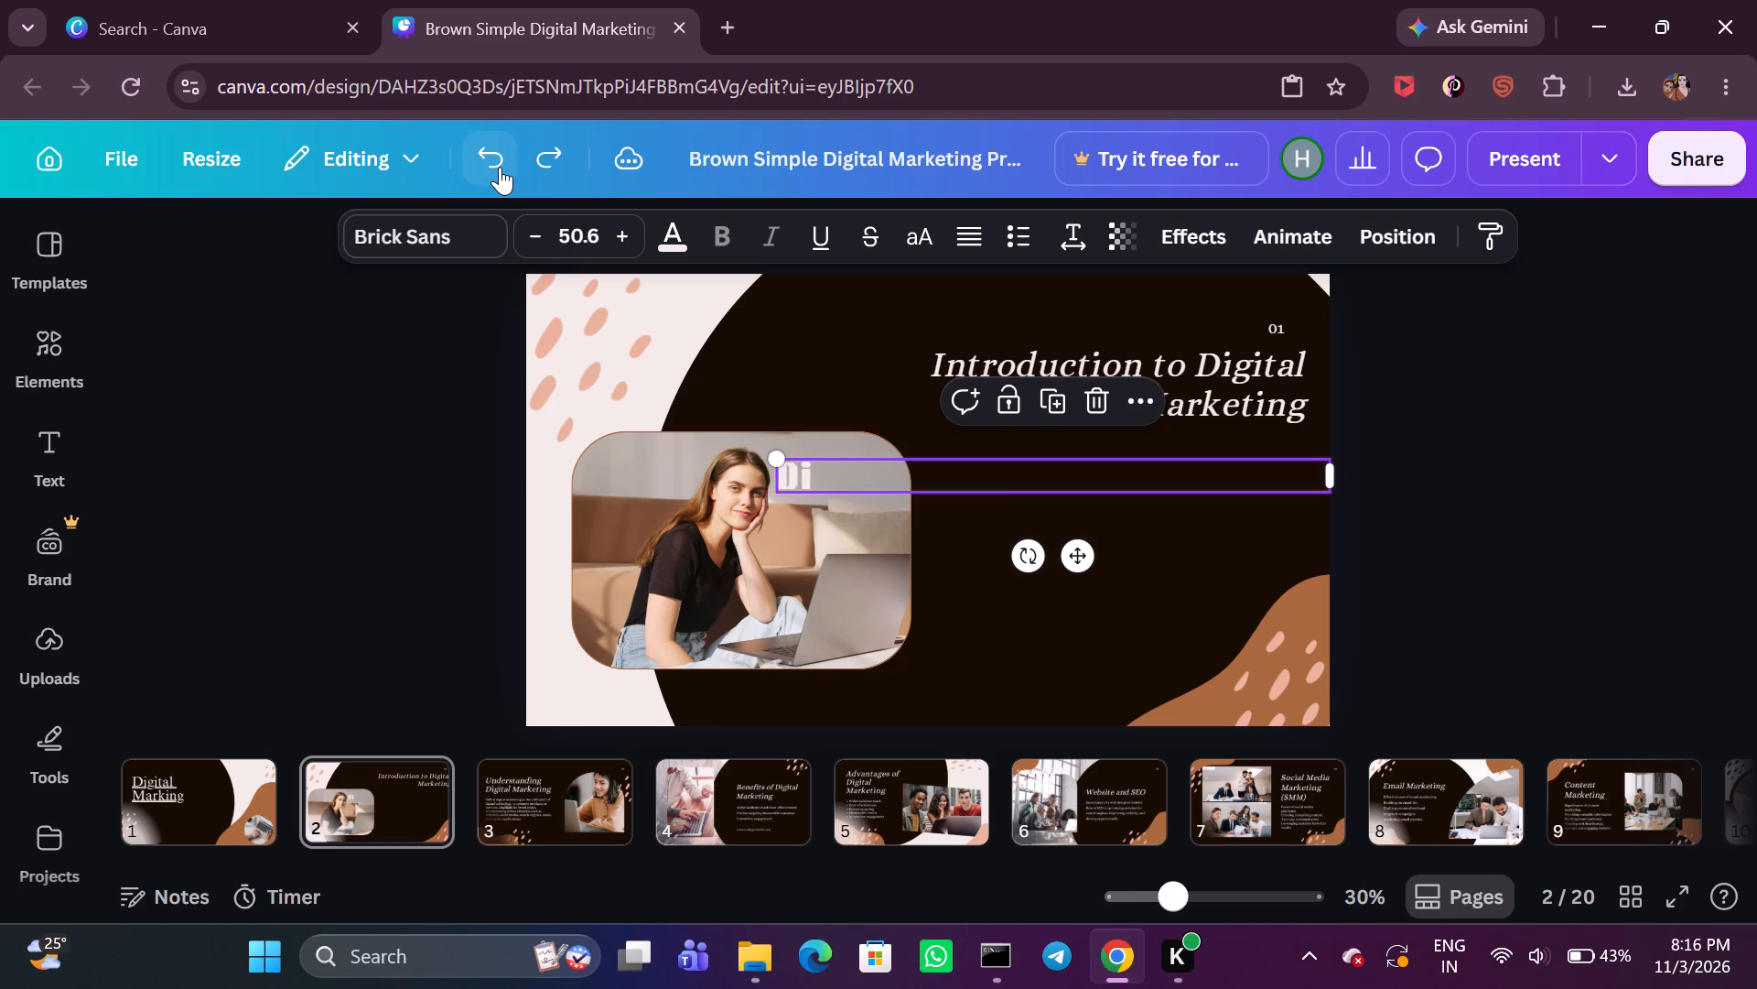
{"action": "triple_click", "coordinate": [499, 167]}
{"action": "triple_click", "coordinate": [499, 167]}
{"action": "left_click", "coordinate": [499, 167]}
{"action": "right_click", "coordinate": [499, 167]}
{"action": "triple_click", "coordinate": [498, 167]}
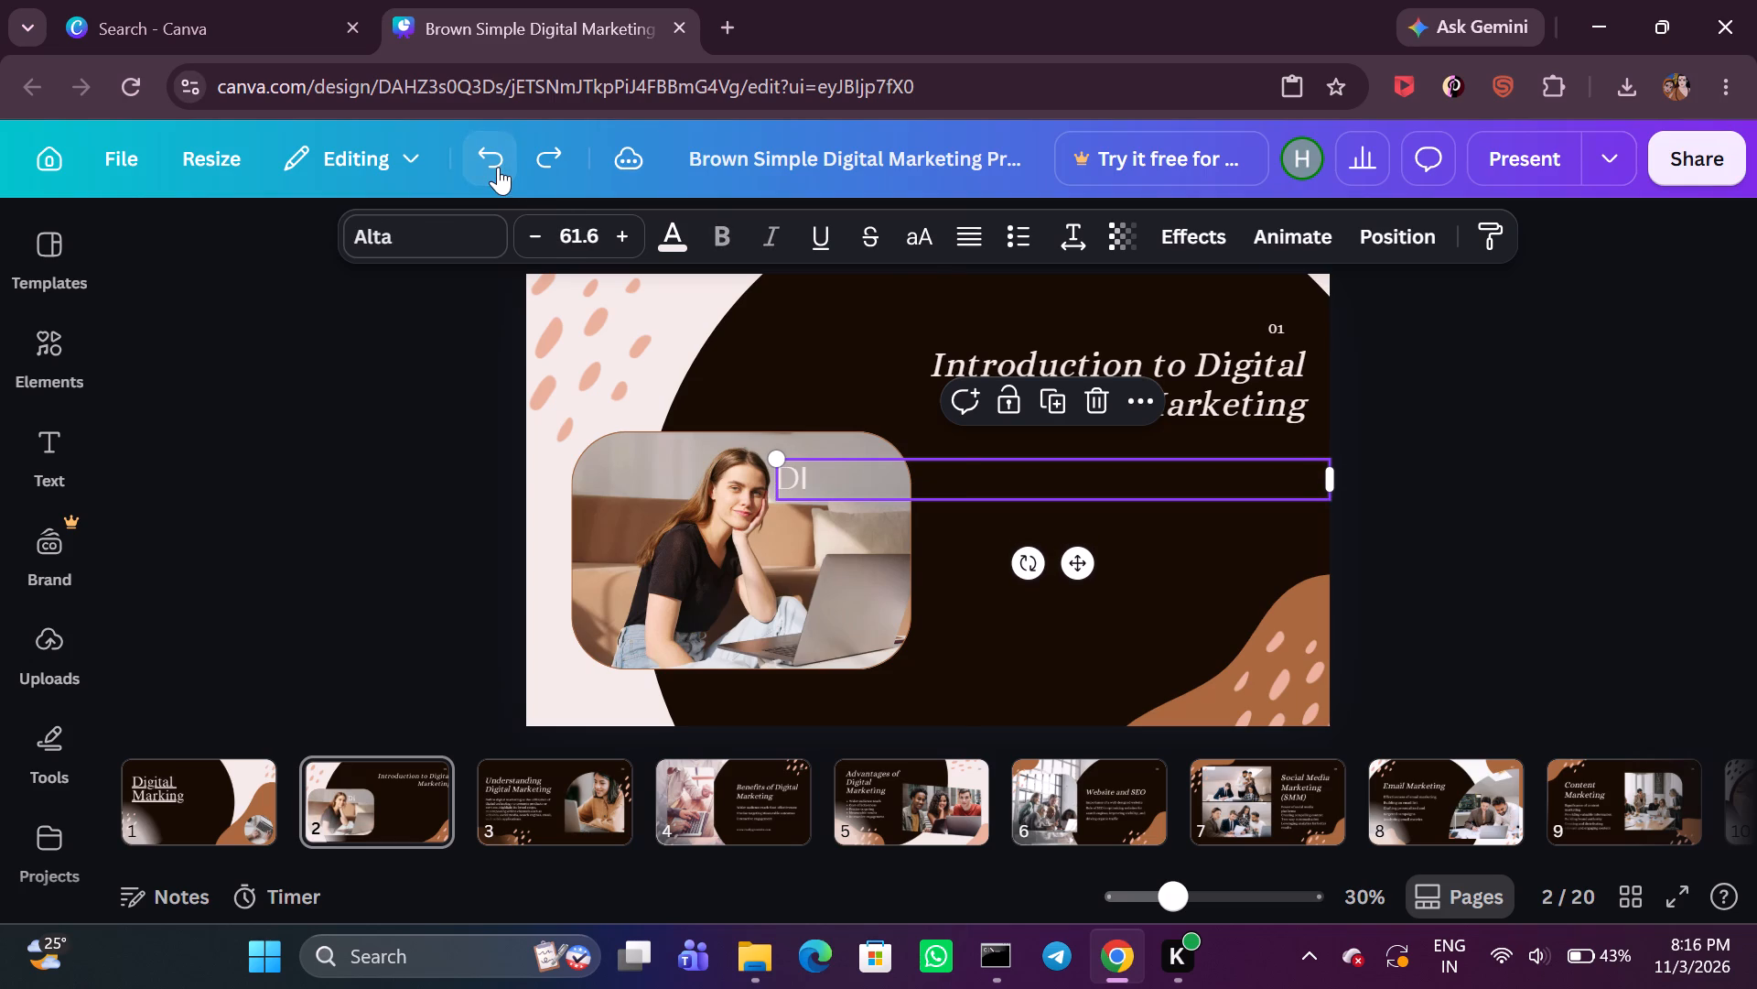
{"action": "triple_click", "coordinate": [489, 168]}
{"action": "triple_click", "coordinate": [489, 168]}
{"action": "left_click", "coordinate": [490, 168]}
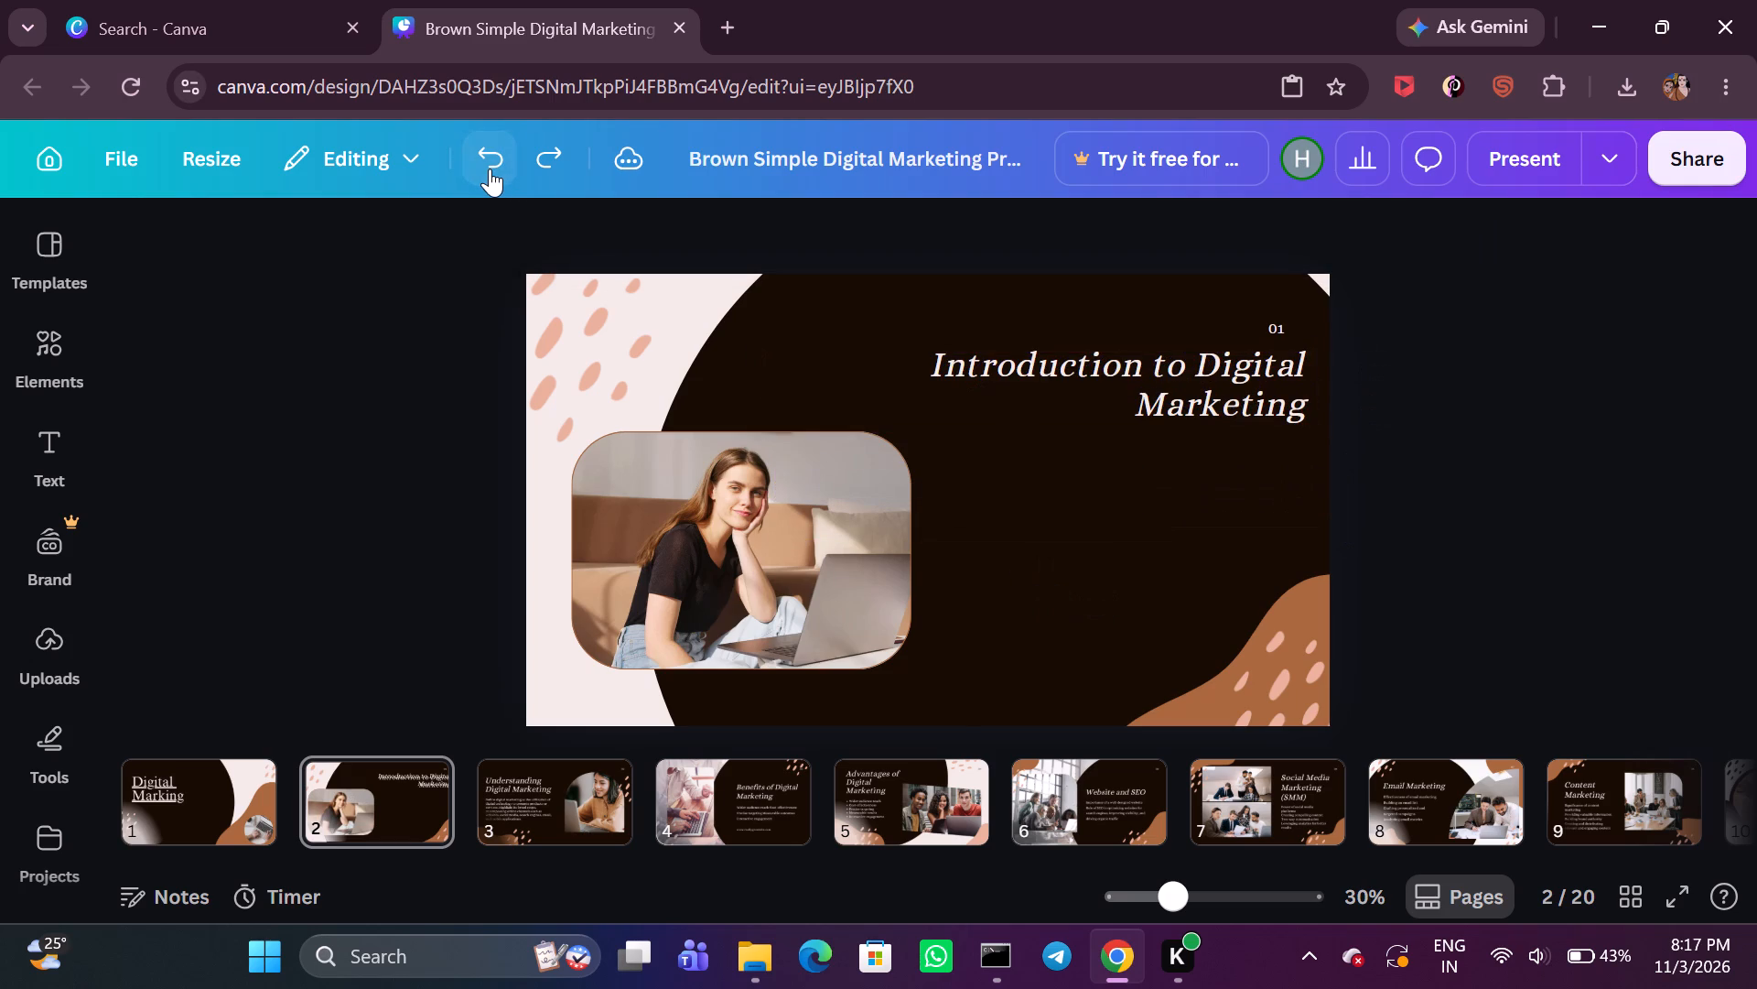
Undo page 2's layout changes until the original title and photo placement and the "Explain the increasingly significant role" paragraph are restored.
{"action": "triple_click", "coordinate": [490, 168]}
{"action": "triple_click", "coordinate": [490, 168]}
{"action": "triple_click", "coordinate": [490, 168]}
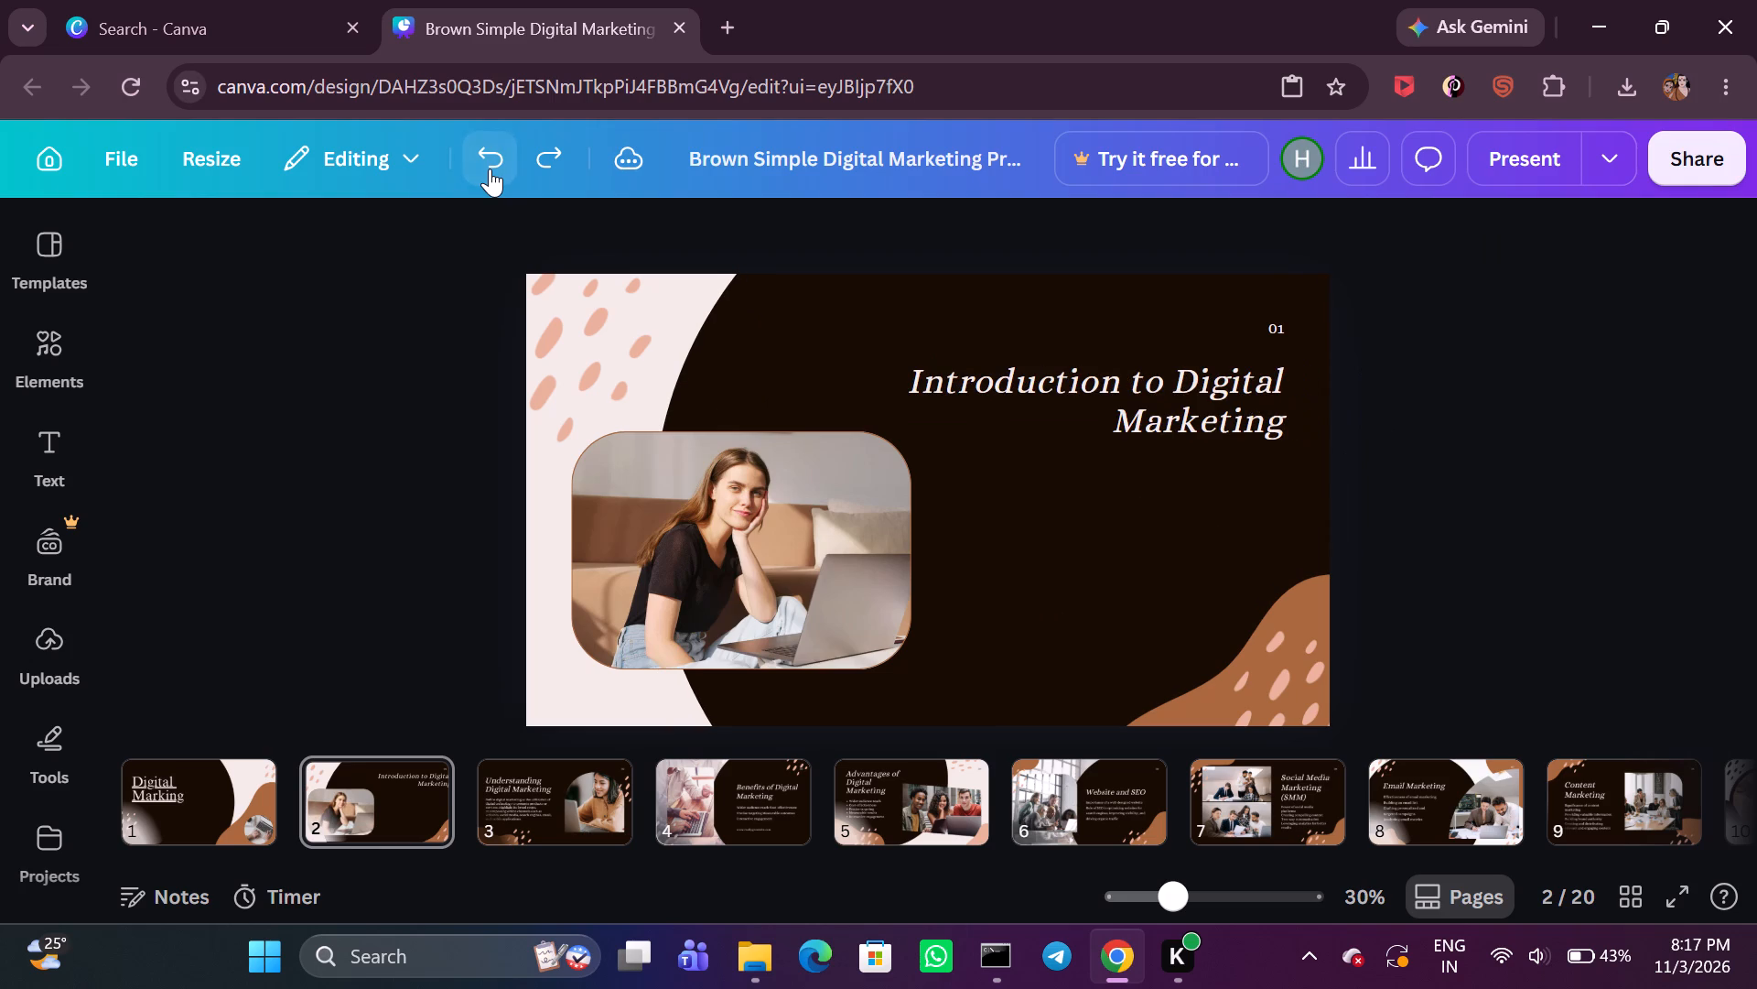
{"action": "triple_click", "coordinate": [490, 168]}
{"action": "triple_click", "coordinate": [490, 168]}
{"action": "double_click", "coordinate": [490, 168]}
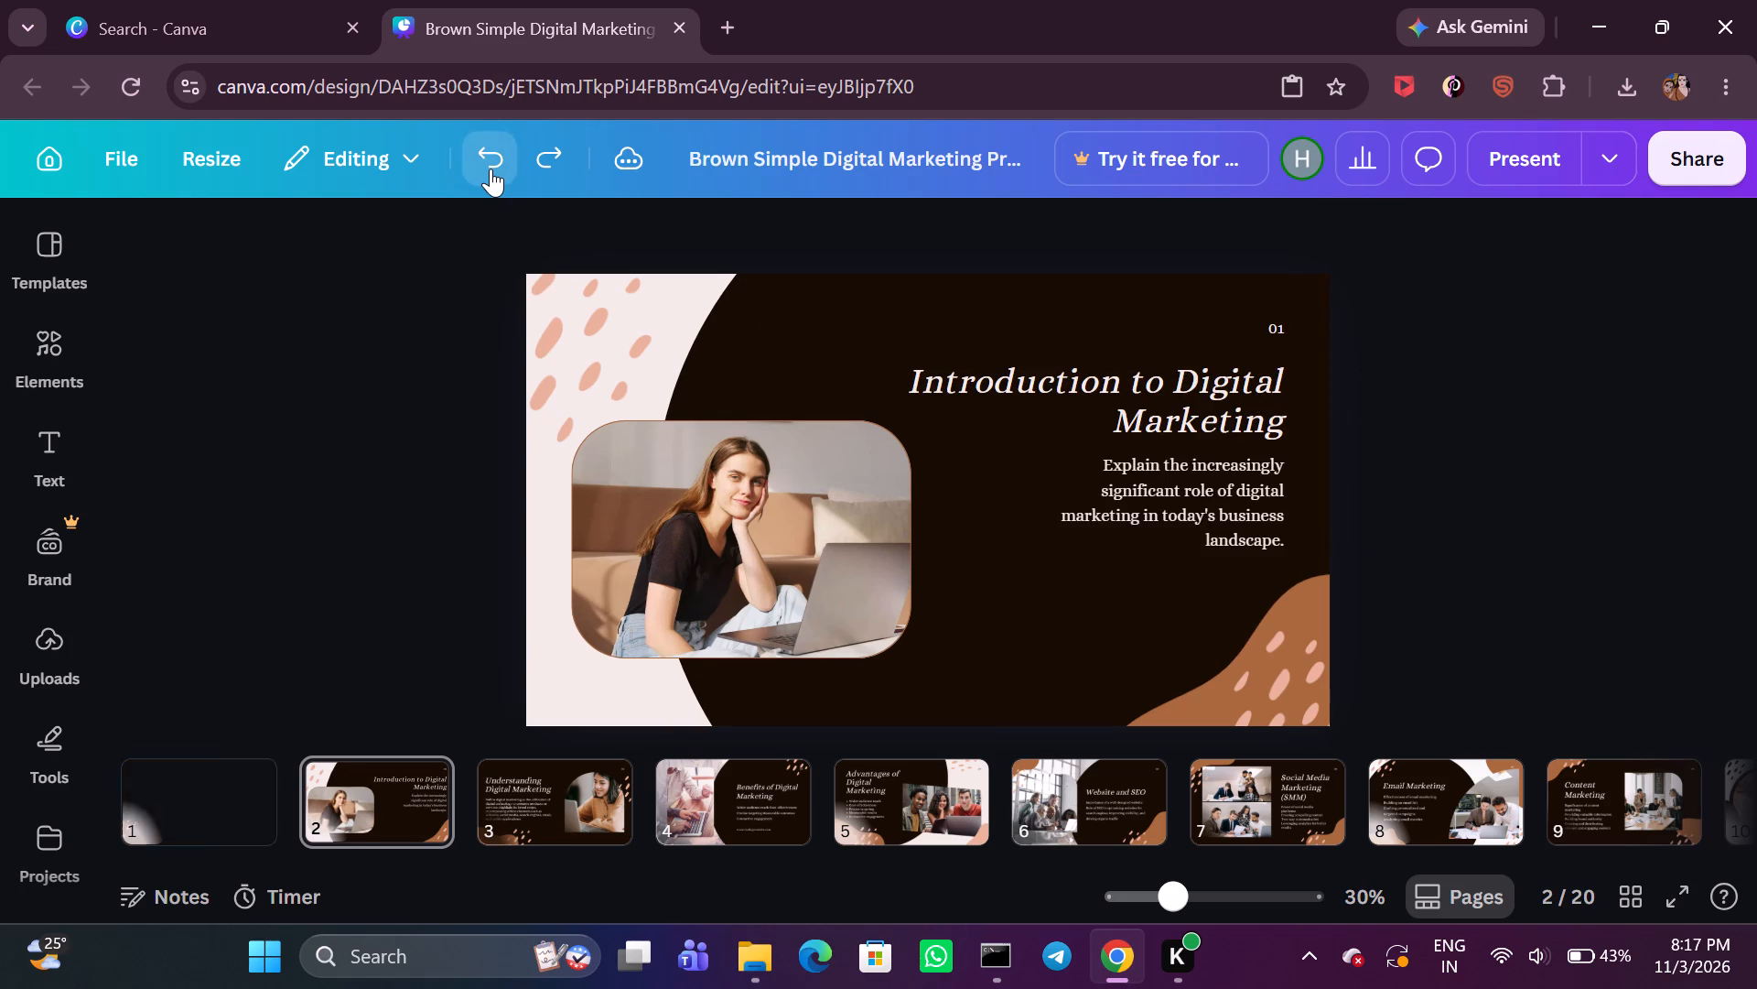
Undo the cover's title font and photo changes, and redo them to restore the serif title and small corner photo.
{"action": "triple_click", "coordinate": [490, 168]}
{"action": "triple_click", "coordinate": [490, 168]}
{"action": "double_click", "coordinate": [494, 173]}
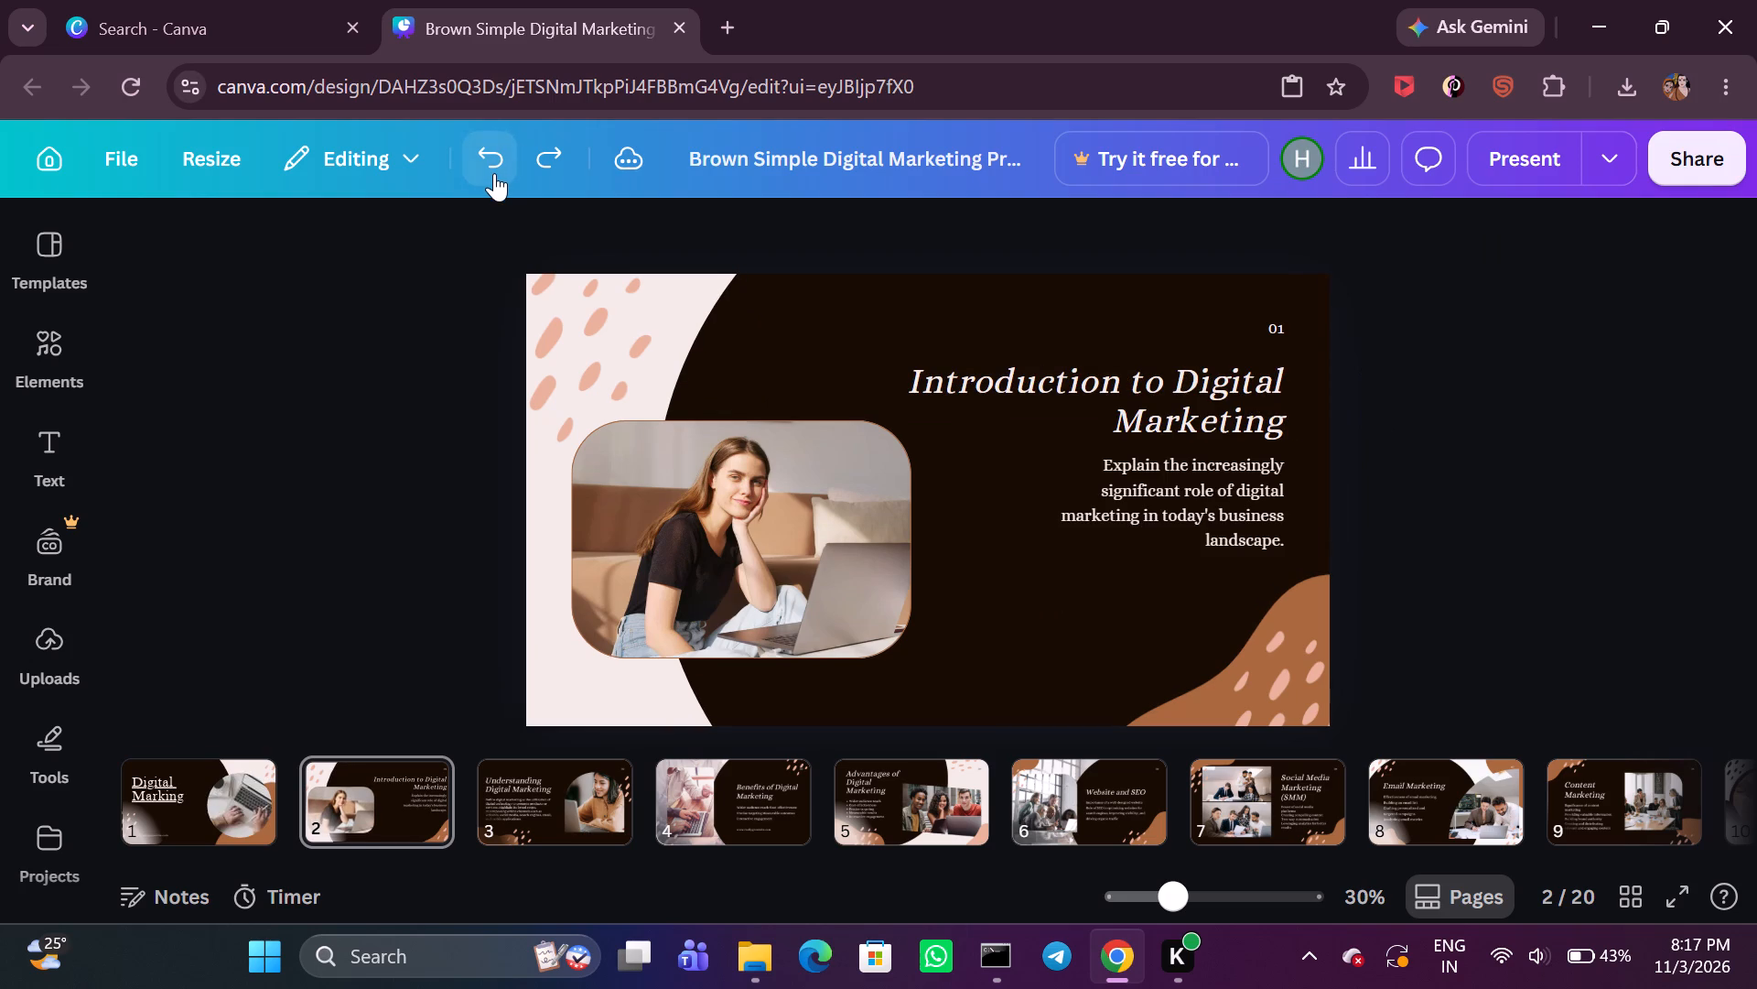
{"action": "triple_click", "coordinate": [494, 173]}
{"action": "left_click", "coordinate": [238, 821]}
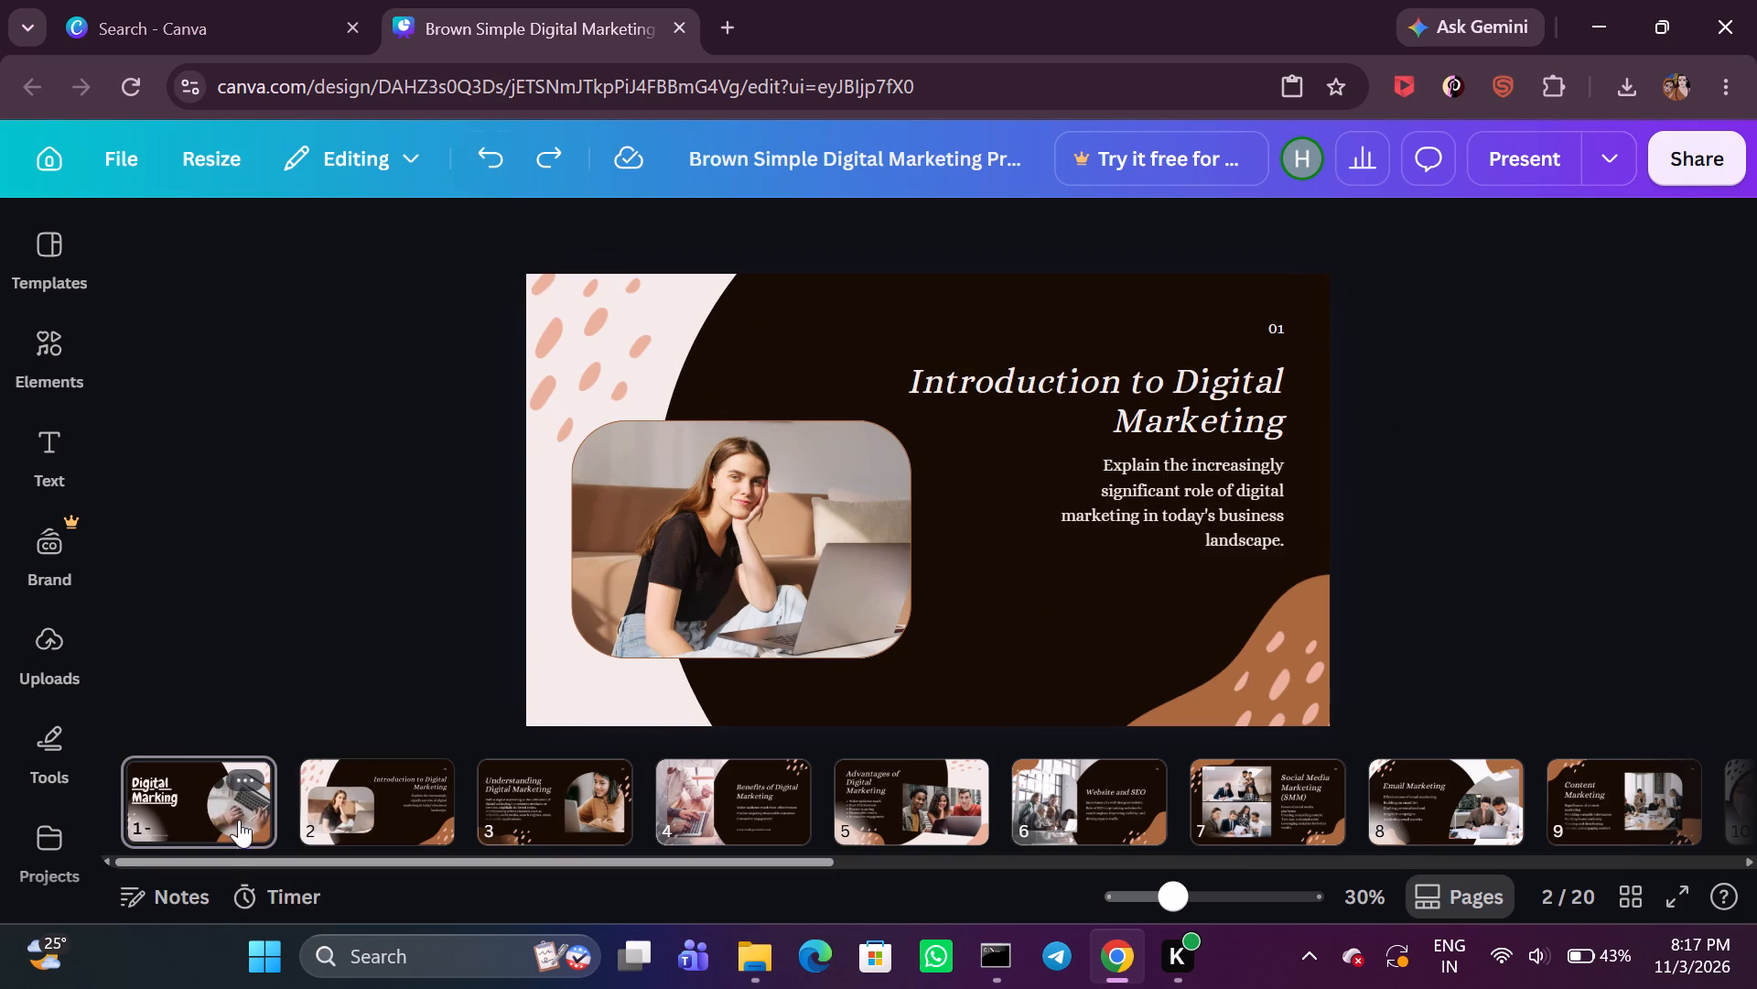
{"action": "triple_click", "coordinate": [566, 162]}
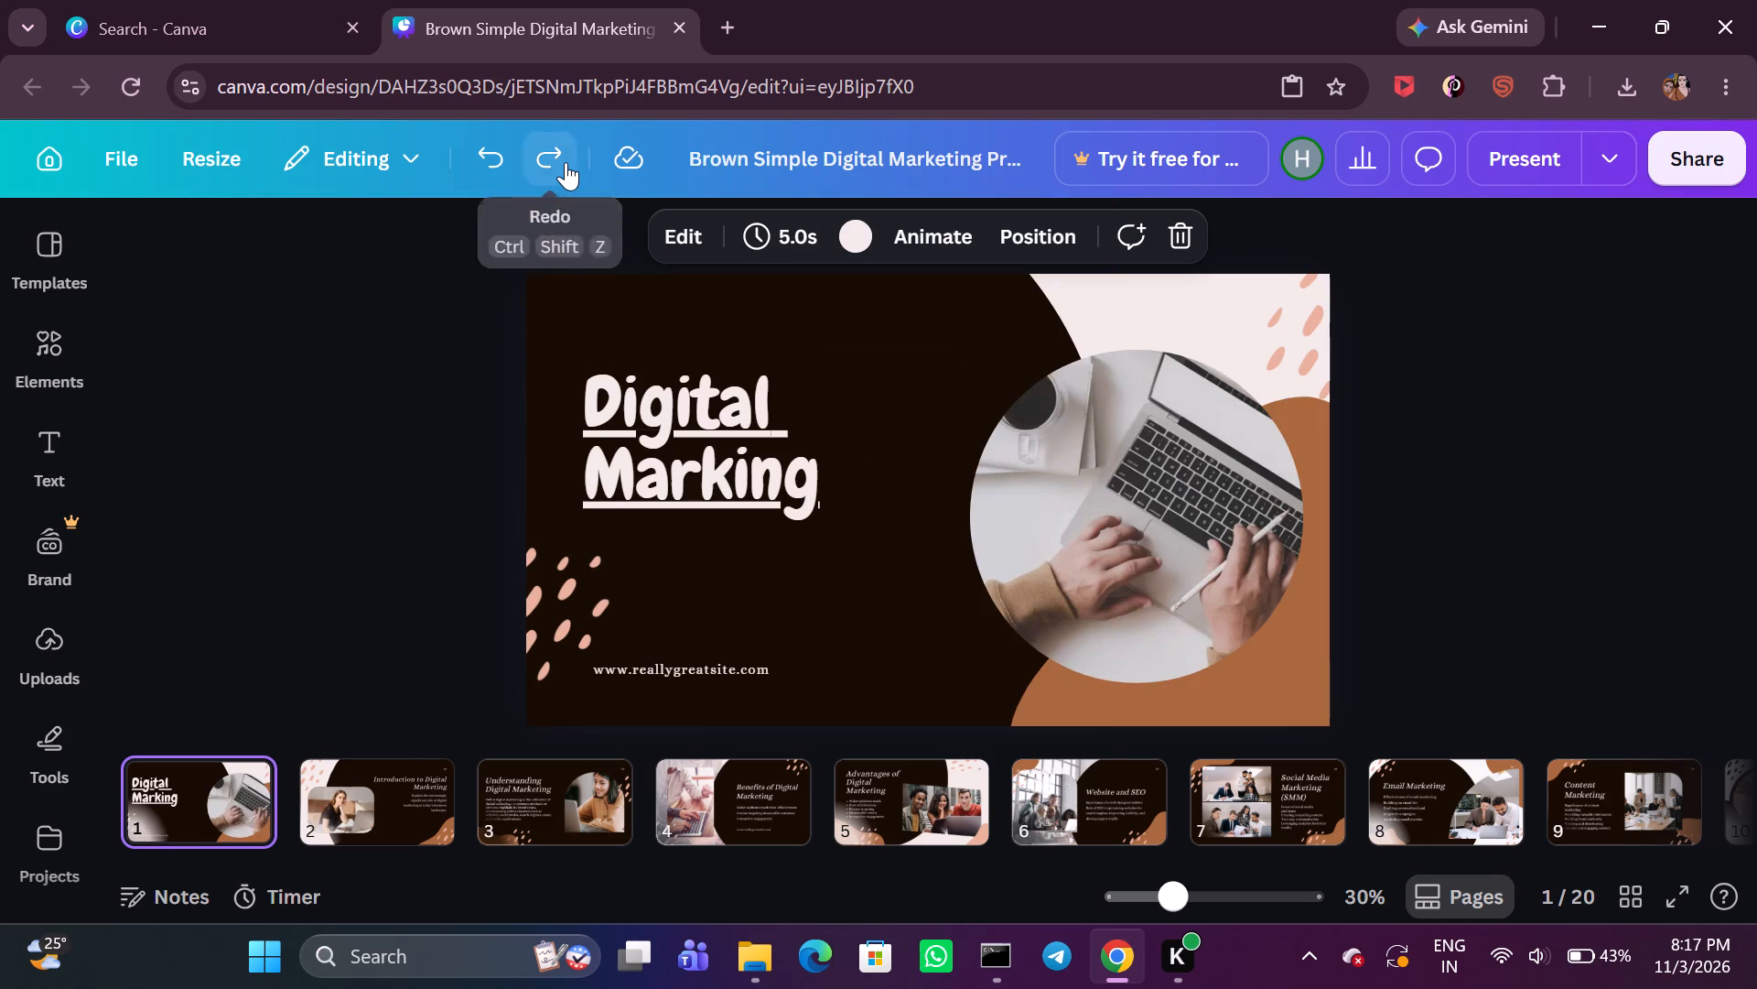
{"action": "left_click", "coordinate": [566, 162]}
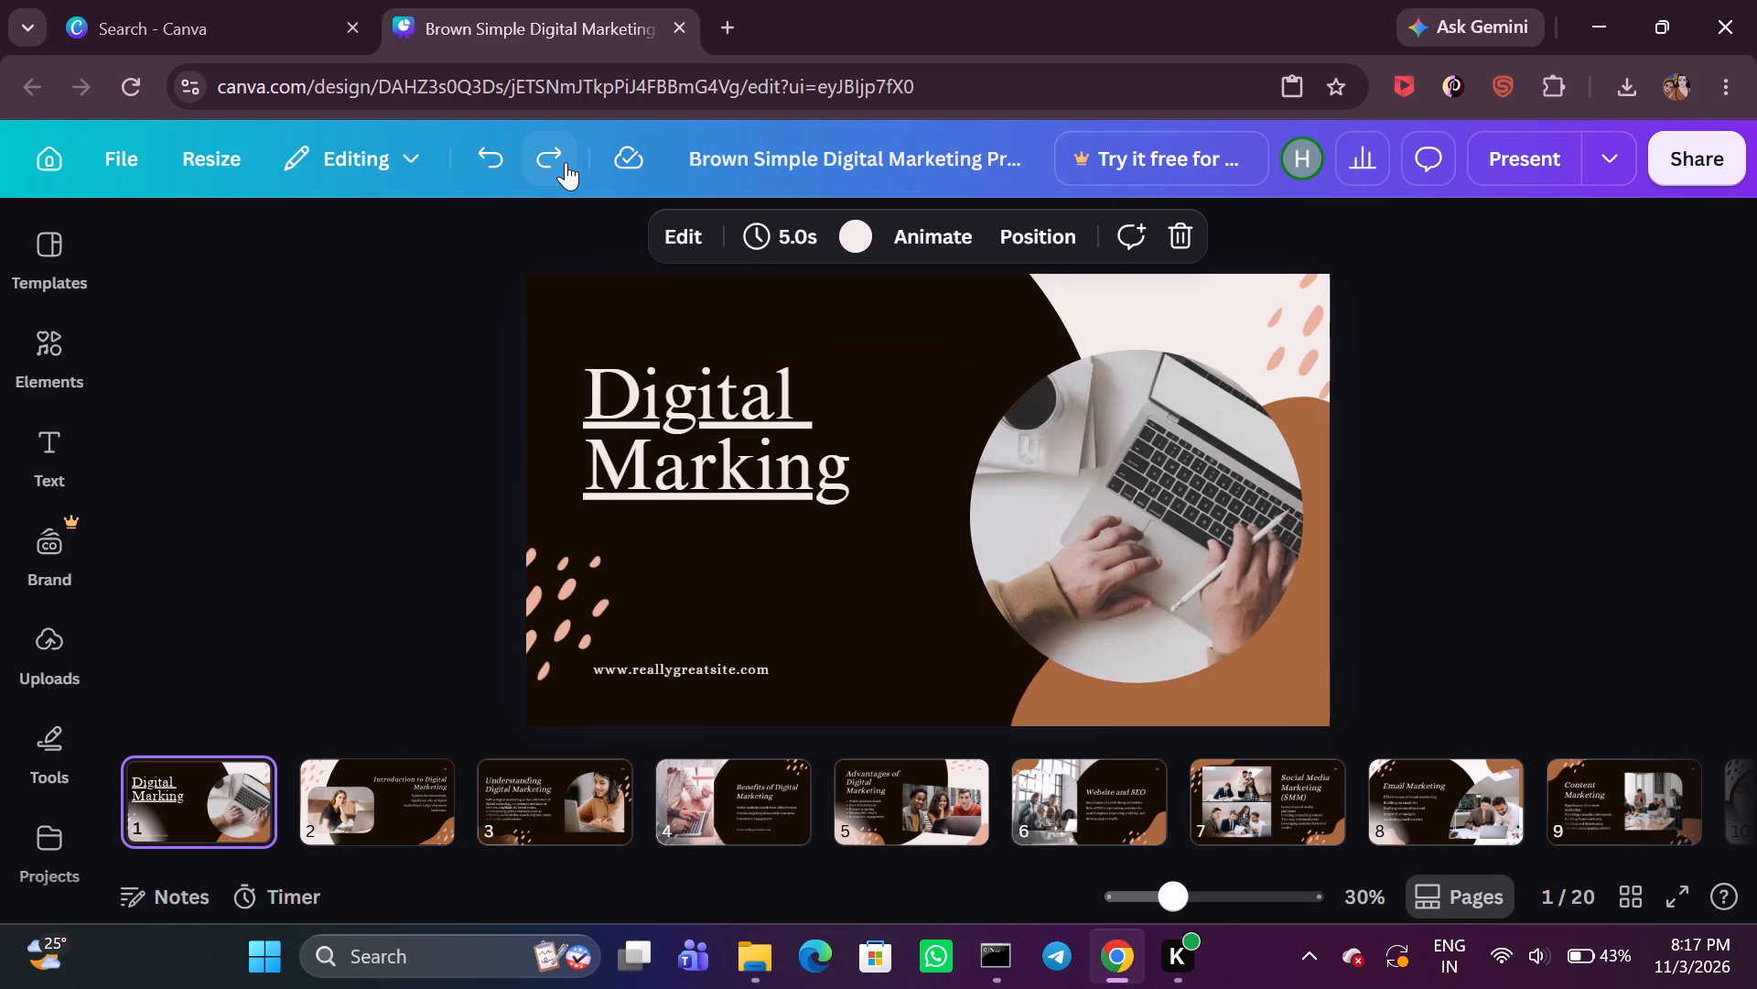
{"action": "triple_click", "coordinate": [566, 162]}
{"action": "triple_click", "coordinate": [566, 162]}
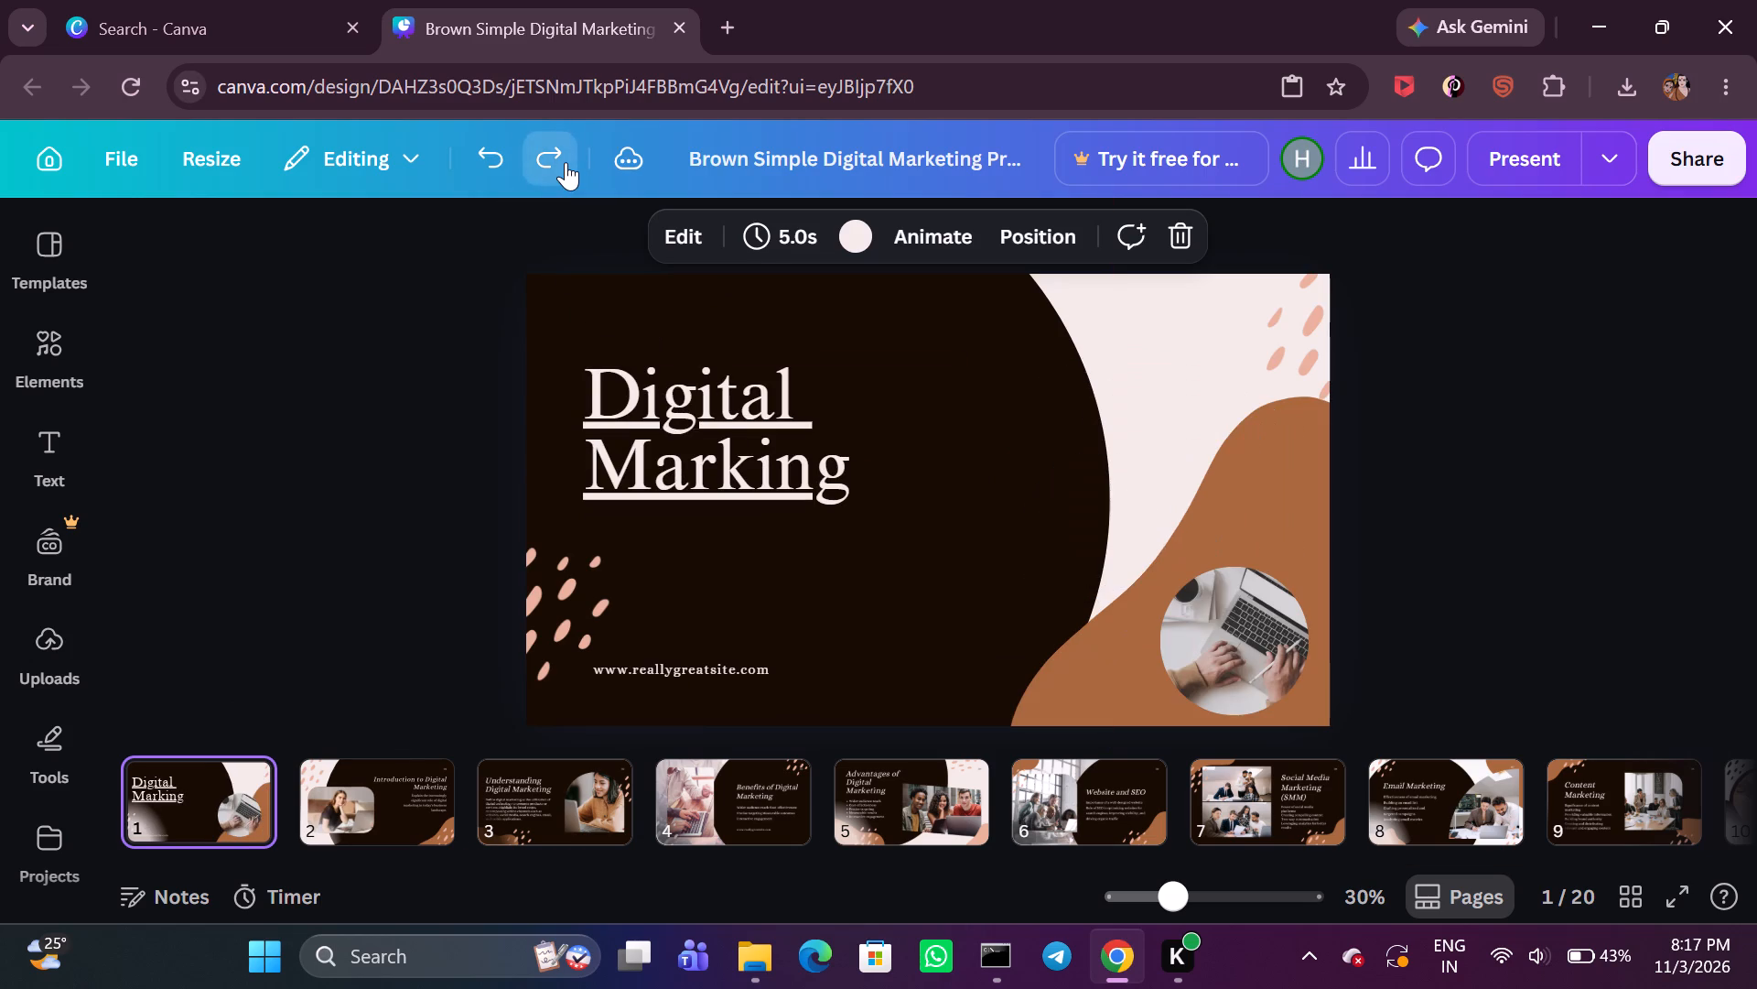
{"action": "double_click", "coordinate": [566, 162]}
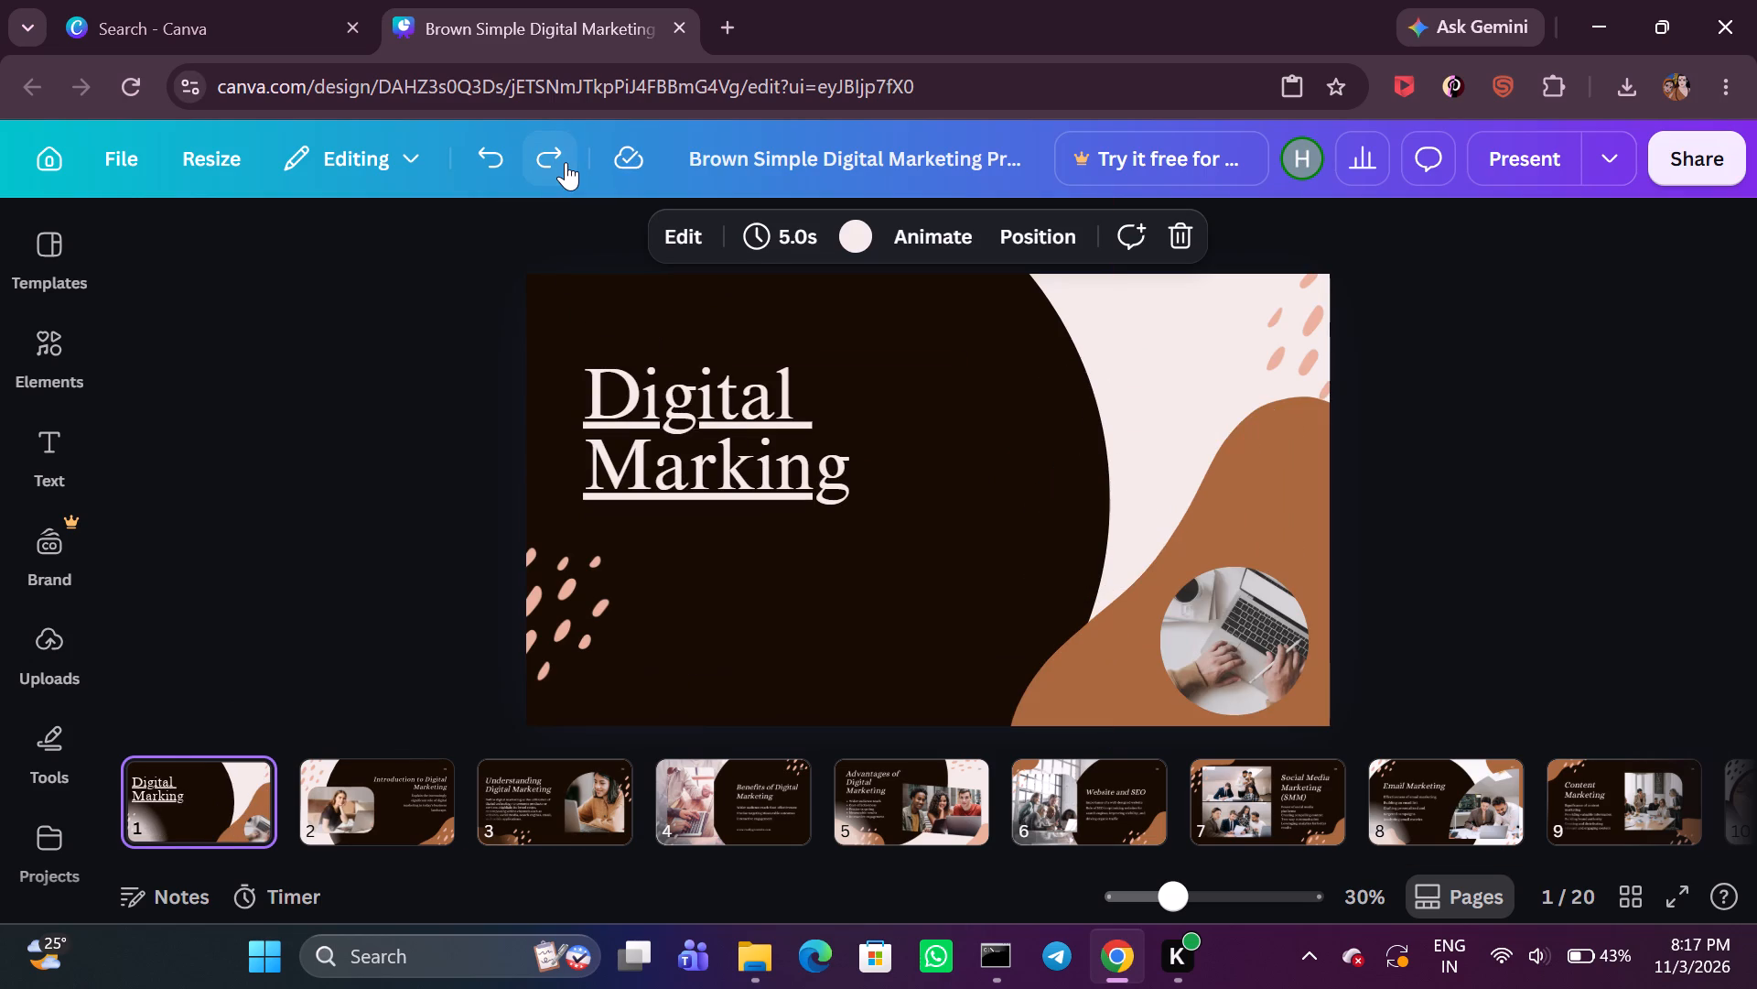
Replace the body paragraph on page 2 with "T" and justify its text.
{"action": "left_click", "coordinate": [332, 778]}
{"action": "left_click", "coordinate": [1165, 489]}
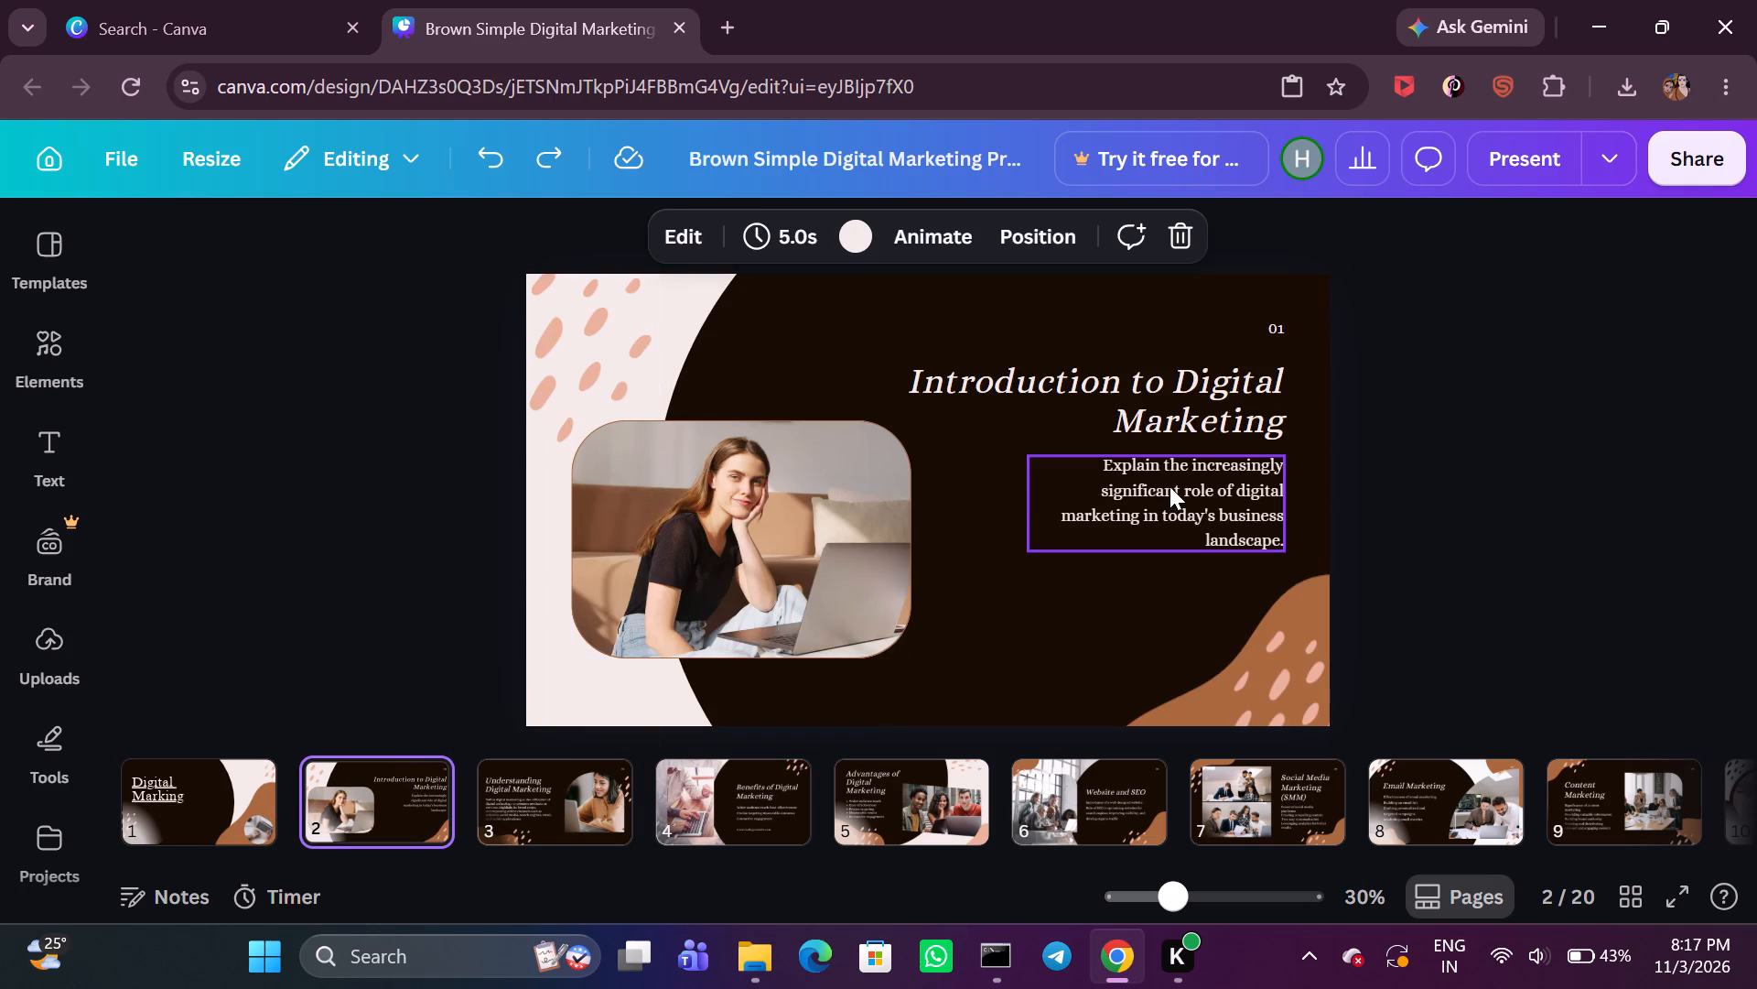
{"action": "left_click", "coordinate": [1154, 469]}
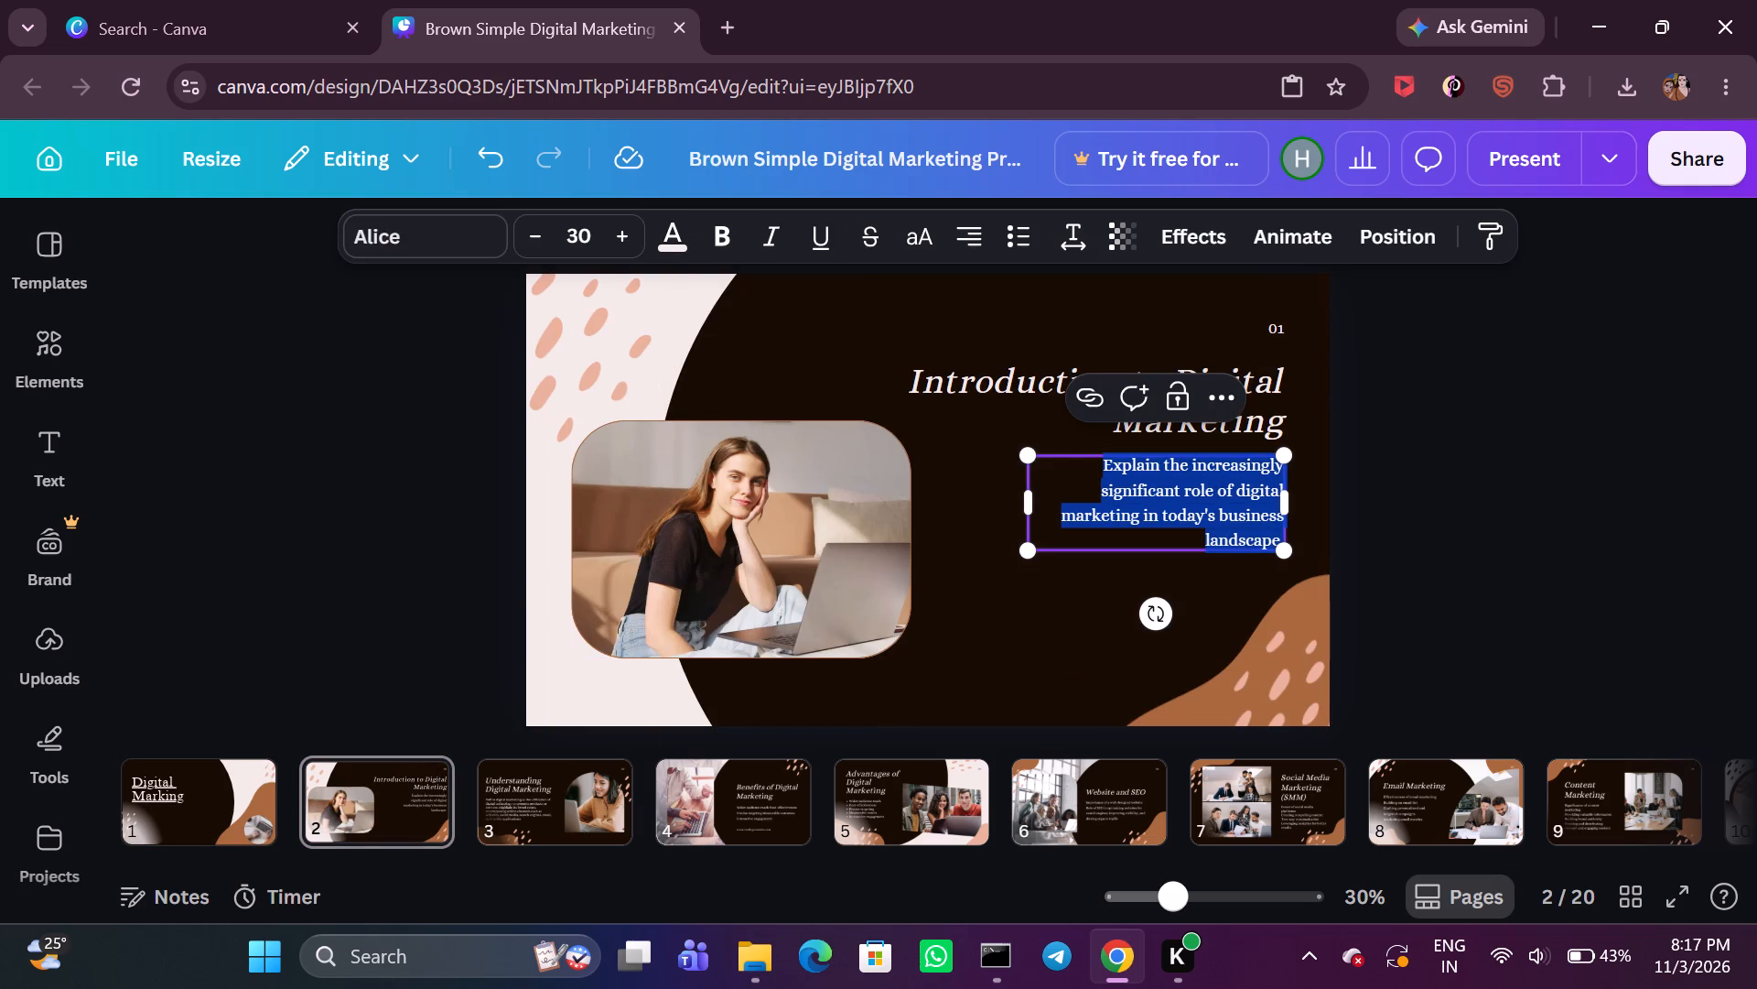
{"action": "key", "text": "shift+t"}
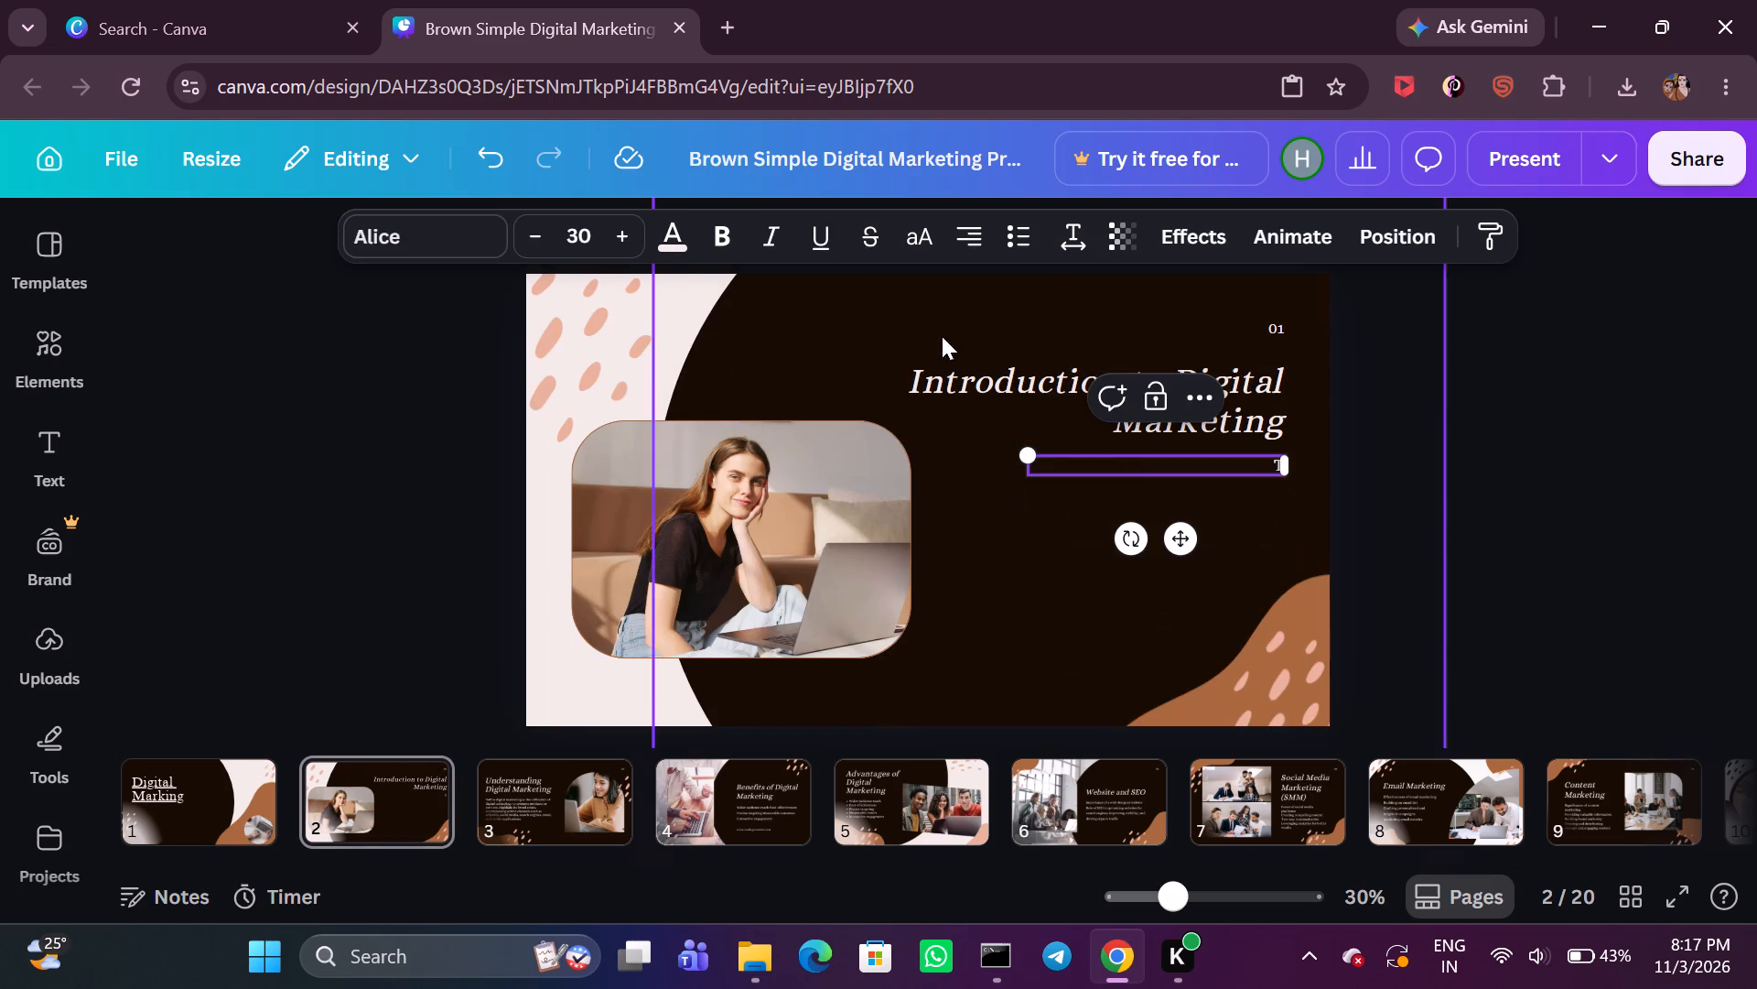
{"action": "left_click", "coordinate": [980, 233]}
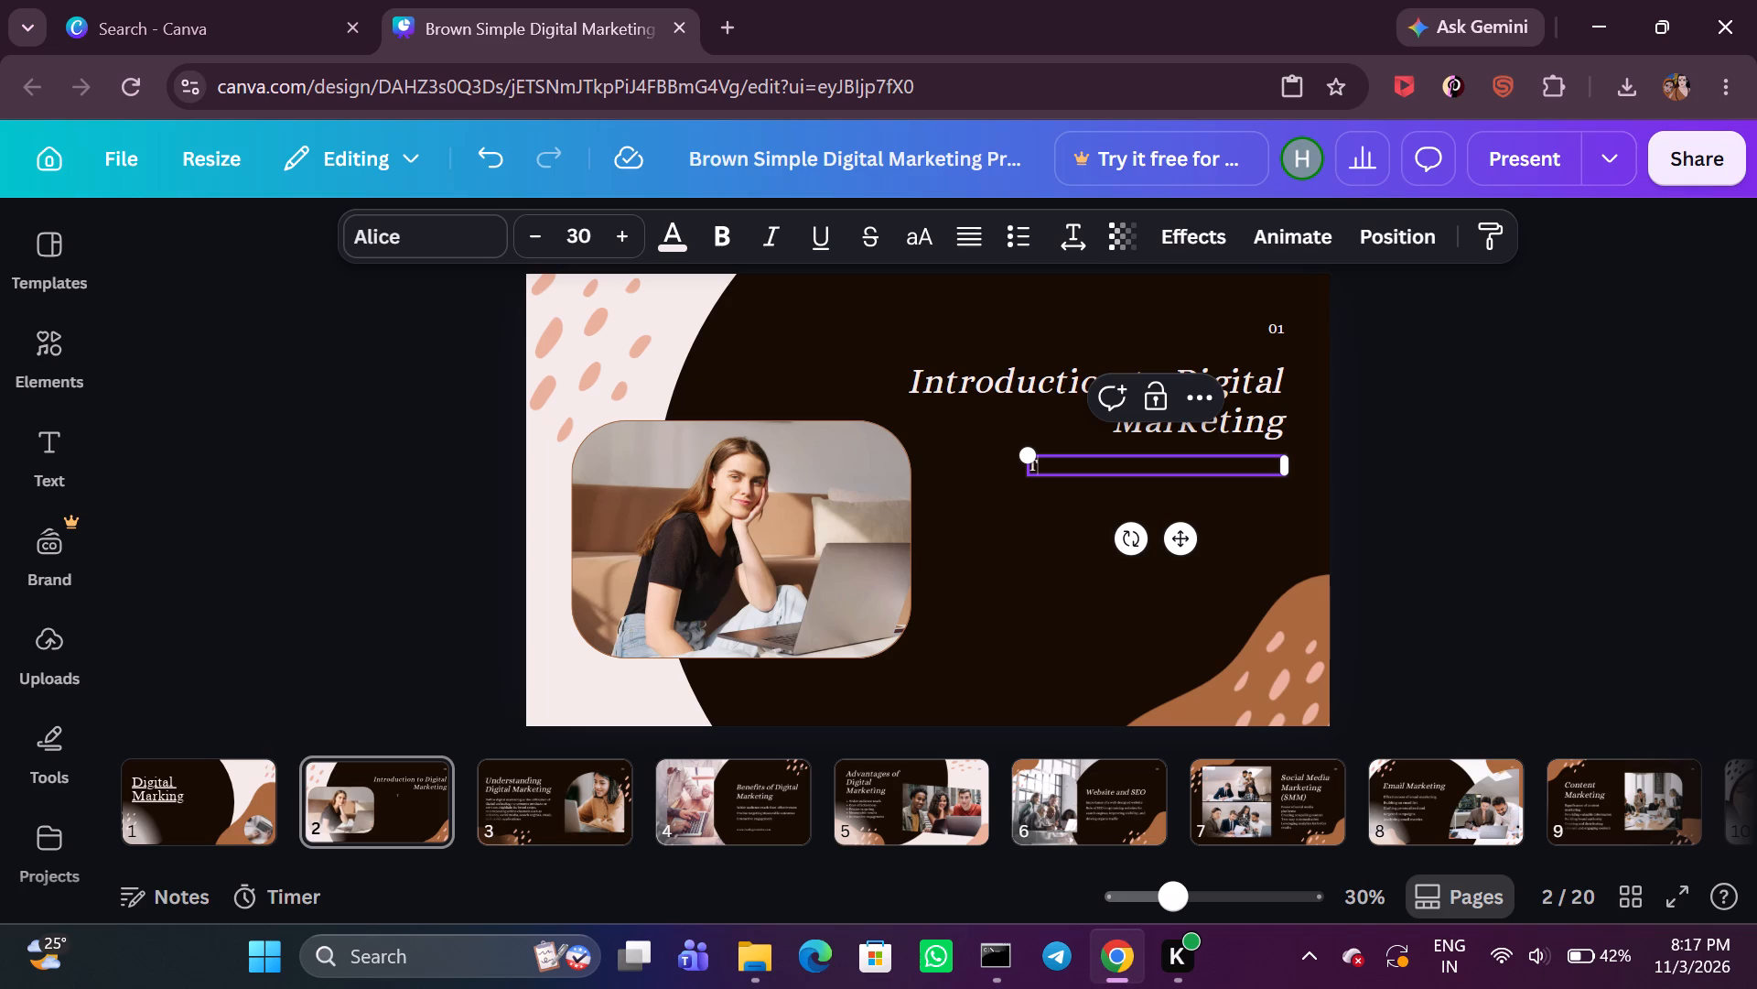
Replace the "T" in page 2's body text box with "Digital marketing".
{"action": "key", "text": "BackSpace"}
{"action": "type", "text": "Di"}
{"action": "type", "text": "gital"}
{"action": "key", "text": "space"}
{"action": "type", "text": "ZMa"}
{"action": "key", "text": "BackSpace"}
{"action": "key", "text": "BackSpace"}
{"action": "key", "text": "BackSpace"}
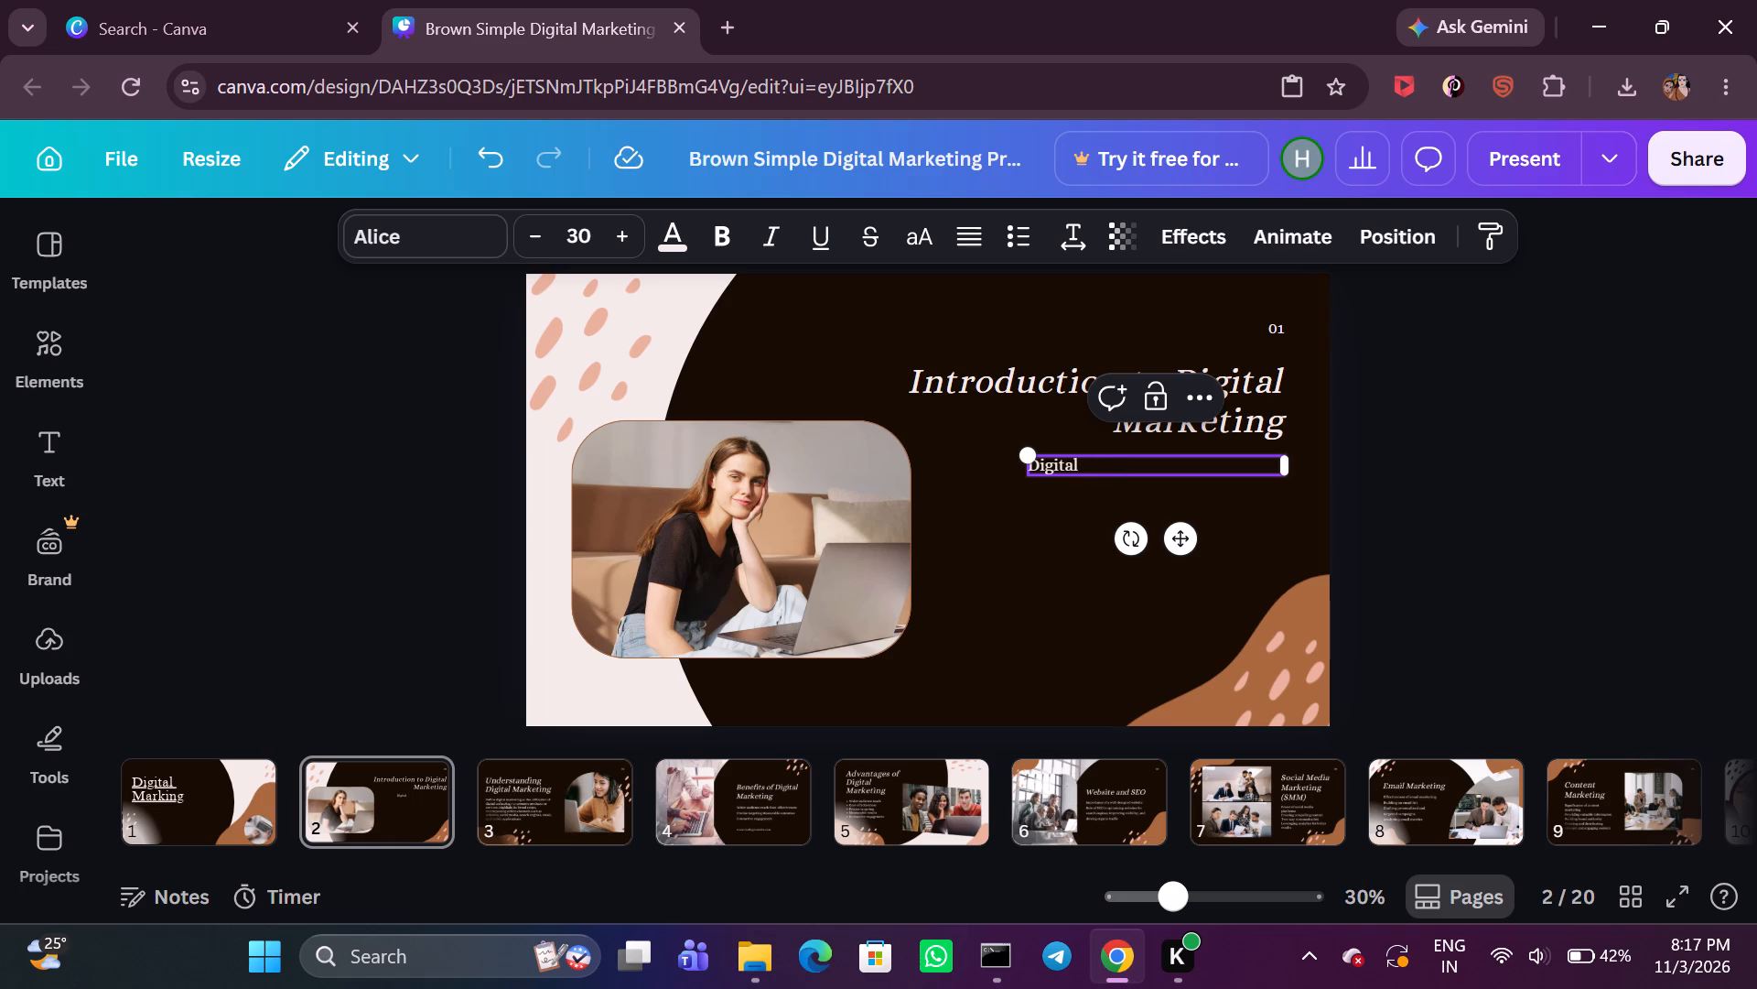
{"action": "type", "text": "marketing"}
{"action": "key", "text": "space"}
Continue page 2's body text after "Digital marketing" with "is the practice of promoting".
{"action": "type", "text": "is"}
{"action": "key", "text": "space"}
{"action": "type", "text": "the p"}
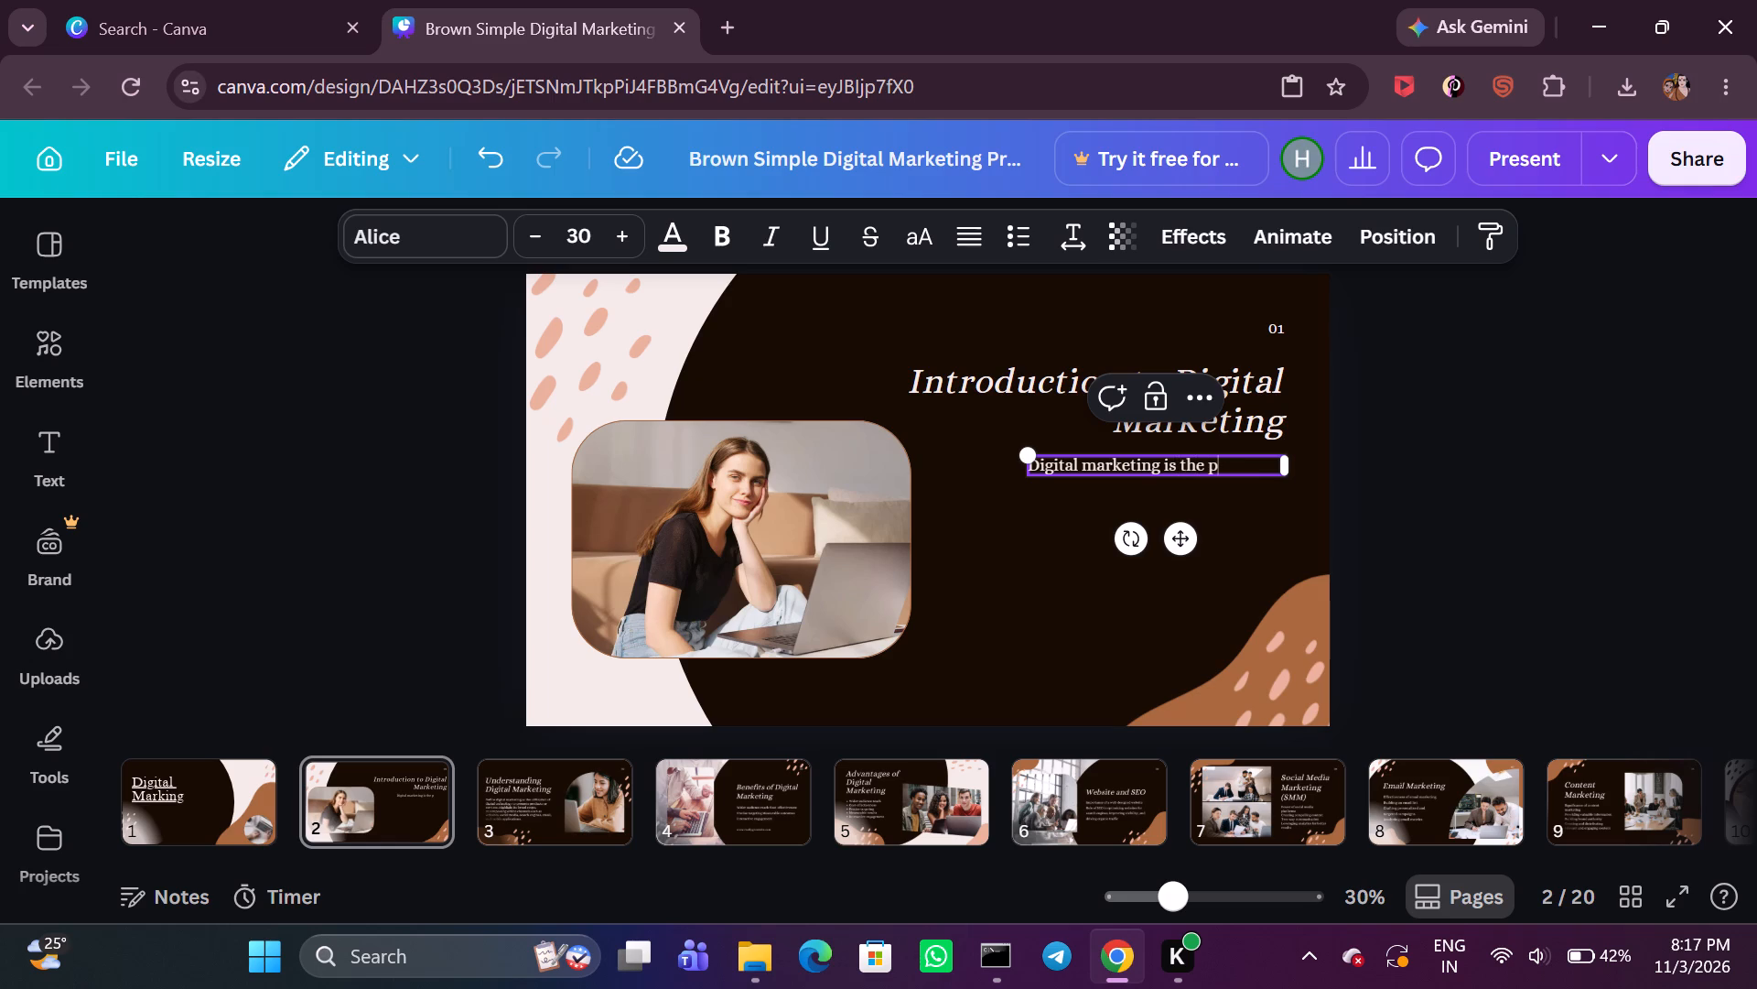
{"action": "type", "text": "ra"}
{"action": "type", "text": "ct"}
{"action": "key", "text": "i"}
{"action": "type", "text": "ce"}
{"action": "key", "text": "space"}
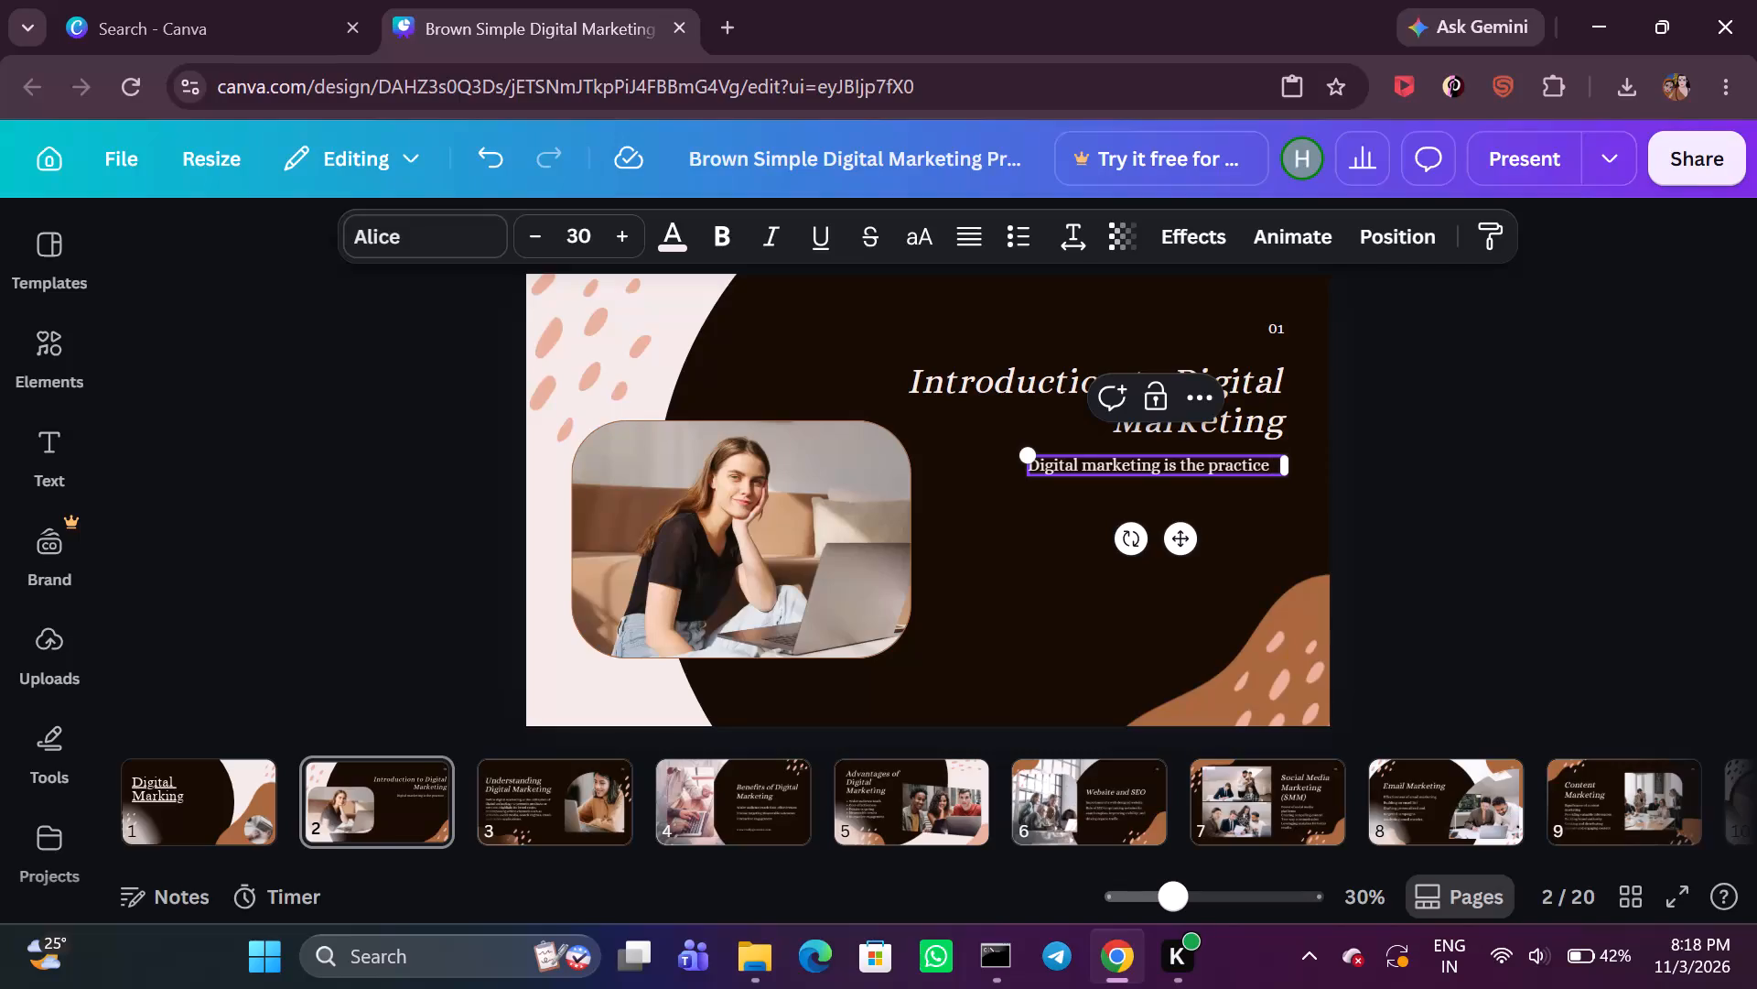
{"action": "type", "text": "of"}
{"action": "key", "text": "space"}
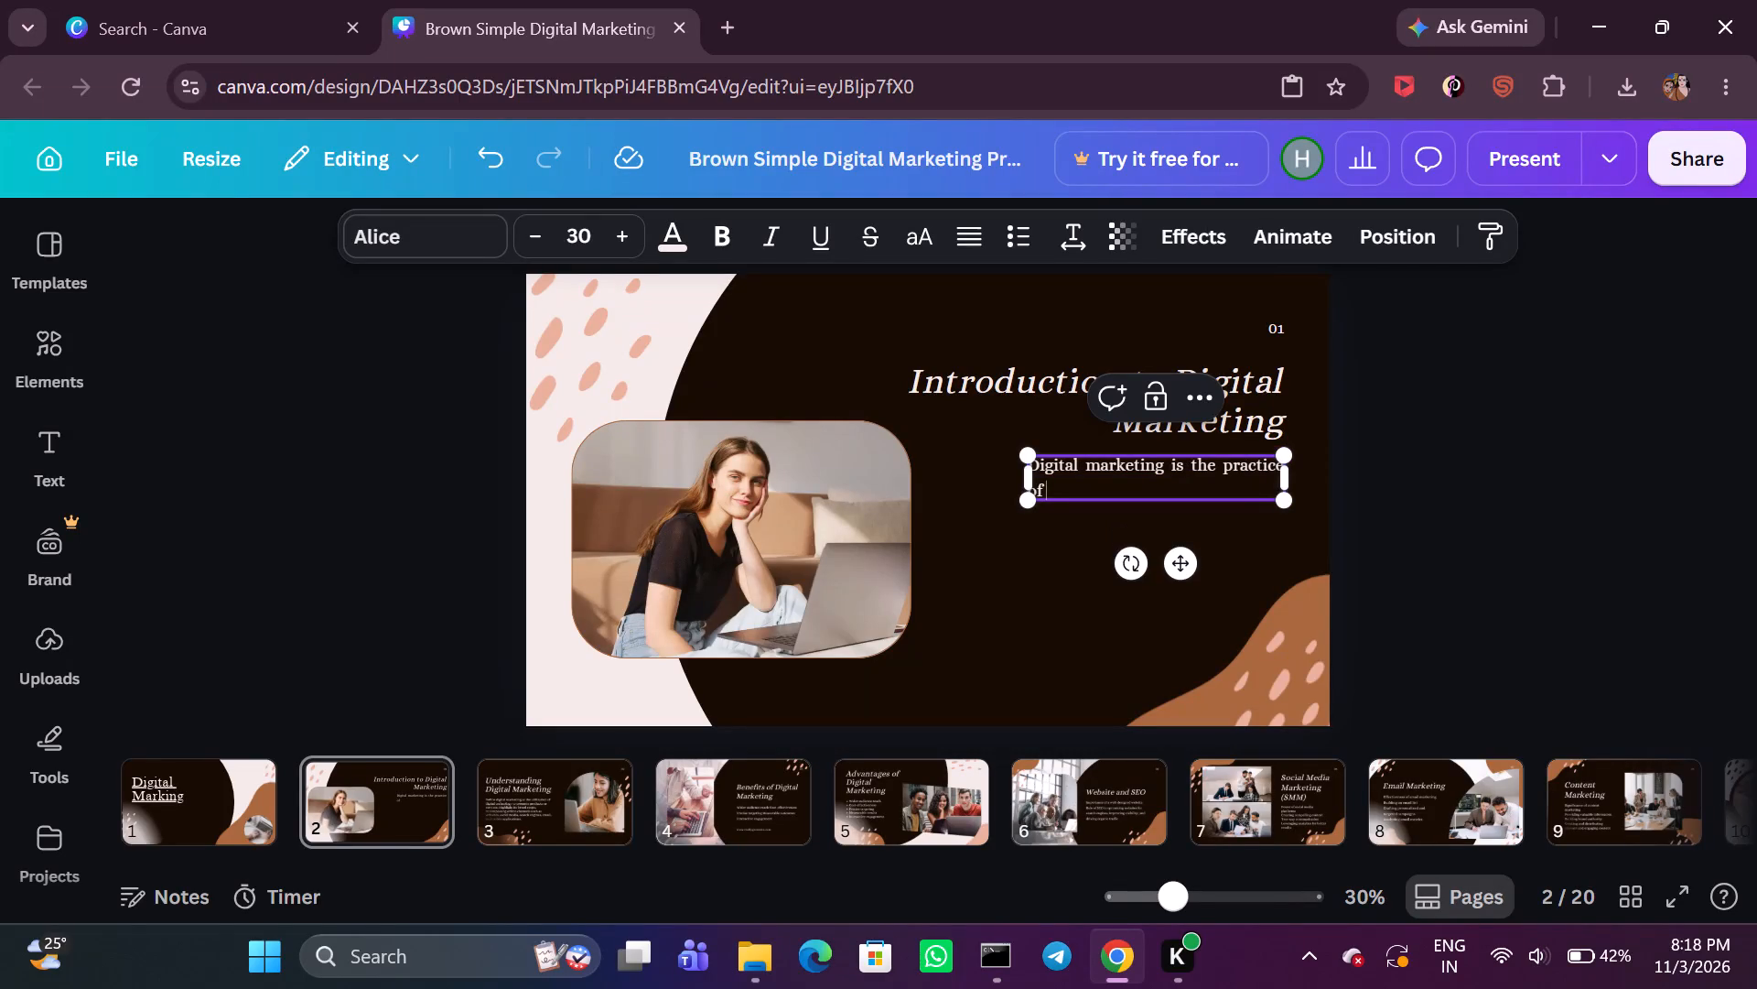
{"action": "key", "text": "space"}
{"action": "type", "text": "p"}
{"action": "key", "text": "r"}
{"action": "type", "text": "omoting"}
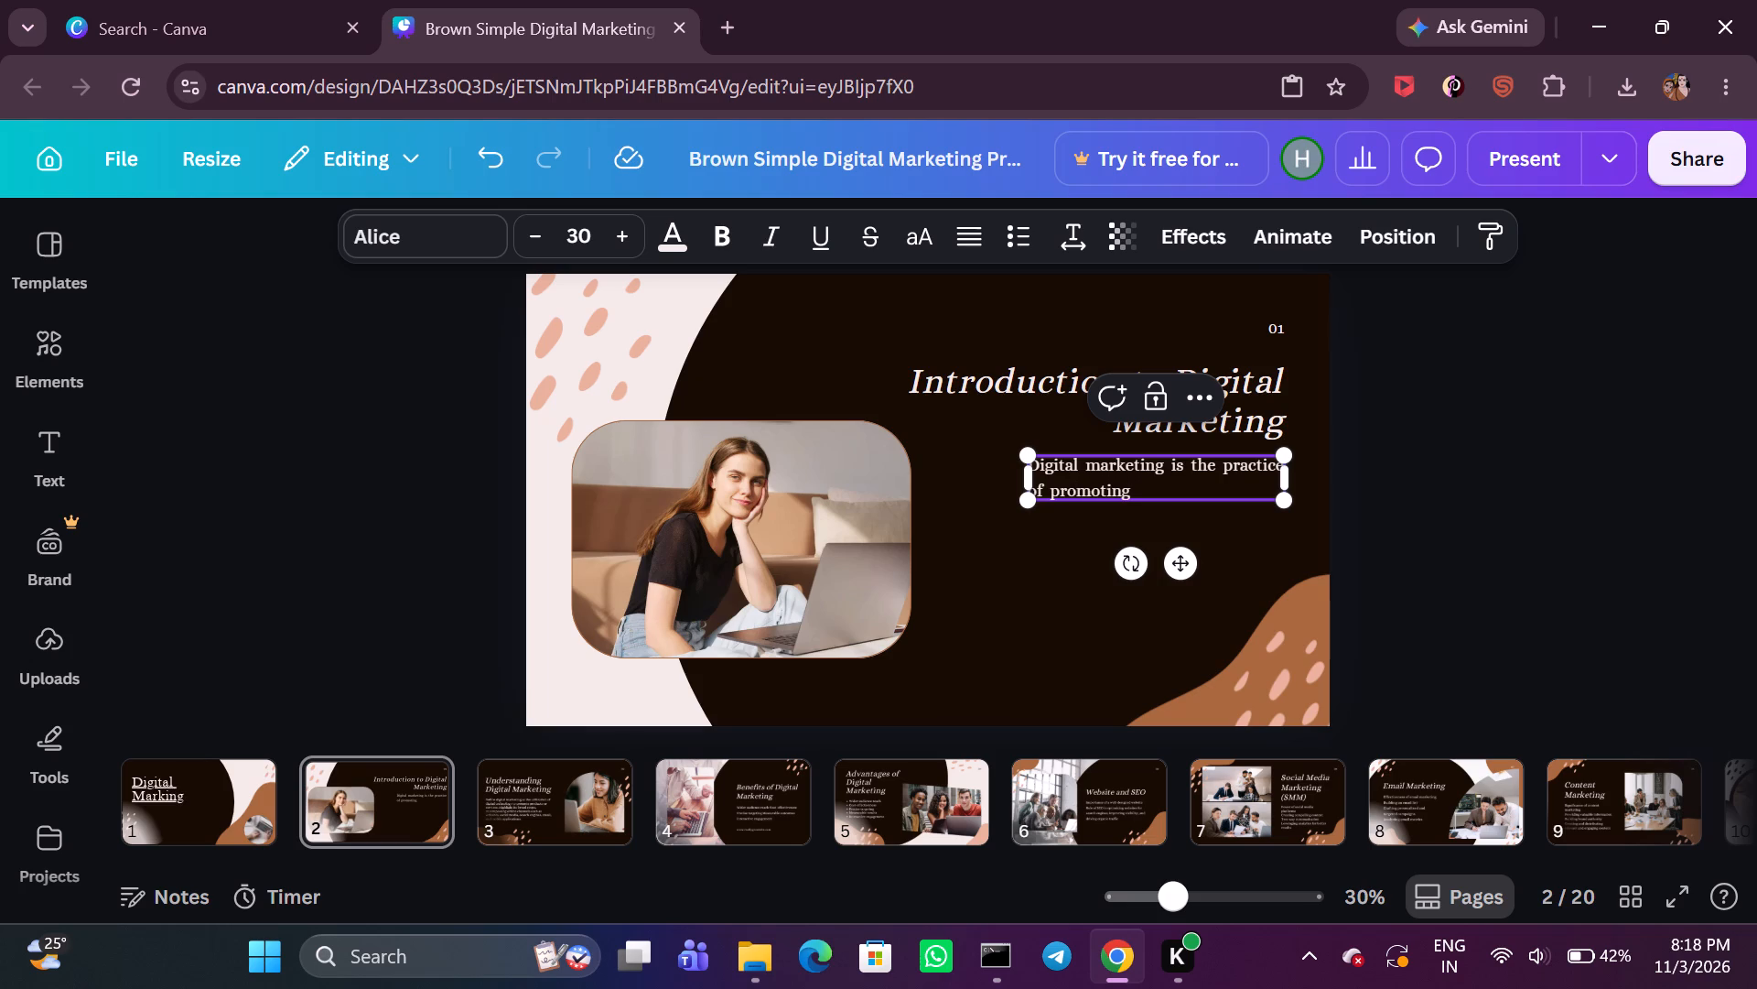
{"action": "key", "text": "space"}
Extend page 2's body text with "products,services,or brands".
{"action": "key", "text": "o"}
{"action": "key", "text": "BackSpace"}
{"action": "type", "text": "pro"}
{"action": "type", "text": "duct"}
{"action": "key", "text": "s"}
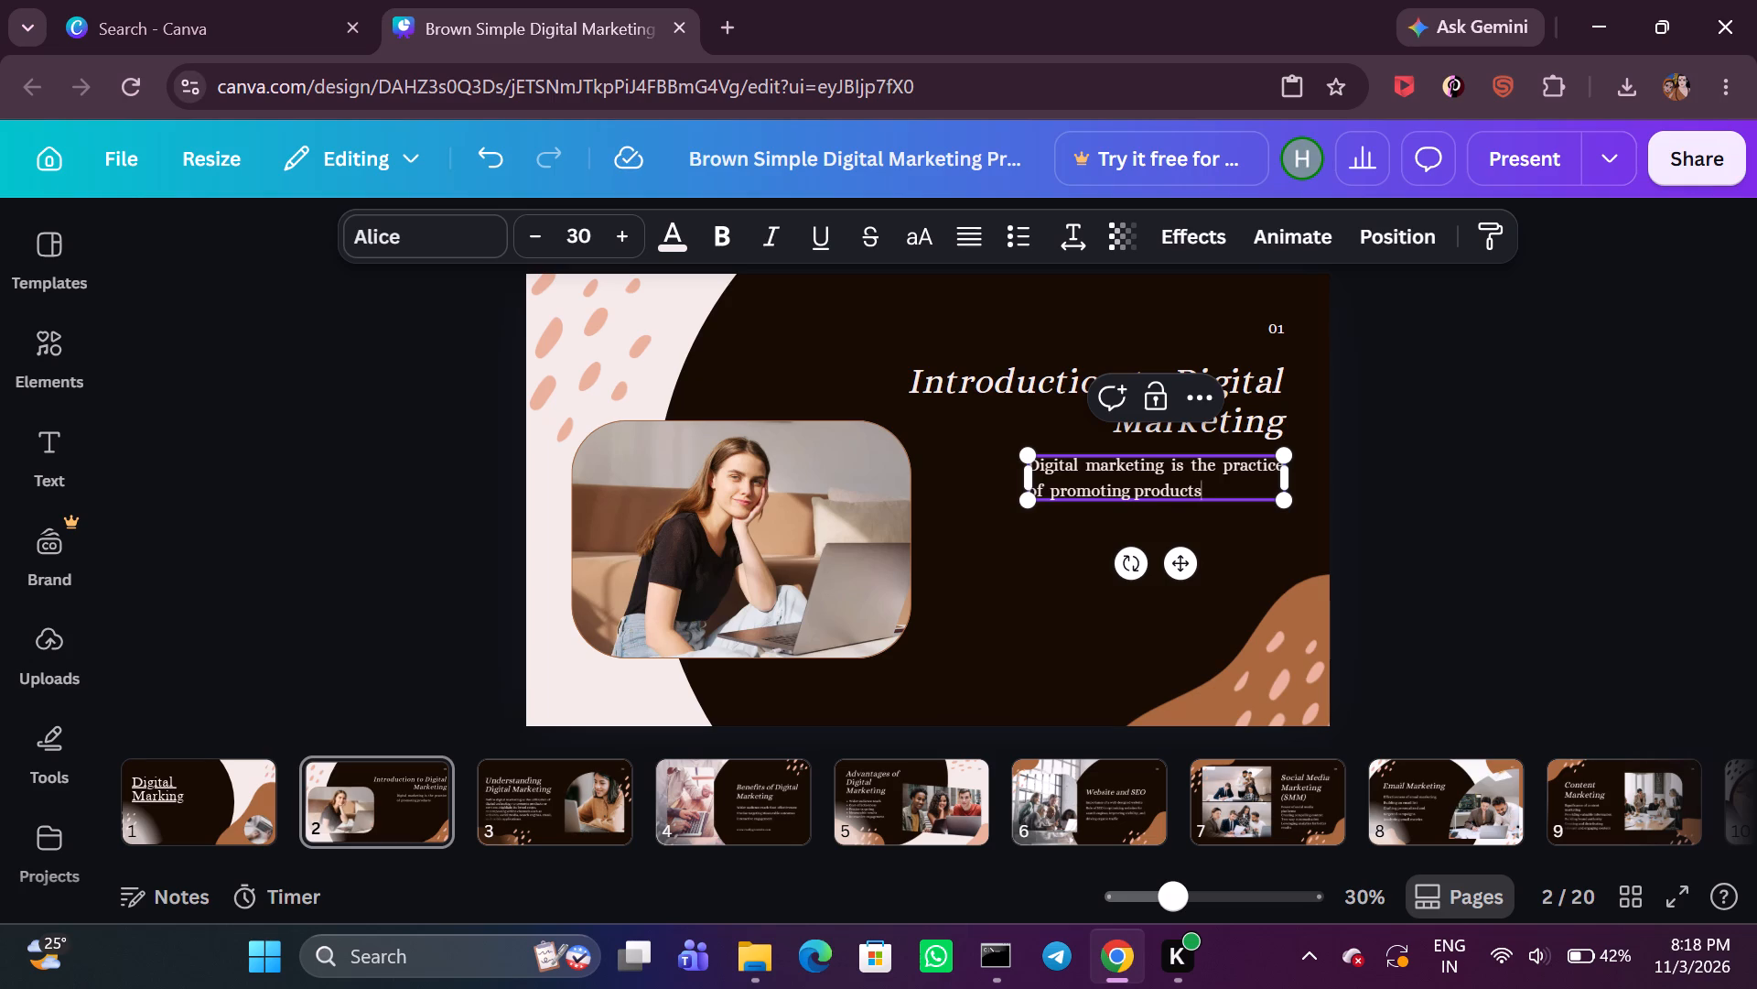
{"action": "key", "text": "comma"}
{"action": "type", "text": "serc"}
{"action": "key", "text": "BackSpace"}
{"action": "key", "text": "x"}
{"action": "key", "text": "BackSpace"}
{"action": "type", "text": "vices"}
{"action": "key", "text": "comma"}
{"action": "type", "text": "or brands"}
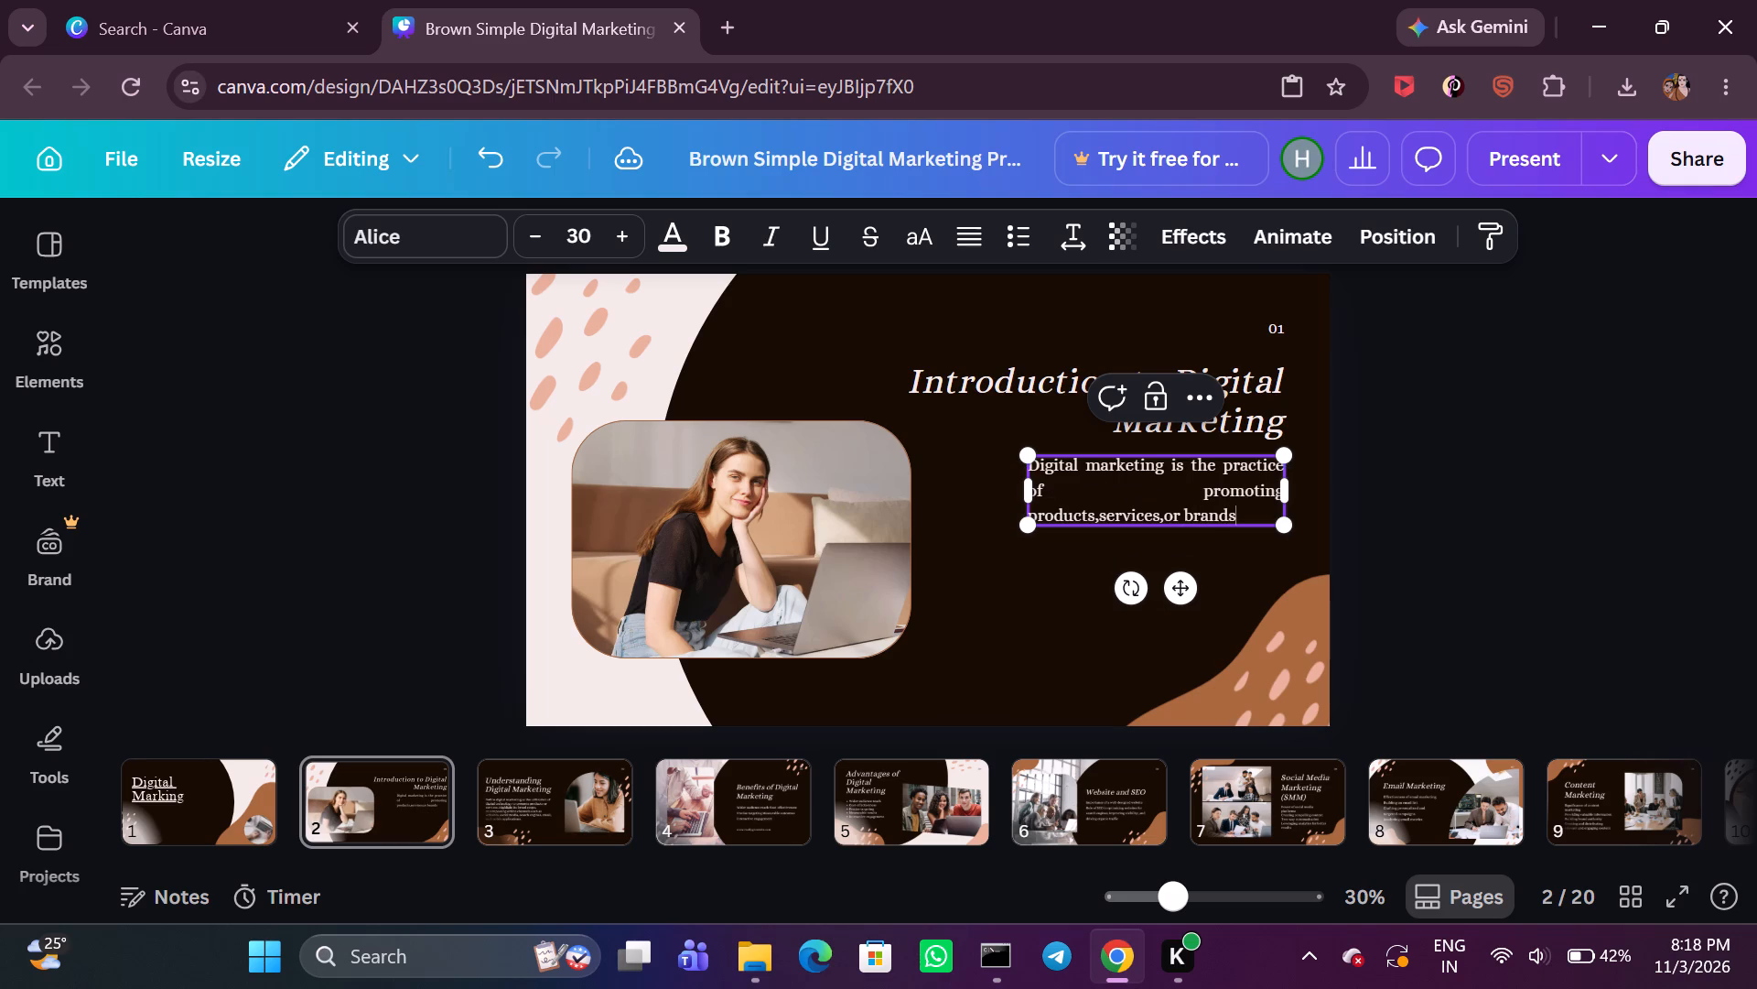
Reduce the gap between "of" and "promoting" in page 2's body text to a single space.
{"action": "left_click", "coordinate": [1190, 505]}
{"action": "left_click", "coordinate": [1198, 493]}
{"action": "key", "text": "BackSpace"}
{"action": "key", "text": "BackSpace"}
{"action": "key", "text": "space"}
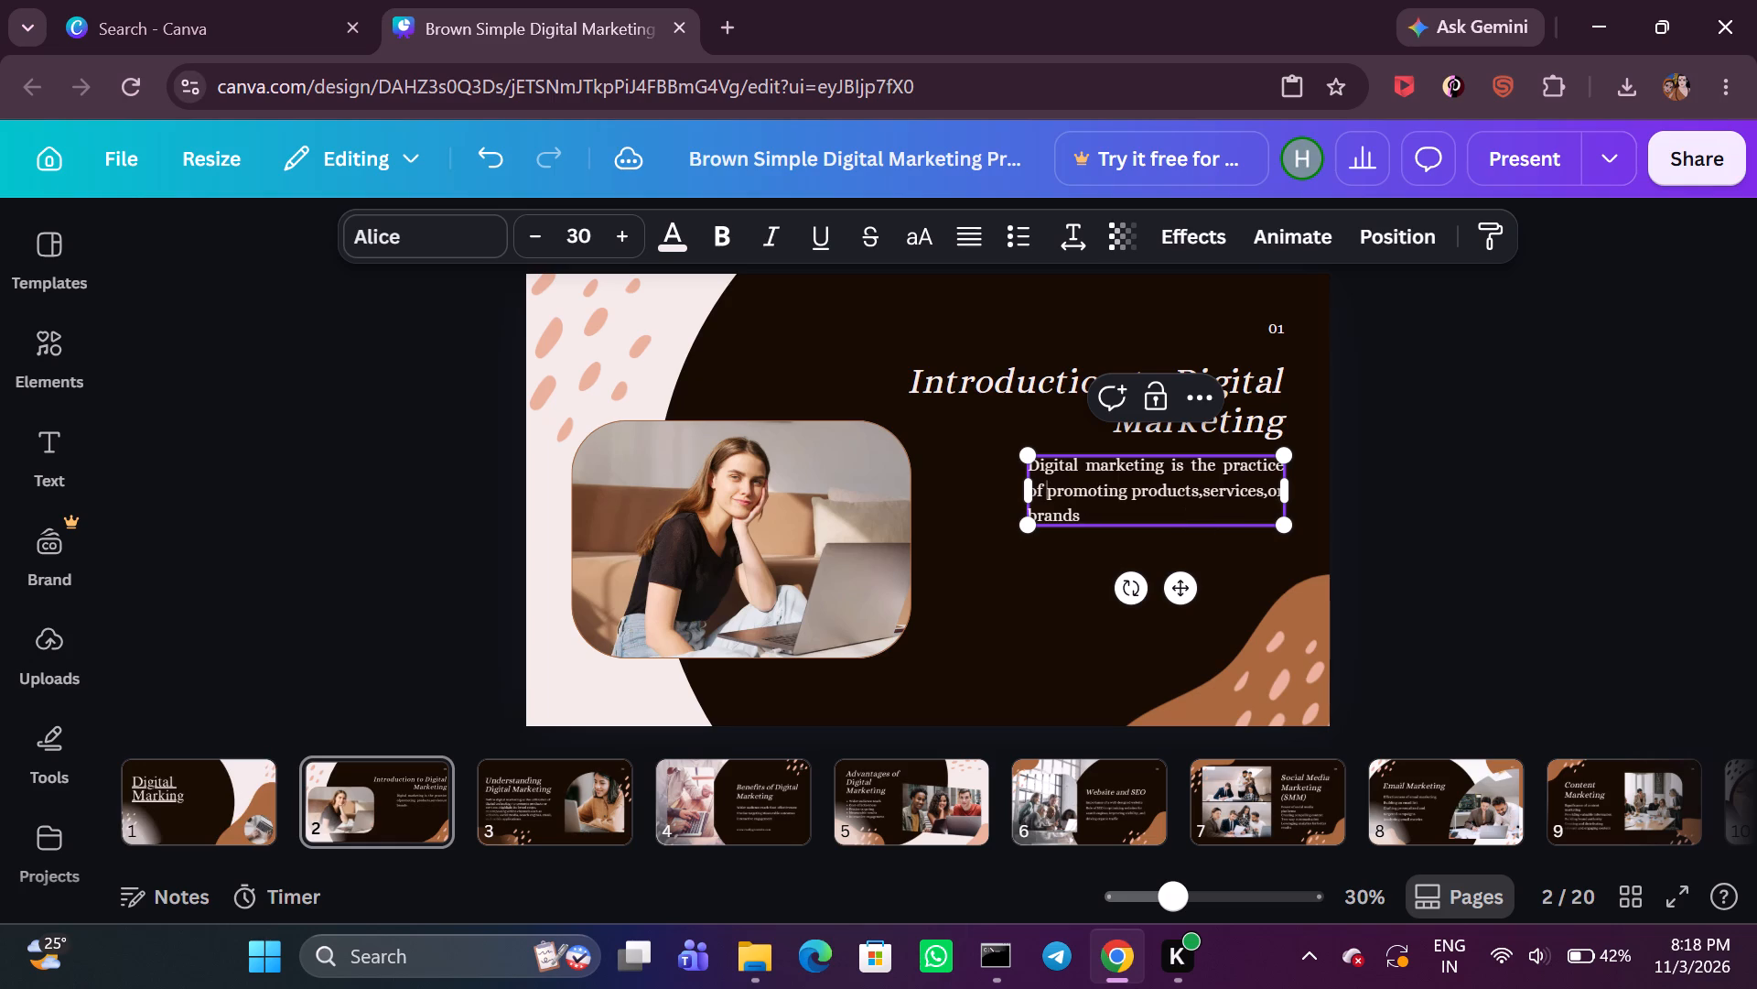
{"action": "key", "text": "space"}
{"action": "key", "text": "BackSpace"}
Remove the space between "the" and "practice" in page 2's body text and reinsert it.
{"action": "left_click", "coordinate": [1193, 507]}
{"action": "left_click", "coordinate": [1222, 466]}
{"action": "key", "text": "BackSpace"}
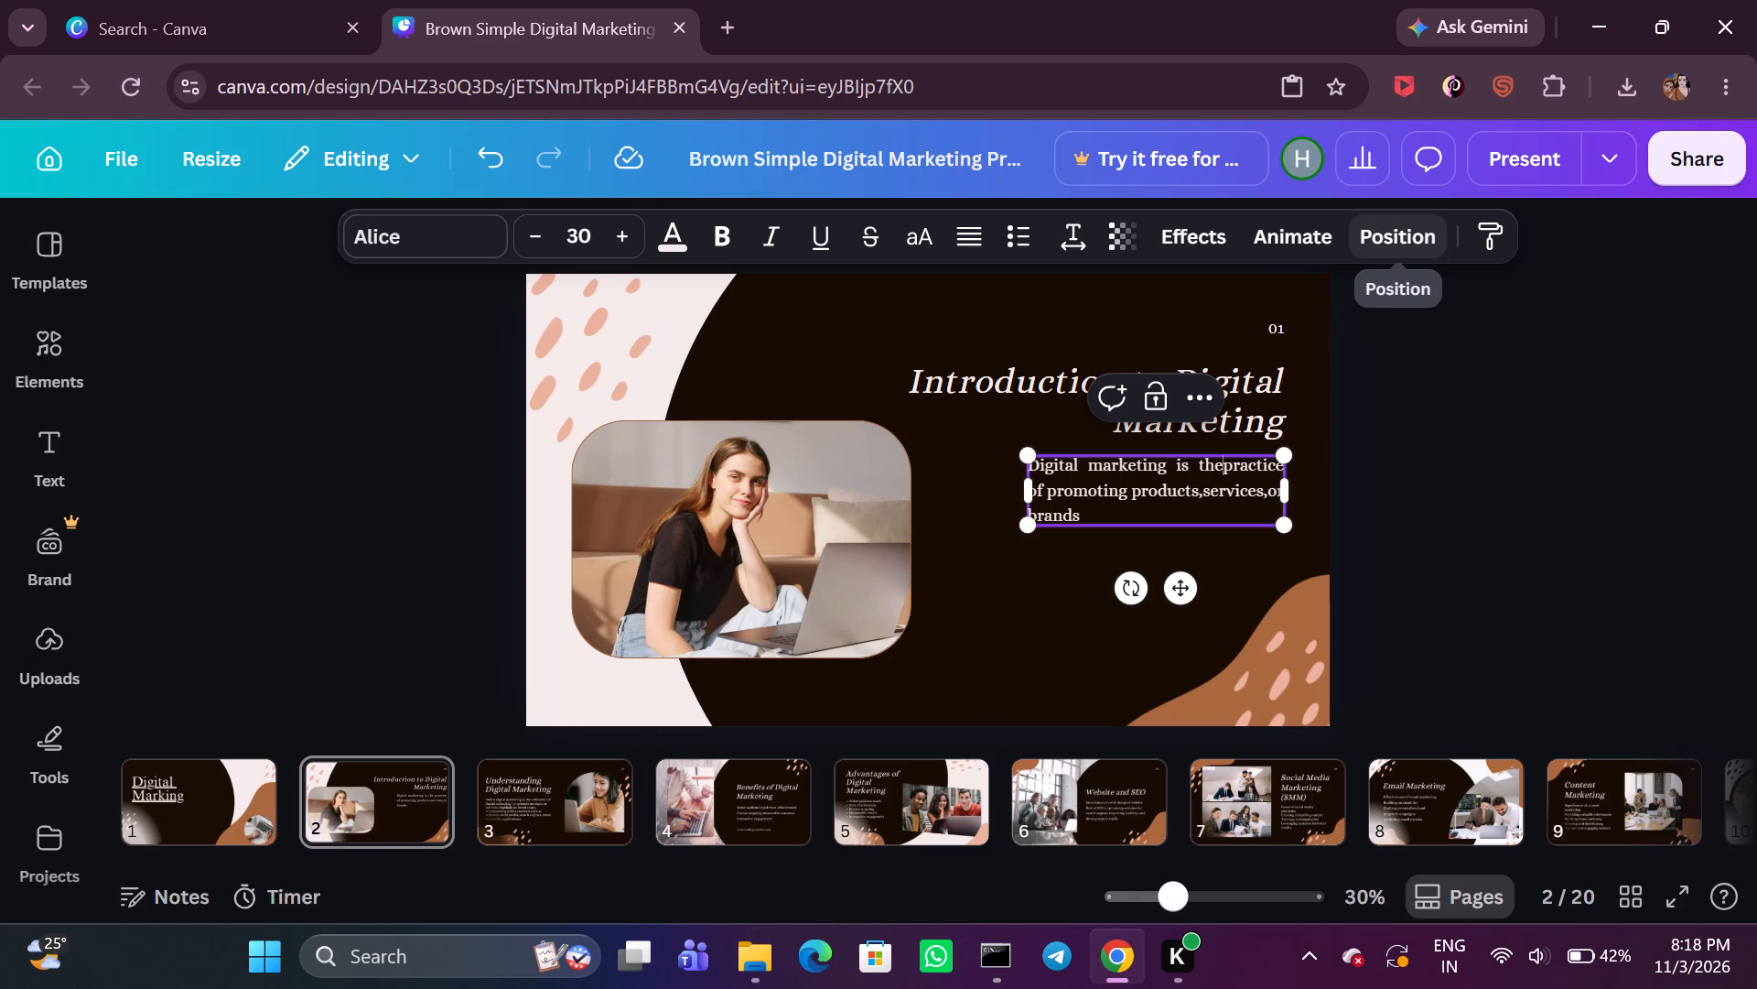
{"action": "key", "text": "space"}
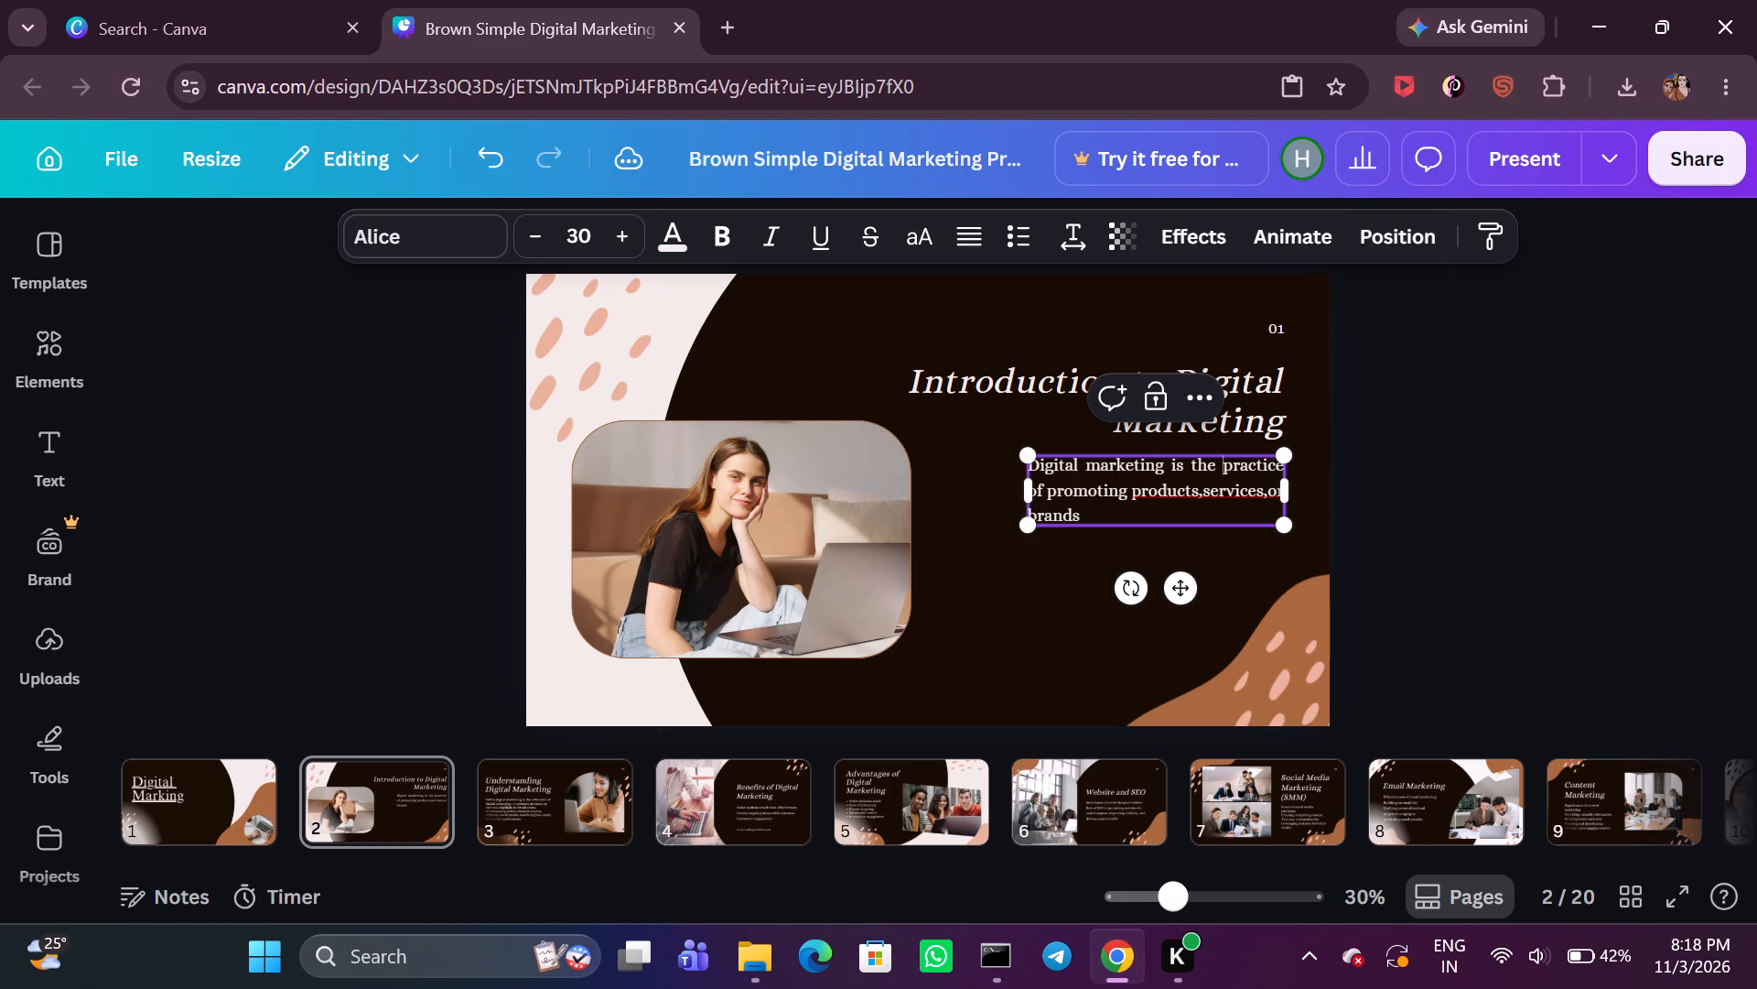
Continue page 2's body text after "brands" with "using electronic channels".
{"action": "left_click", "coordinate": [1108, 519]}
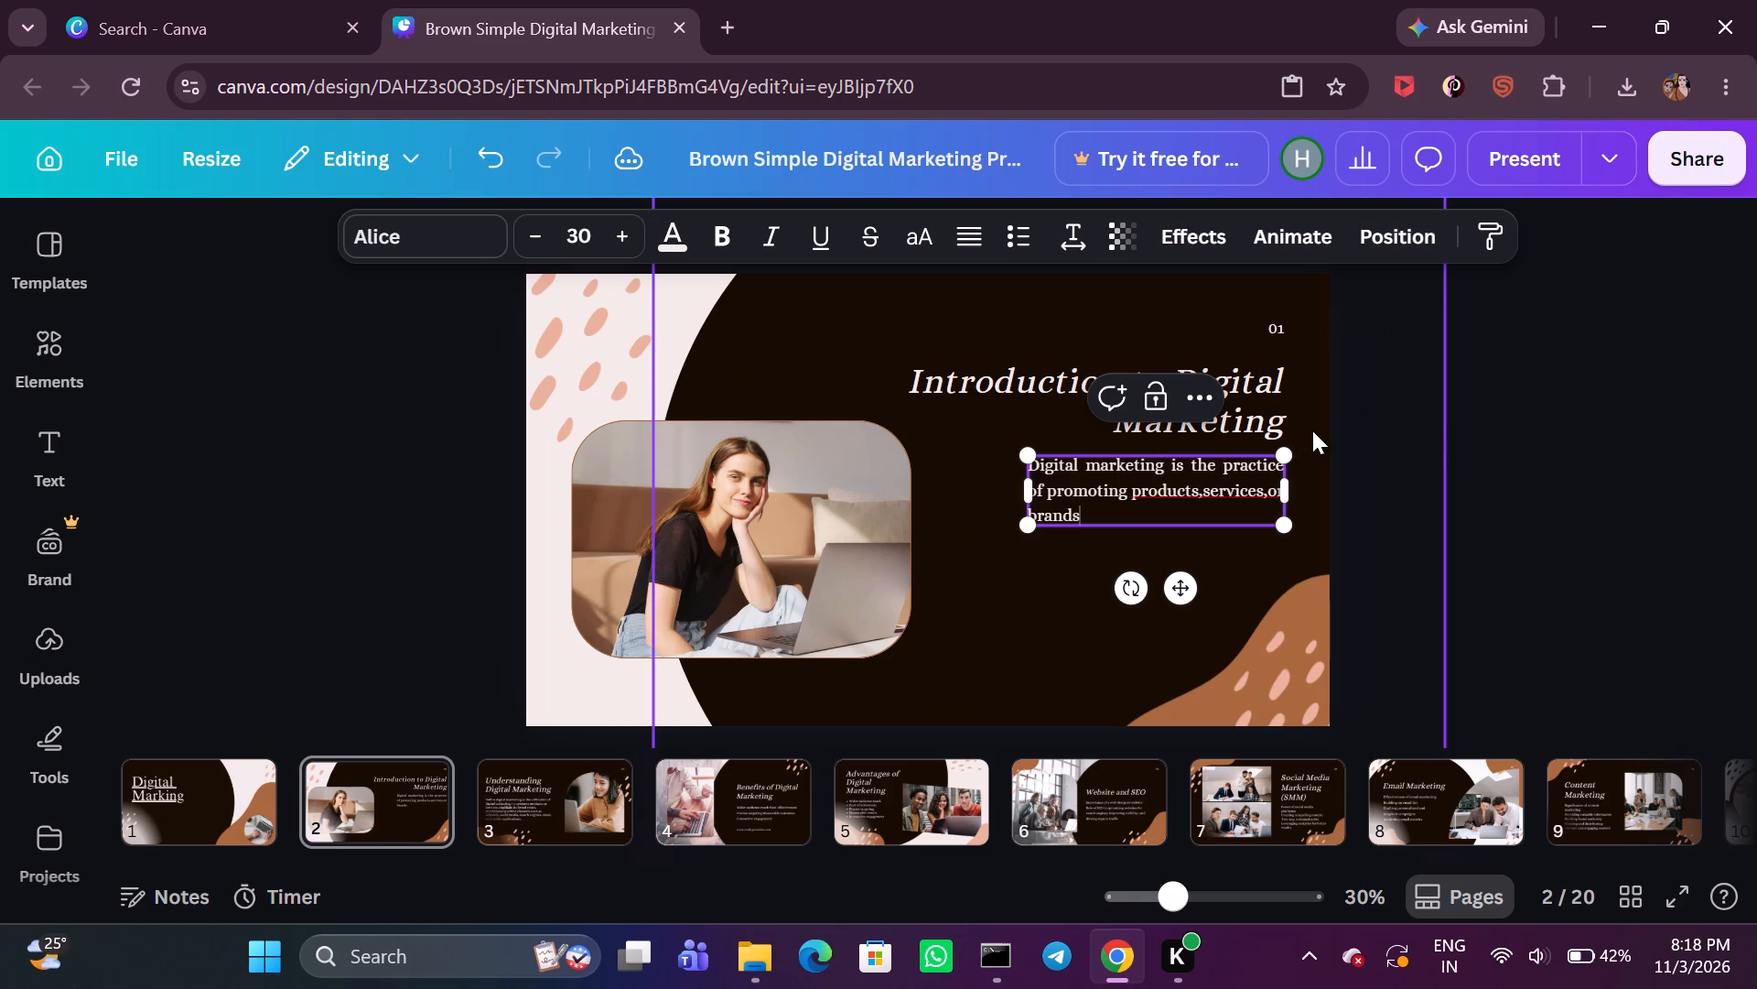
{"action": "key", "text": "space"}
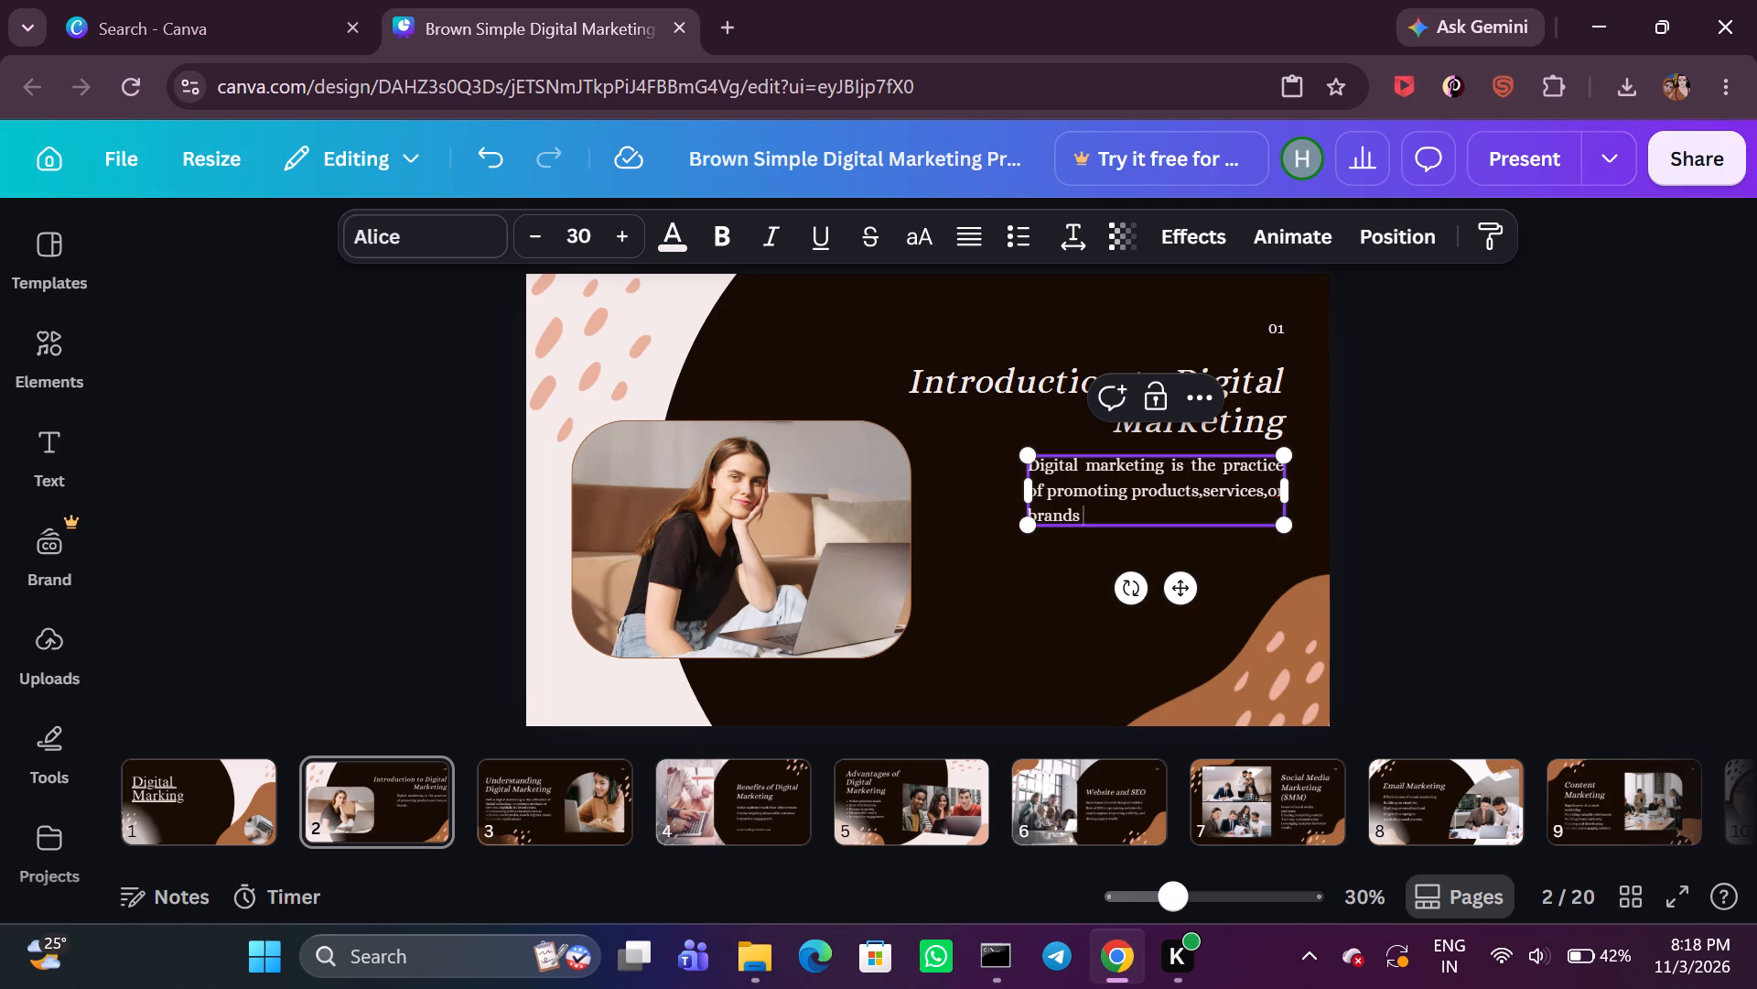
{"action": "type", "text": "using"}
{"action": "key", "text": "space"}
{"action": "type", "text": "ec"}
{"action": "key", "text": "BackSpace"}
{"action": "type", "text": "lec"}
{"action": "key", "text": "t"}
{"action": "type", "text": "roni"}
{"action": "key", "text": "c"}
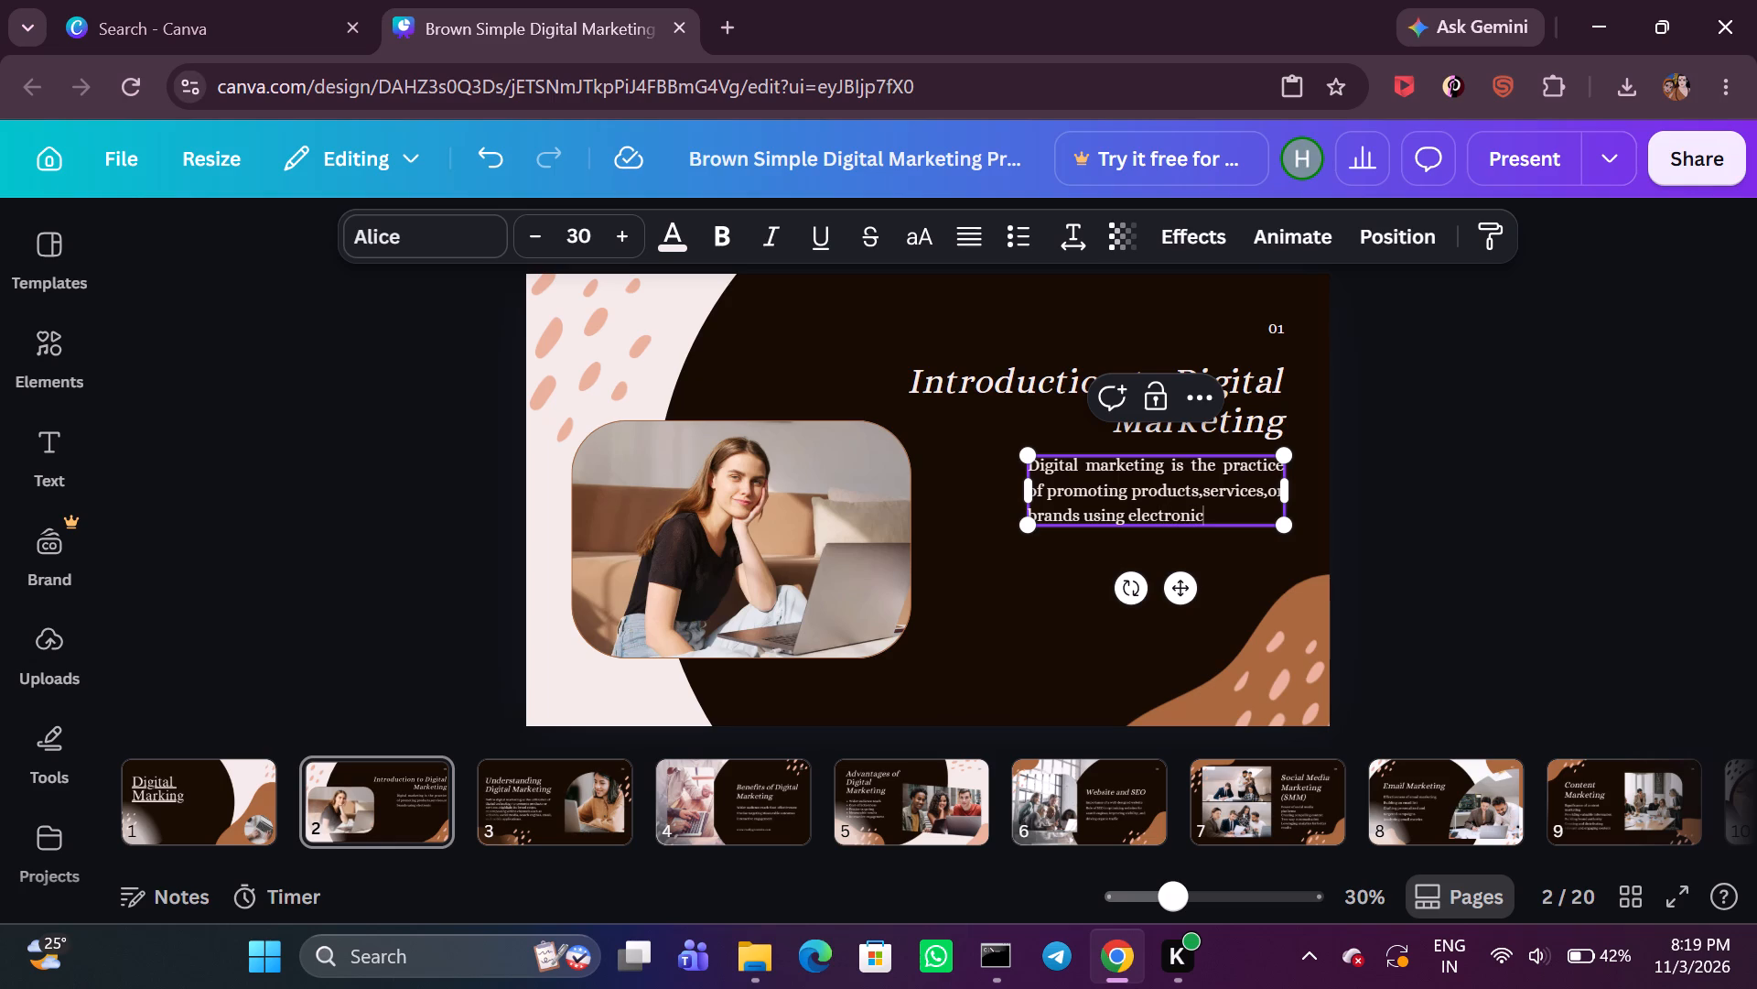
{"action": "key", "text": "space"}
{"action": "type", "text": "channel"}
{"action": "key", "text": "s"}
Add a new line reading "and digital technologies" to the end of page 2's body text.
{"action": "key", "text": "Return"}
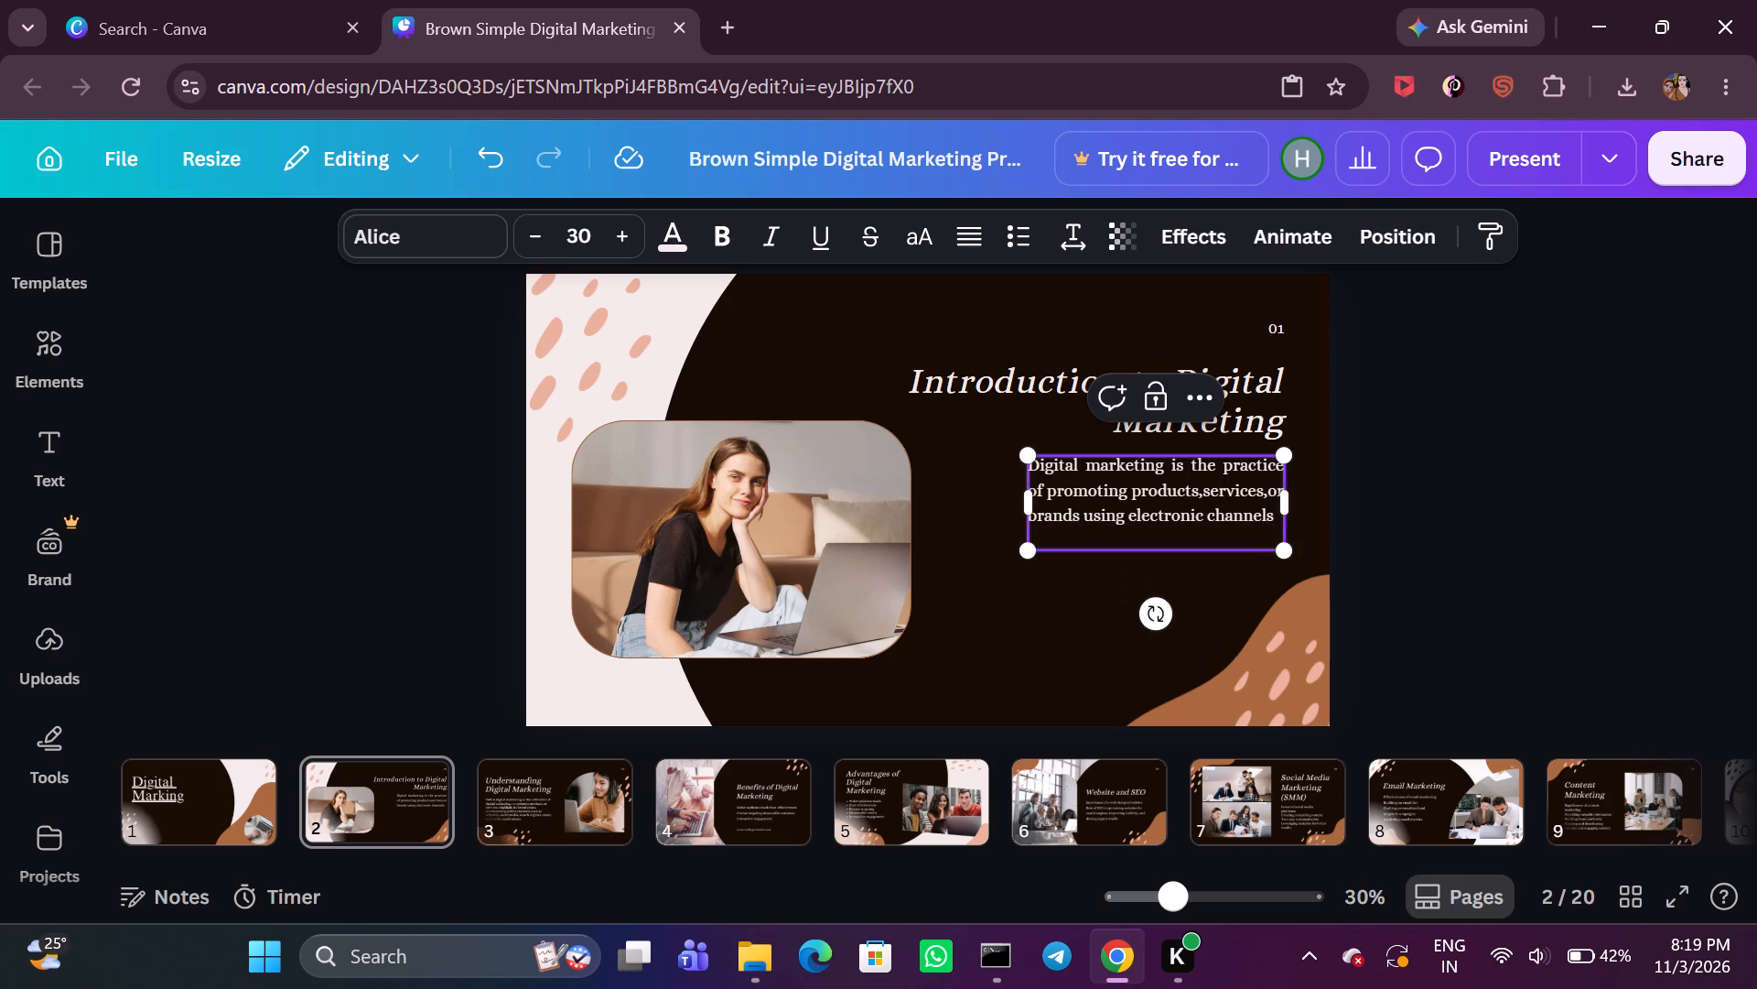
{"action": "type", "text": "and"}
{"action": "key", "text": "space"}
{"action": "type", "text": "digital"}
{"action": "key", "text": "space"}
{"action": "type", "text": "techo"}
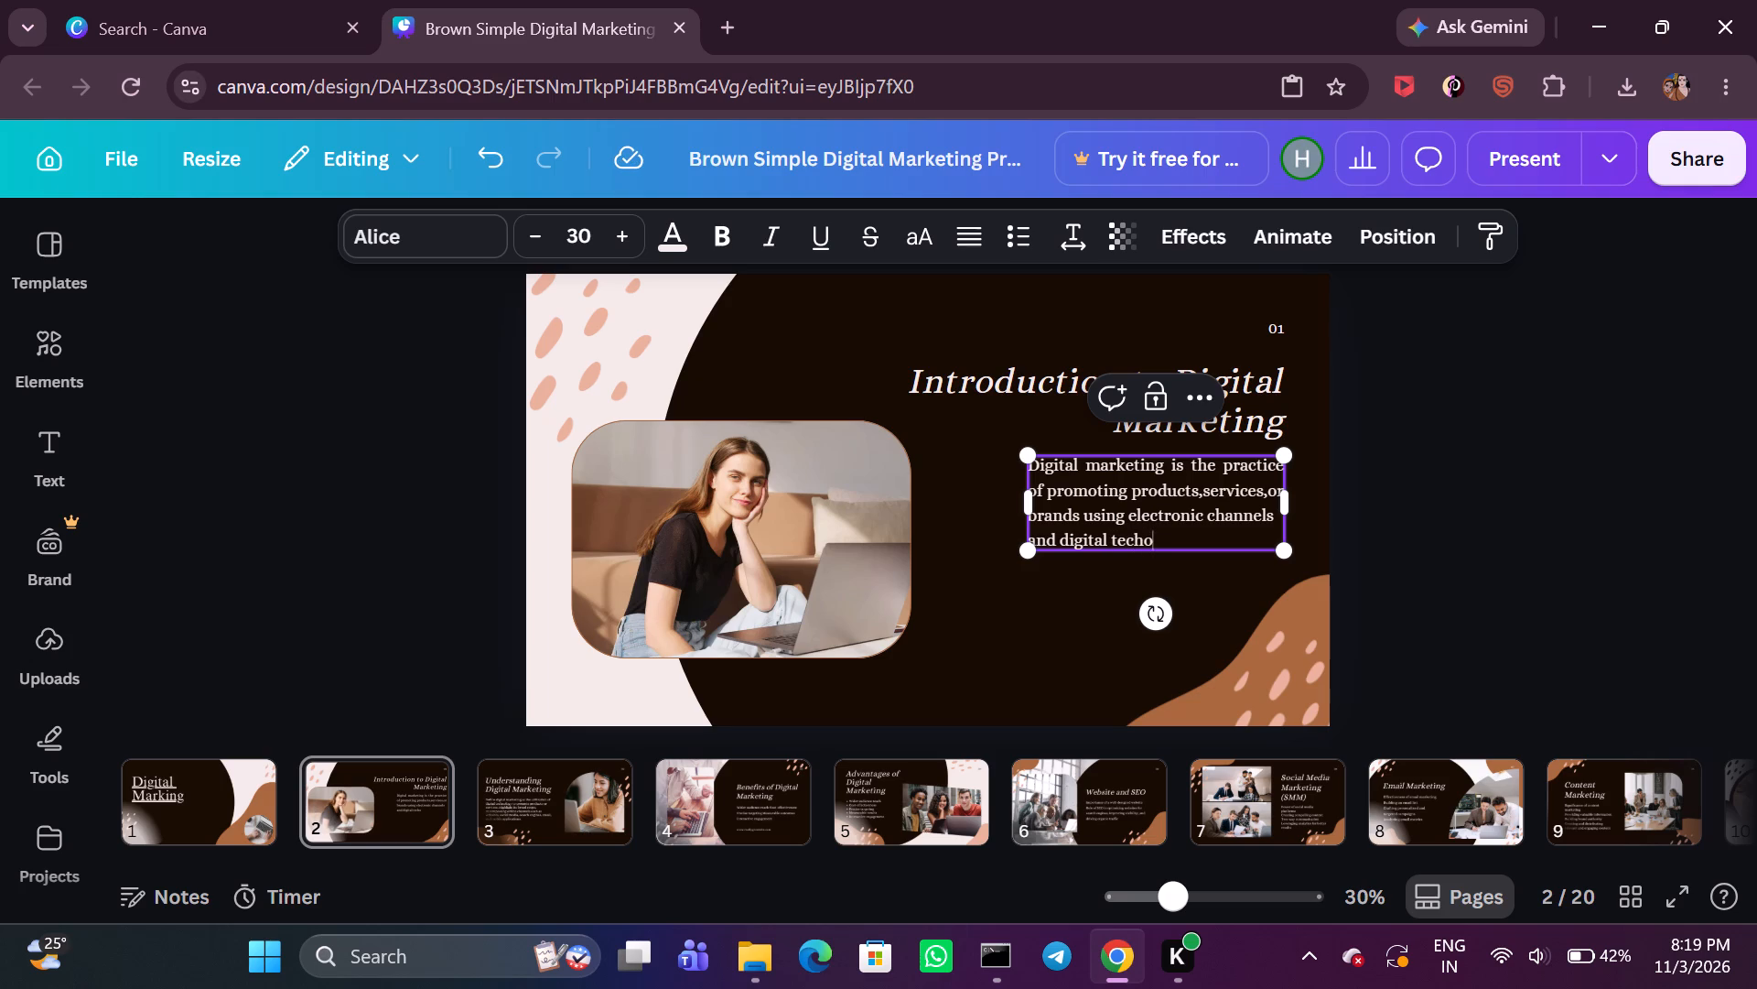
{"action": "key", "text": "BackSpace"}
{"action": "type", "text": "nologies"}
Continue page 2's body text directly after "technologies" with "-such as search engines,".
{"action": "key", "text": "minus"}
{"action": "type", "text": "such"}
{"action": "key", "text": "space"}
{"action": "type", "text": "as"}
{"action": "key", "text": "space"}
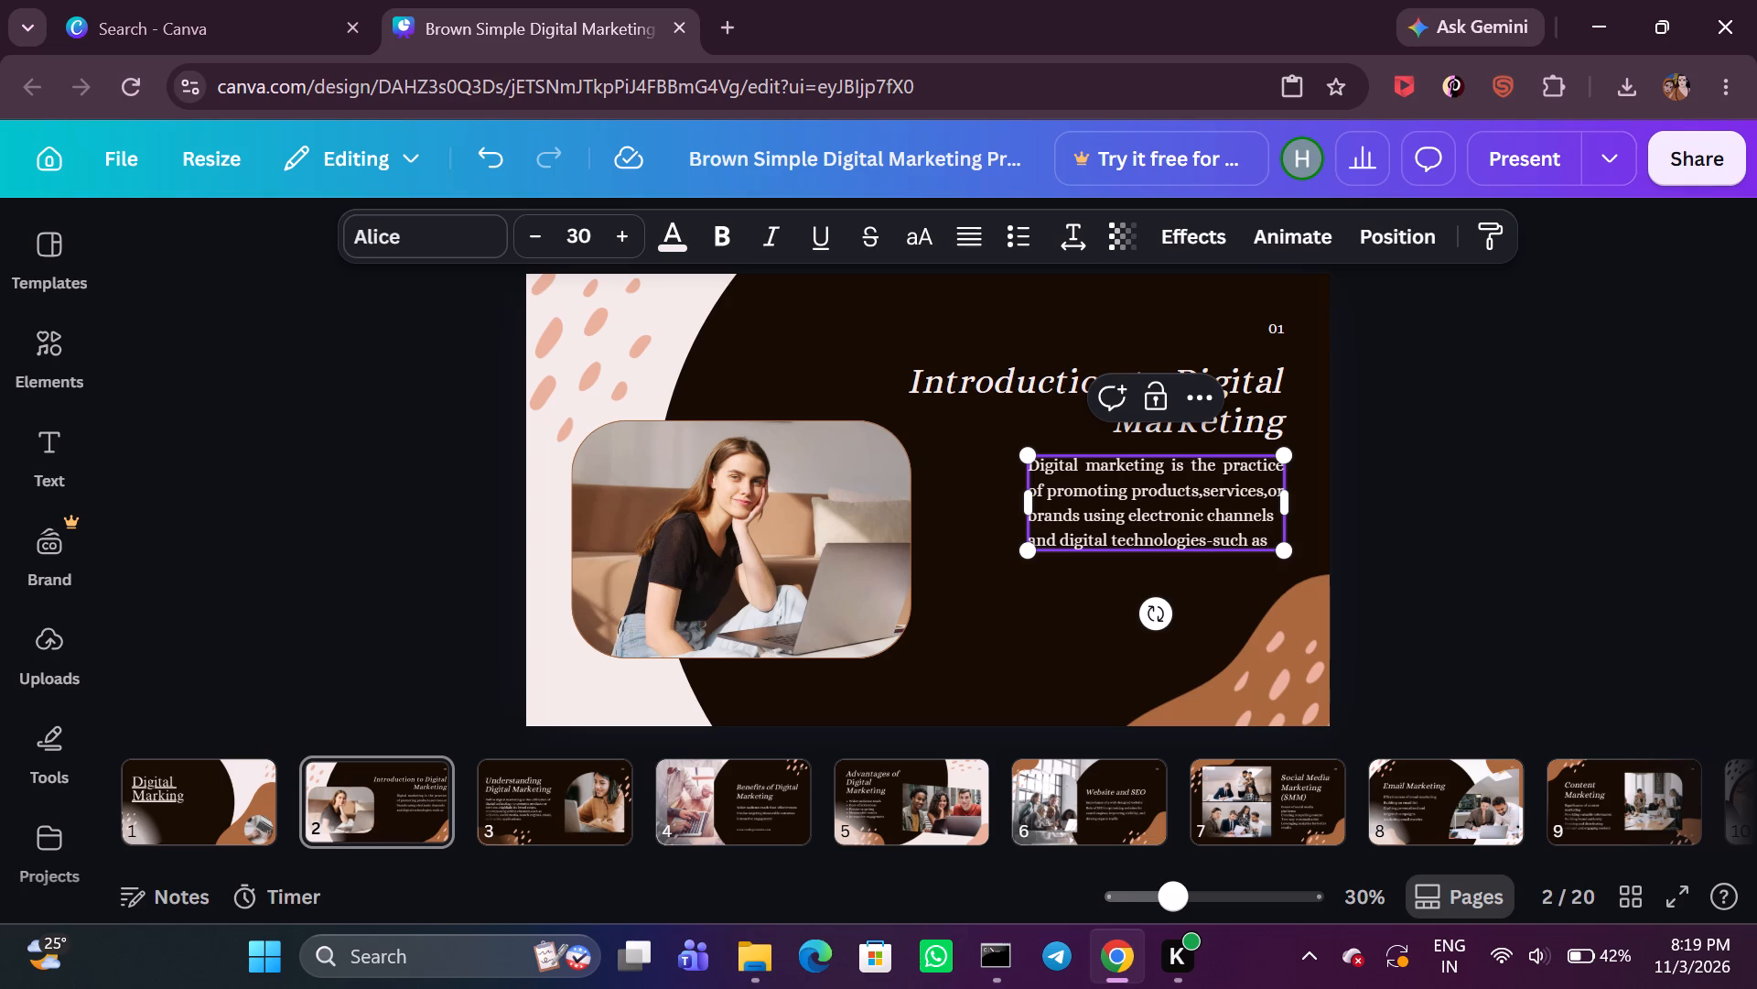
{"action": "type", "text": "search"}
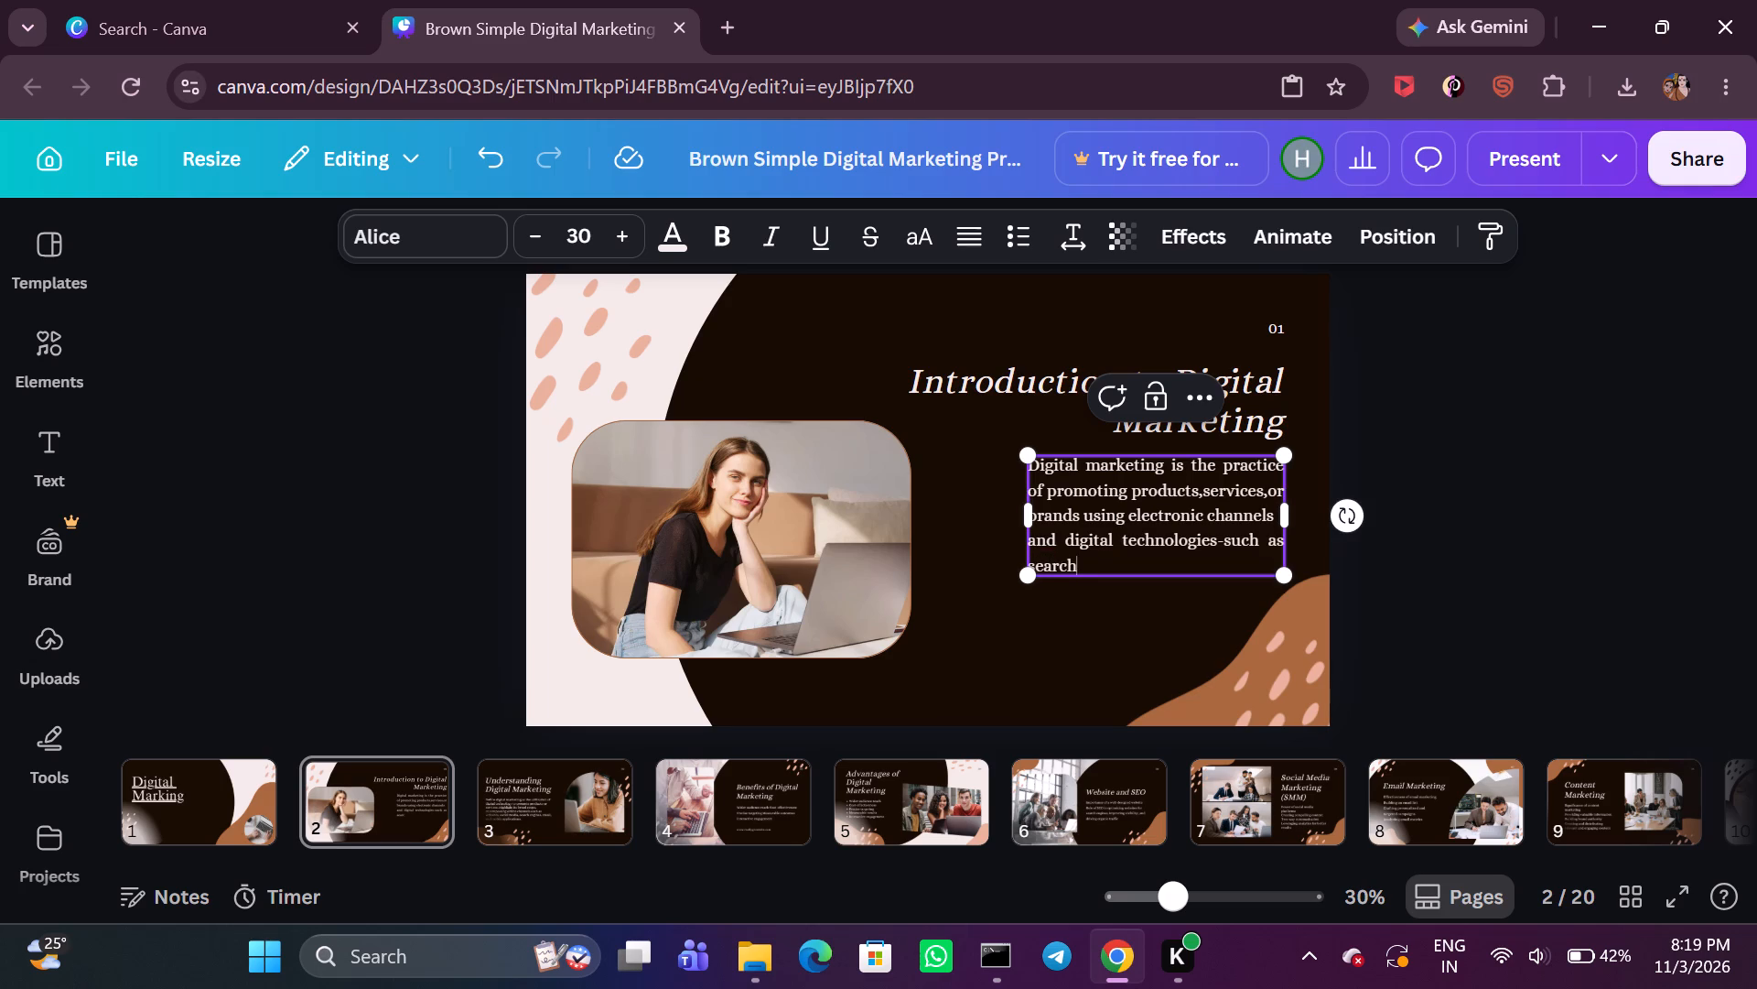
{"action": "key", "text": "space"}
{"action": "type", "text": "engin"}
{"action": "type", "text": "es"}
{"action": "key", "text": "comma"}
Extend the list in page 2's body text with "social media,email" and a new line reading "and websites".
{"action": "type", "text": "so"}
{"action": "type", "text": "cial"}
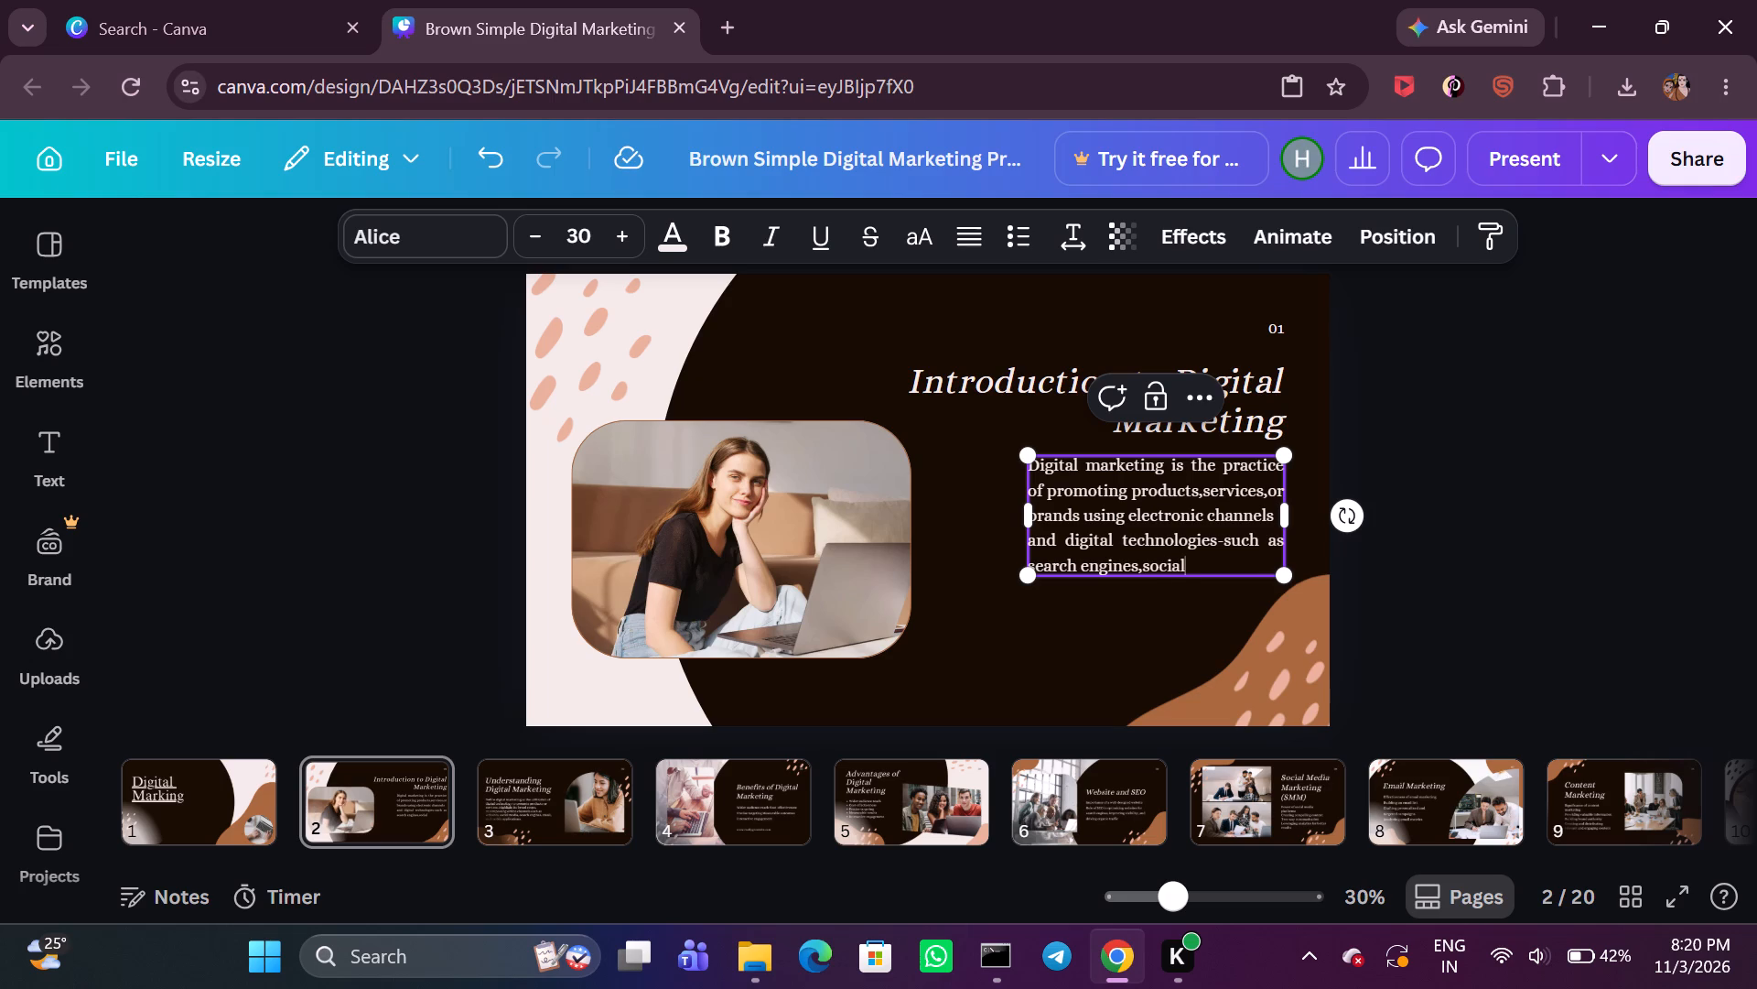
{"action": "key", "text": "space"}
{"action": "type", "text": "media"}
{"action": "type", "text": ",email"}
{"action": "key", "text": "Return"}
{"action": "type", "text": "and"}
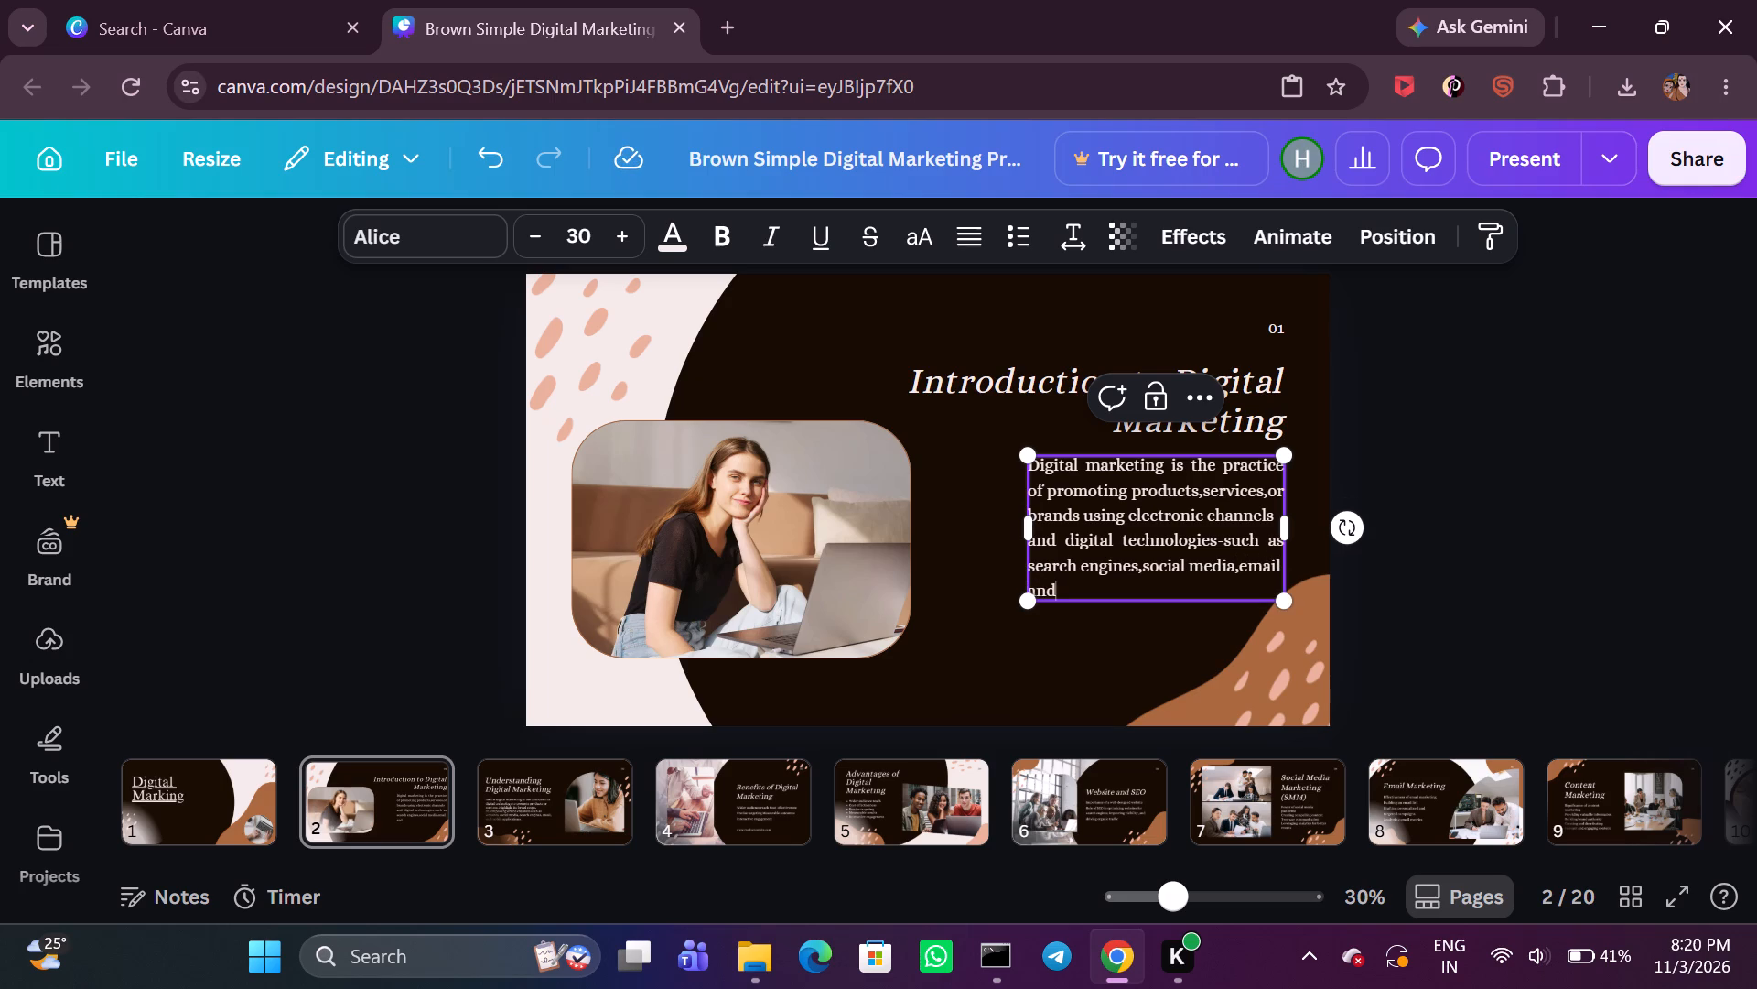
{"action": "key", "text": "space"}
{"action": "type", "text": "we"}
{"action": "type", "text": "bsites"}
Finish page 2's body text after "websites" with "-to connect with target audience.".
{"action": "key", "text": "minus"}
{"action": "type", "text": "to"}
{"action": "key", "text": "space"}
{"action": "type", "text": "connet"}
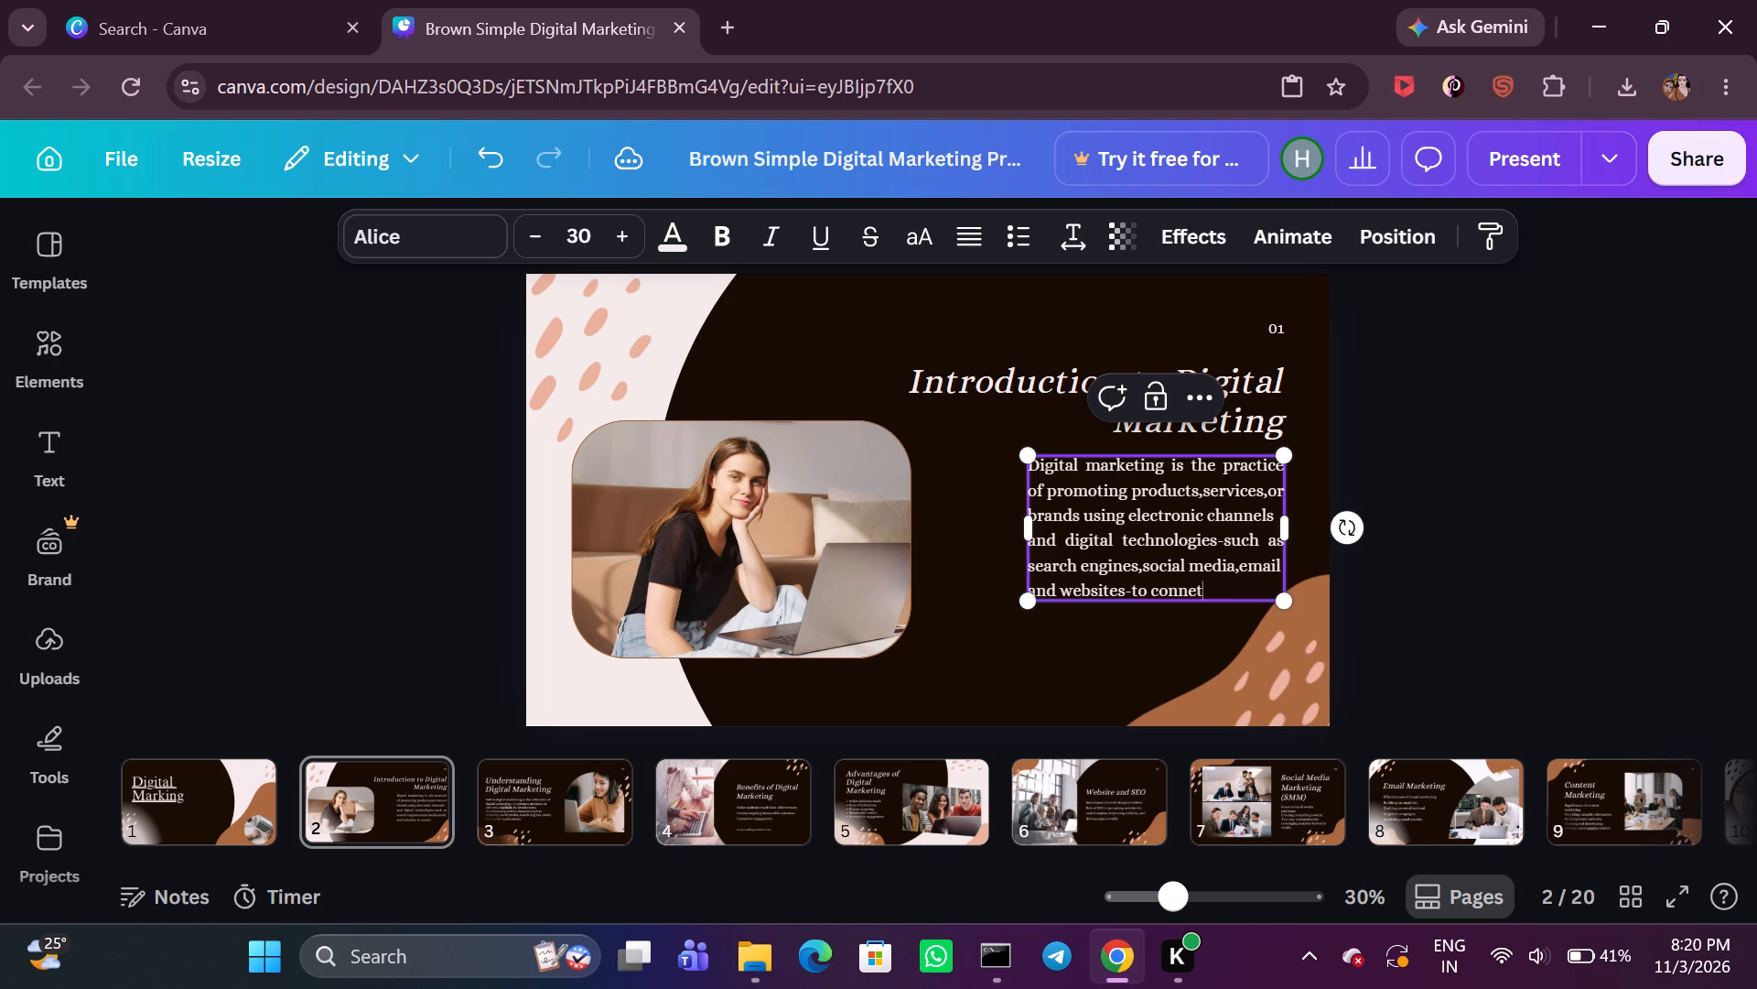
{"action": "key", "text": "BackSpace"}
{"action": "key", "text": "x"}
{"action": "key", "text": "BackSpace"}
{"action": "type", "text": "ct"}
{"action": "key", "text": "space"}
{"action": "type", "text": "with"}
{"action": "key", "text": "space"}
{"action": "type", "text": "tar"}
{"action": "type", "text": "get"}
{"action": "key", "text": "space"}
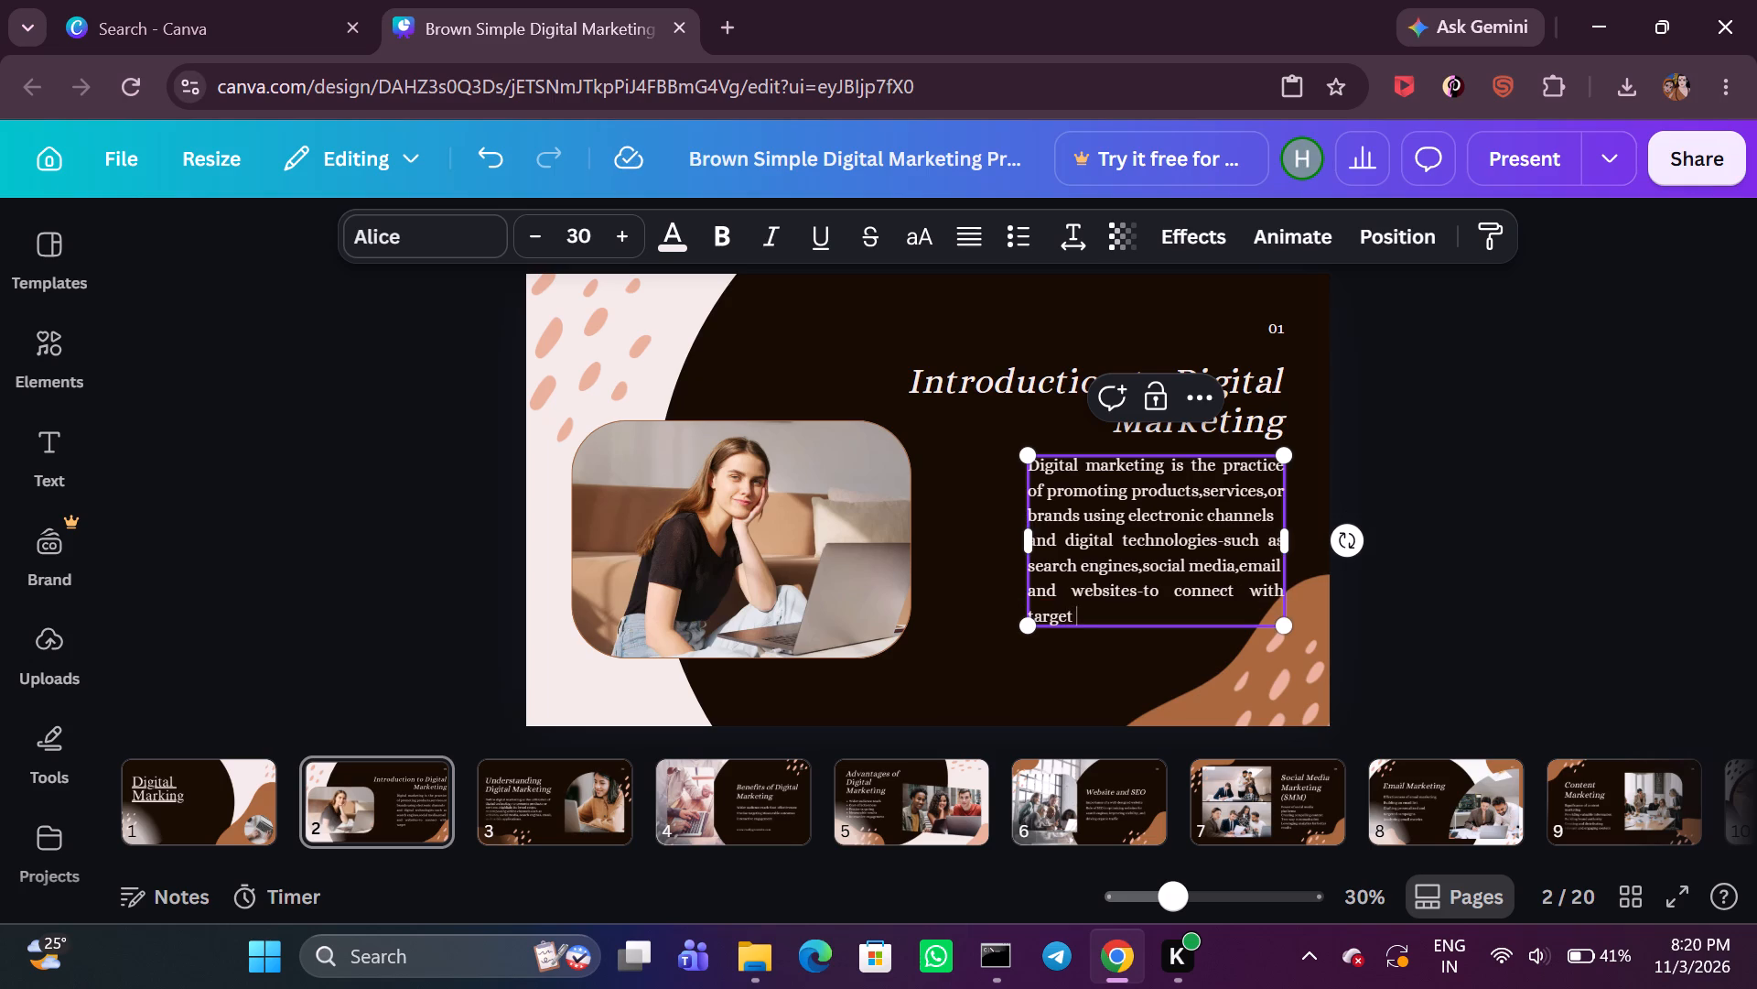
{"action": "type", "text": "audience"}
{"action": "key", "text": "period"}
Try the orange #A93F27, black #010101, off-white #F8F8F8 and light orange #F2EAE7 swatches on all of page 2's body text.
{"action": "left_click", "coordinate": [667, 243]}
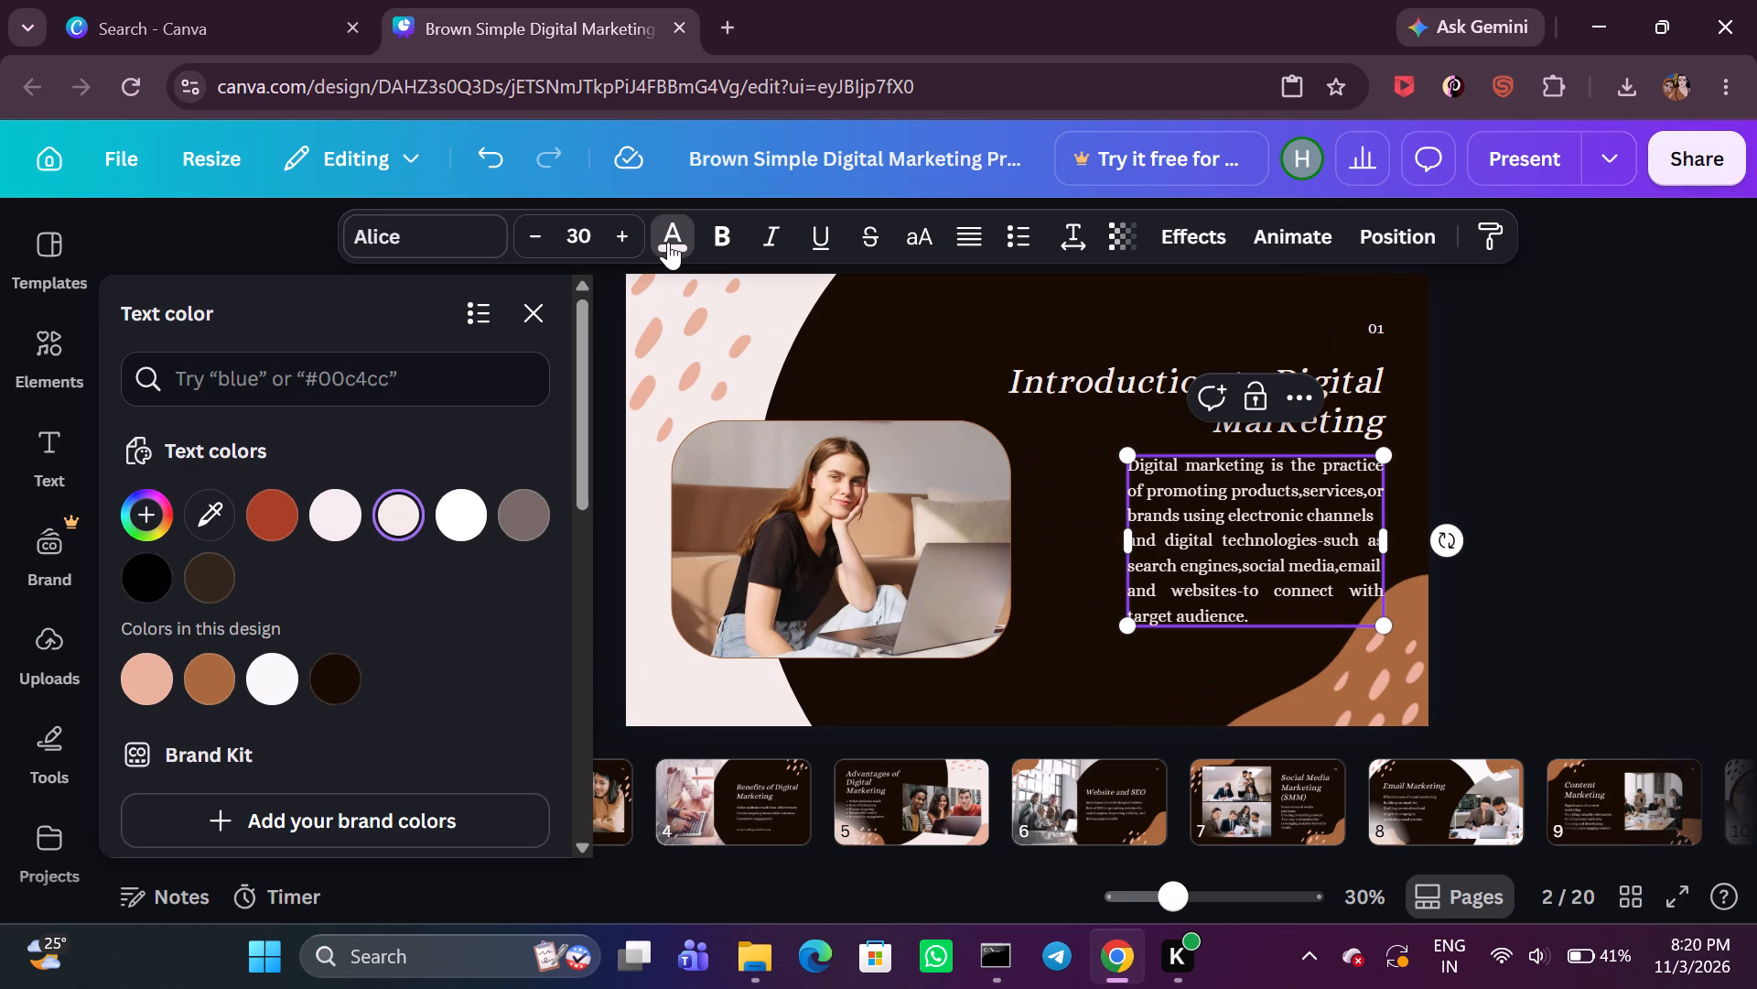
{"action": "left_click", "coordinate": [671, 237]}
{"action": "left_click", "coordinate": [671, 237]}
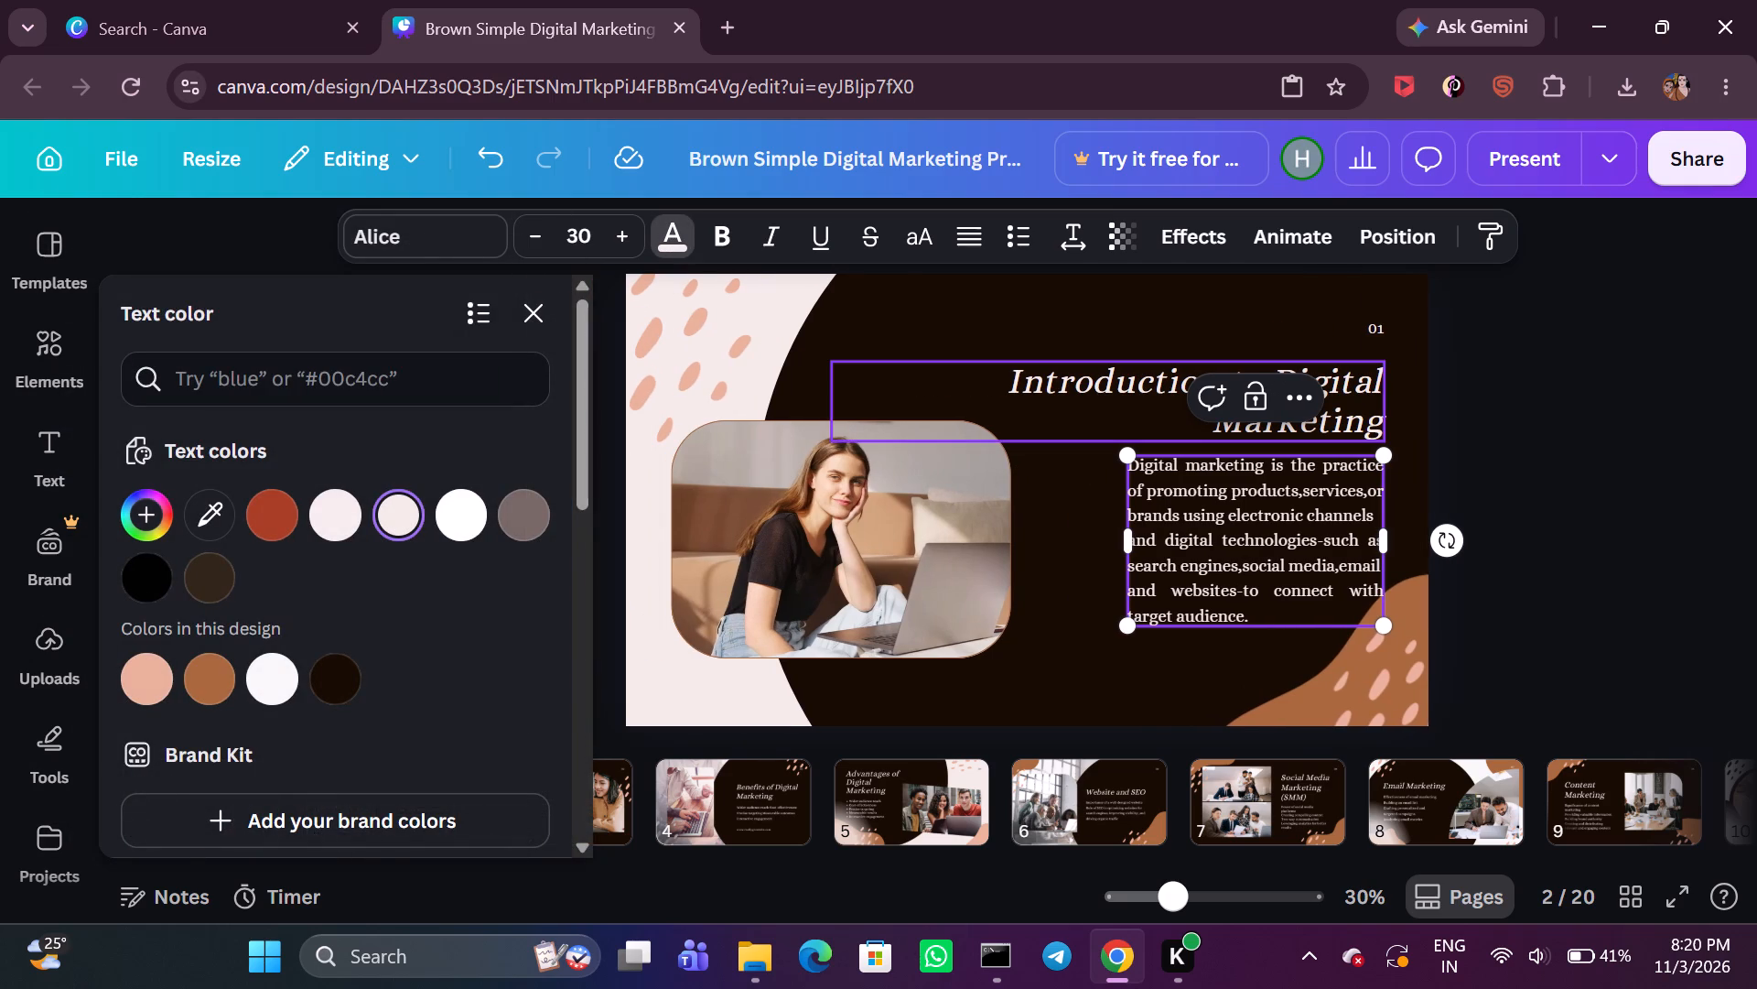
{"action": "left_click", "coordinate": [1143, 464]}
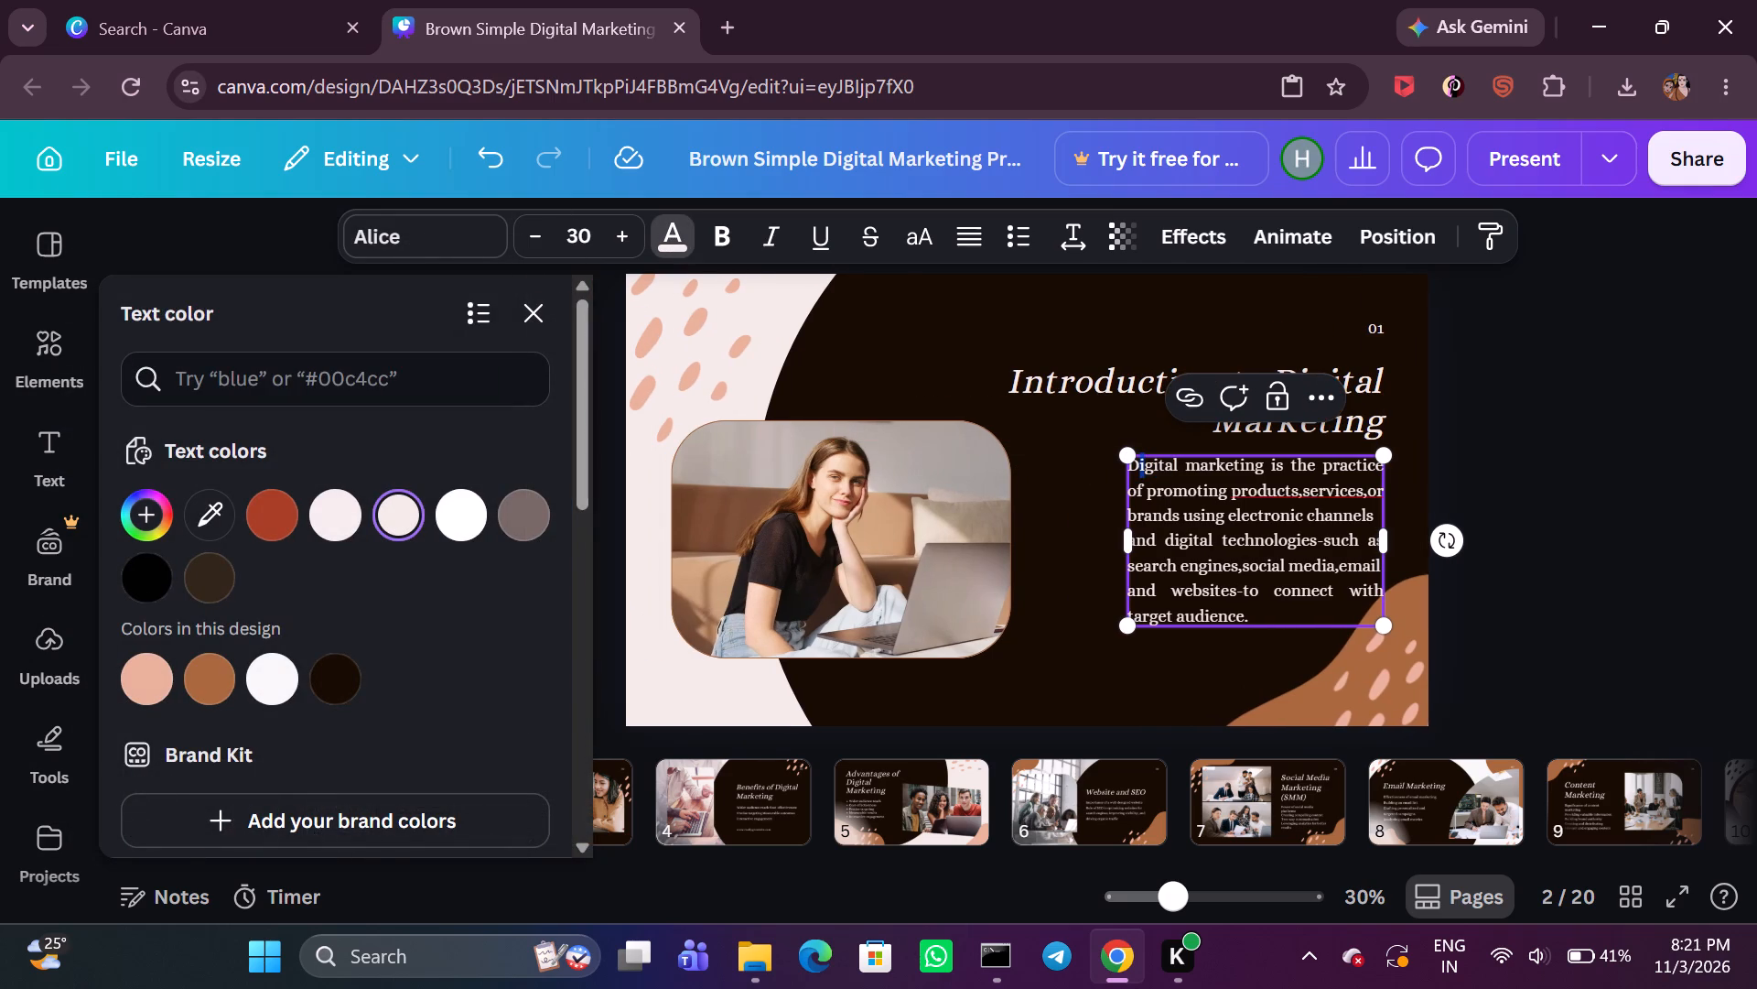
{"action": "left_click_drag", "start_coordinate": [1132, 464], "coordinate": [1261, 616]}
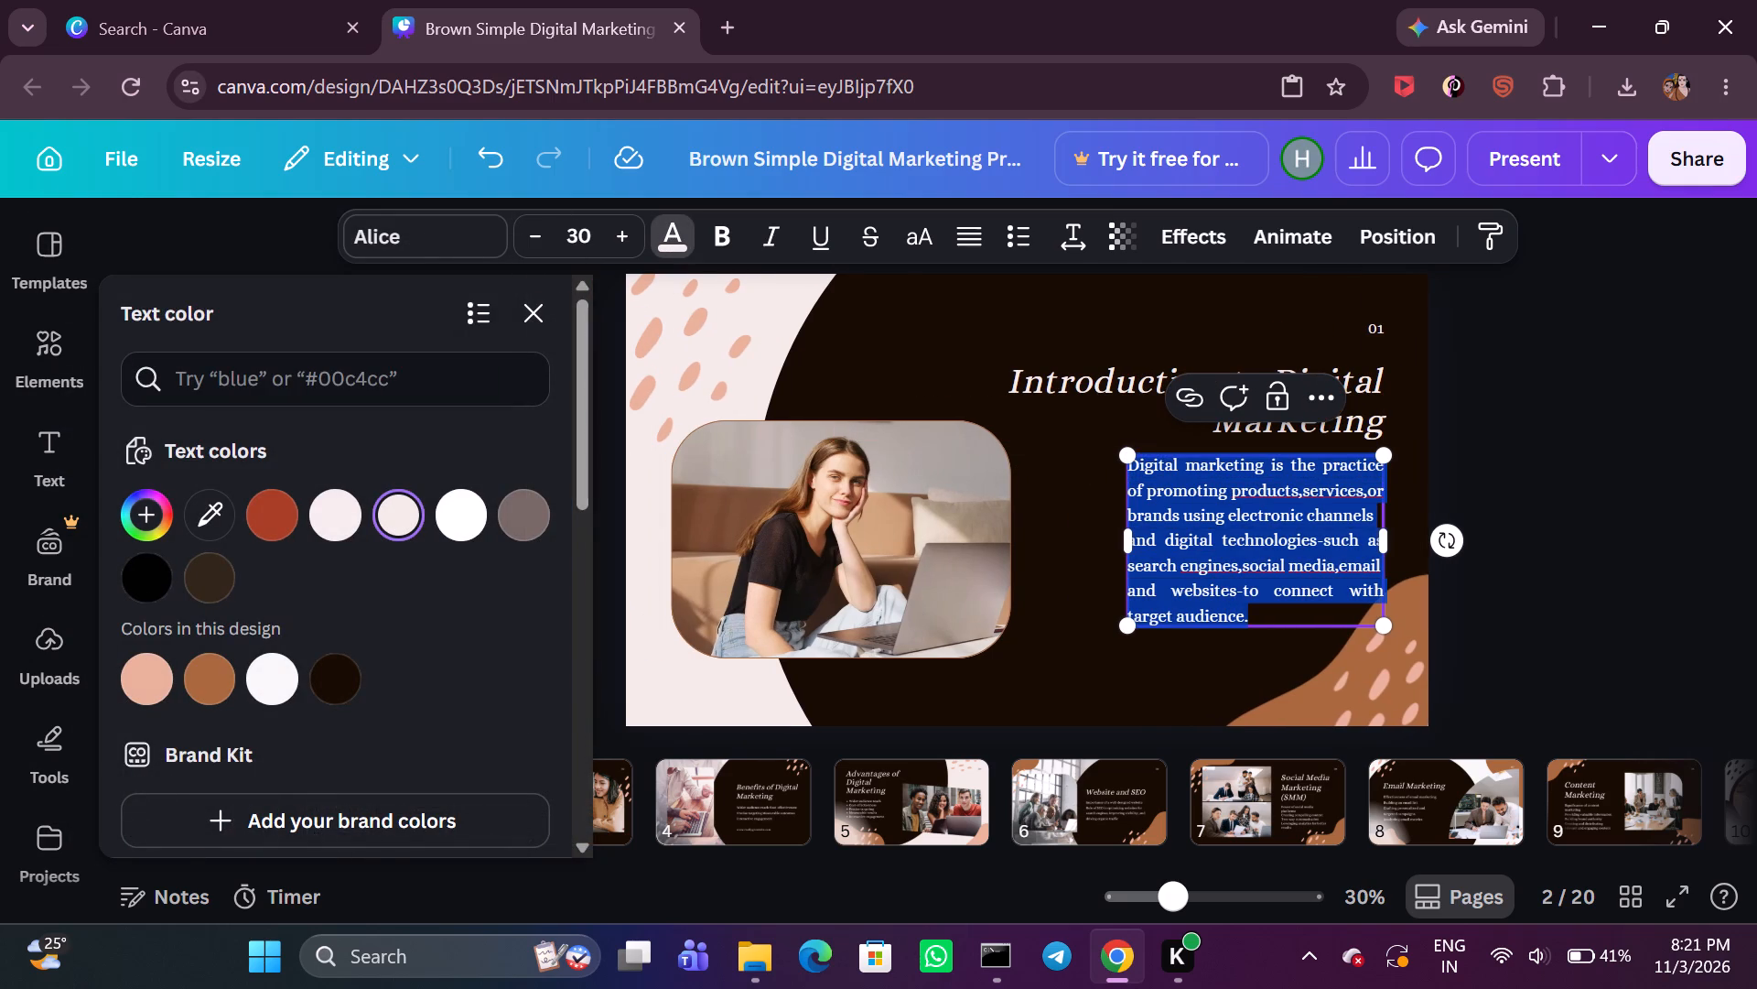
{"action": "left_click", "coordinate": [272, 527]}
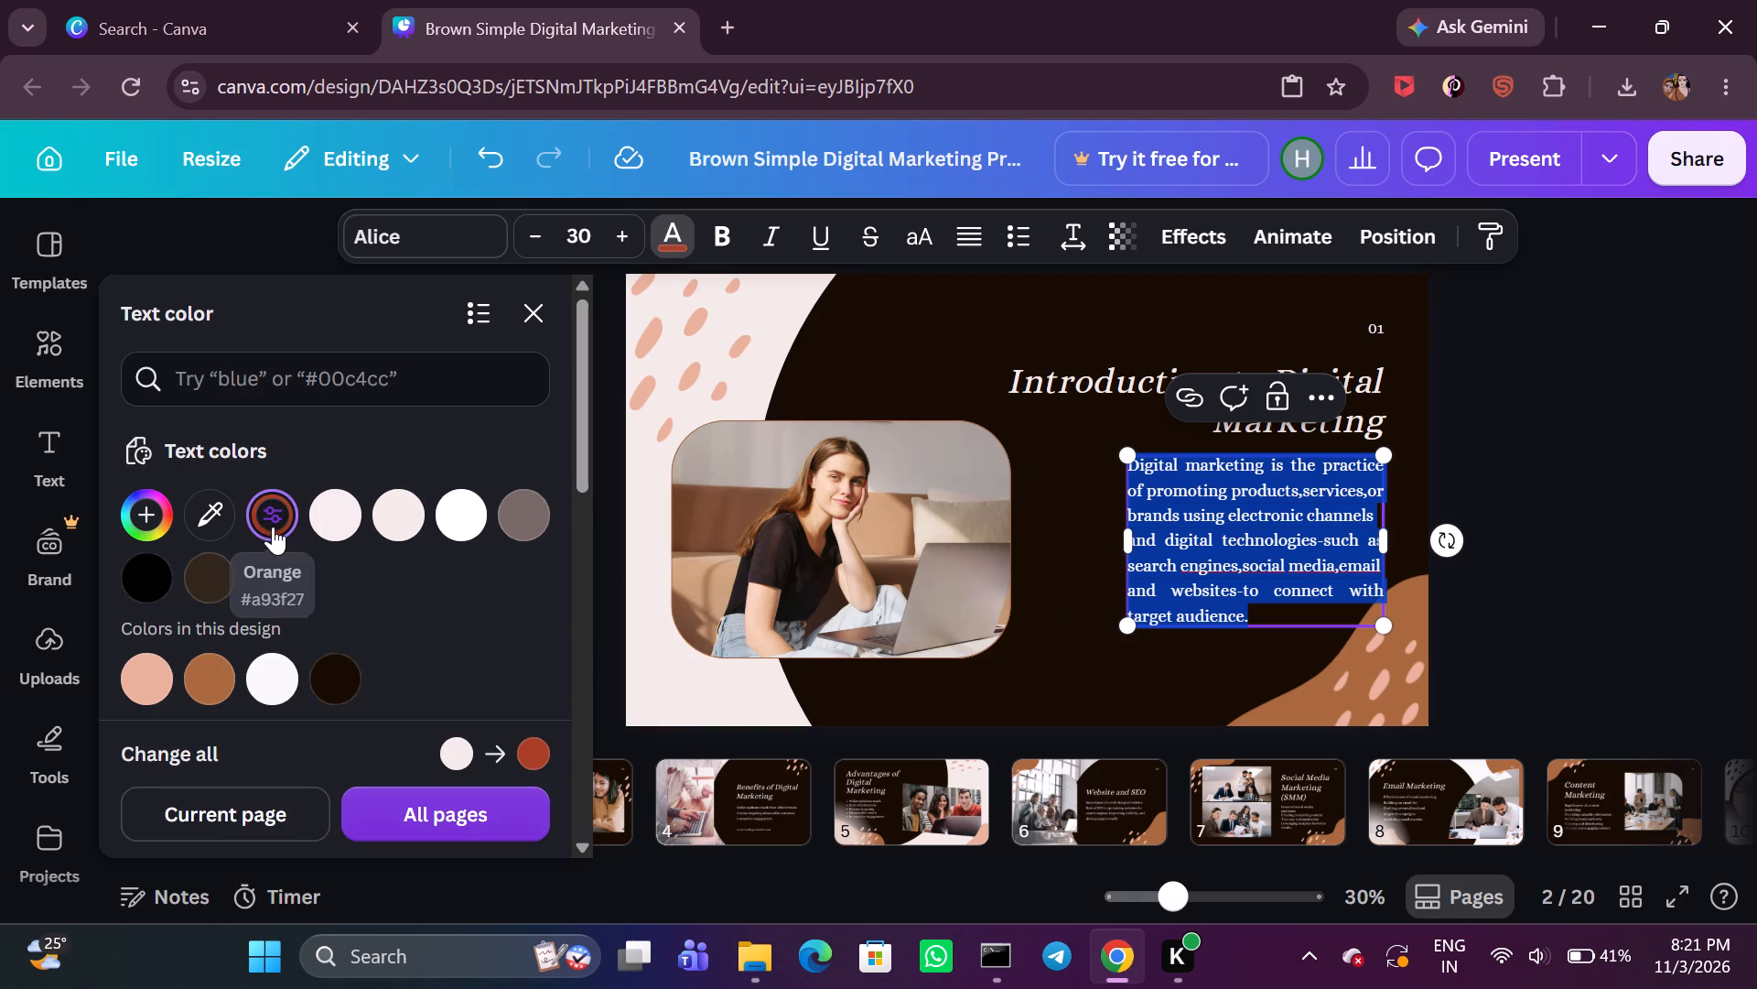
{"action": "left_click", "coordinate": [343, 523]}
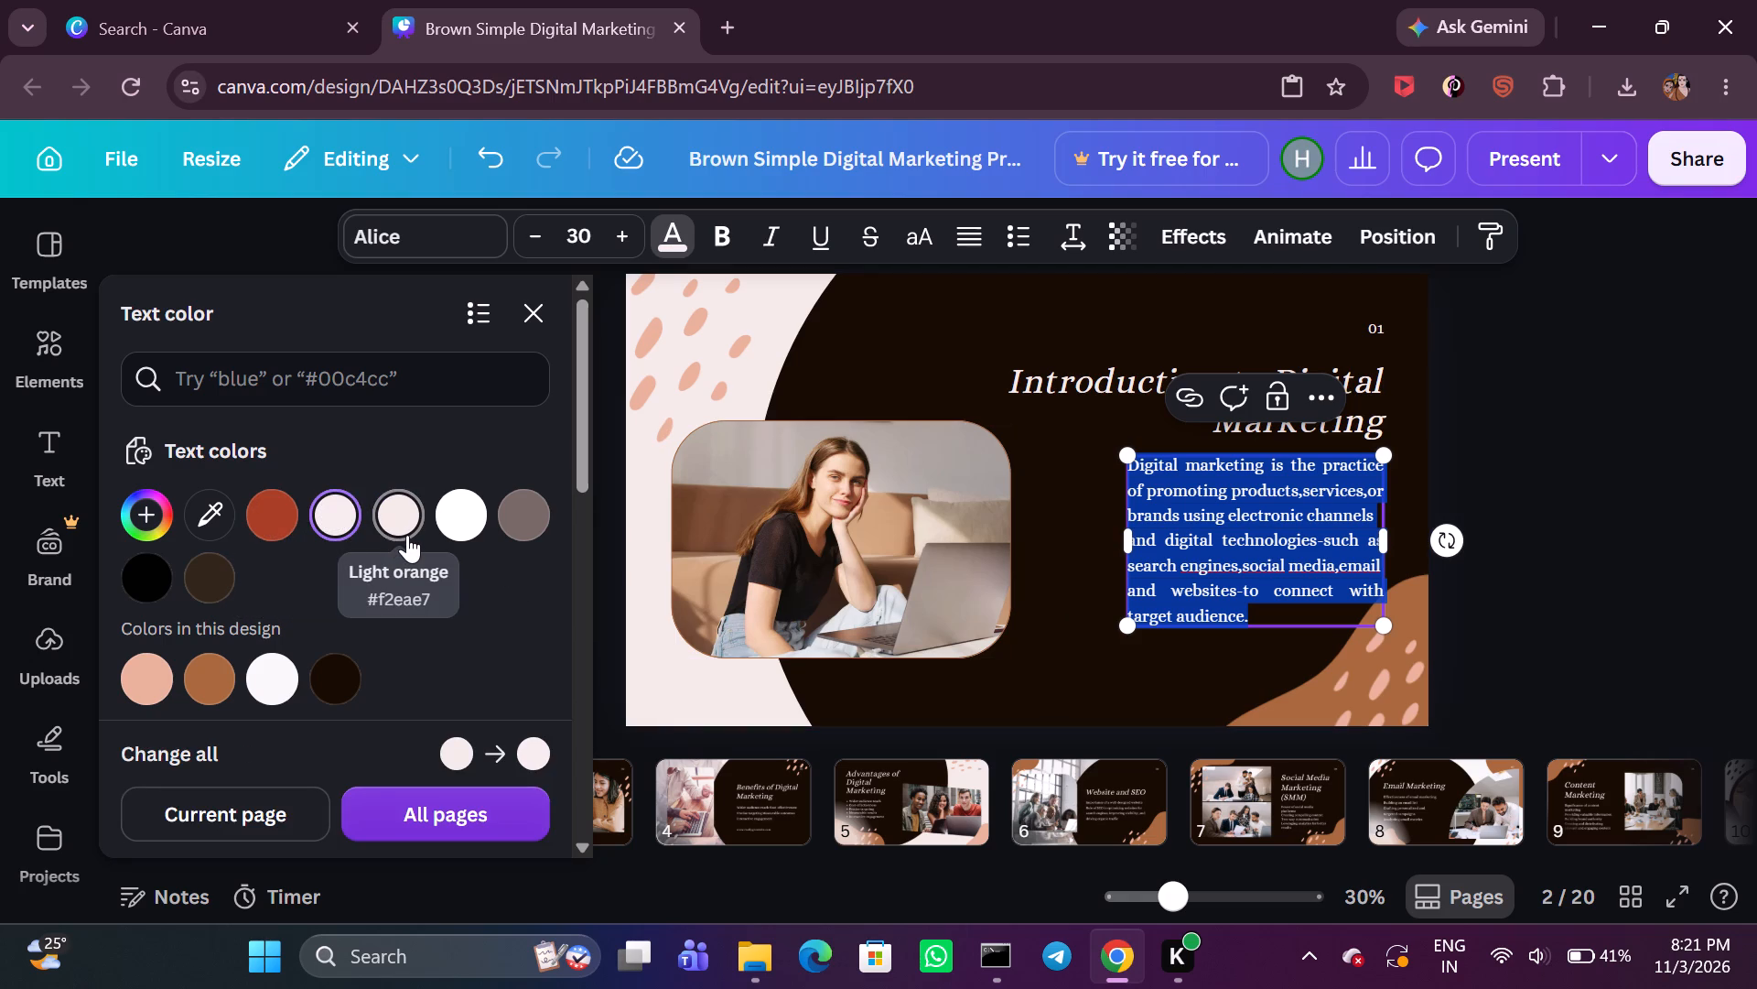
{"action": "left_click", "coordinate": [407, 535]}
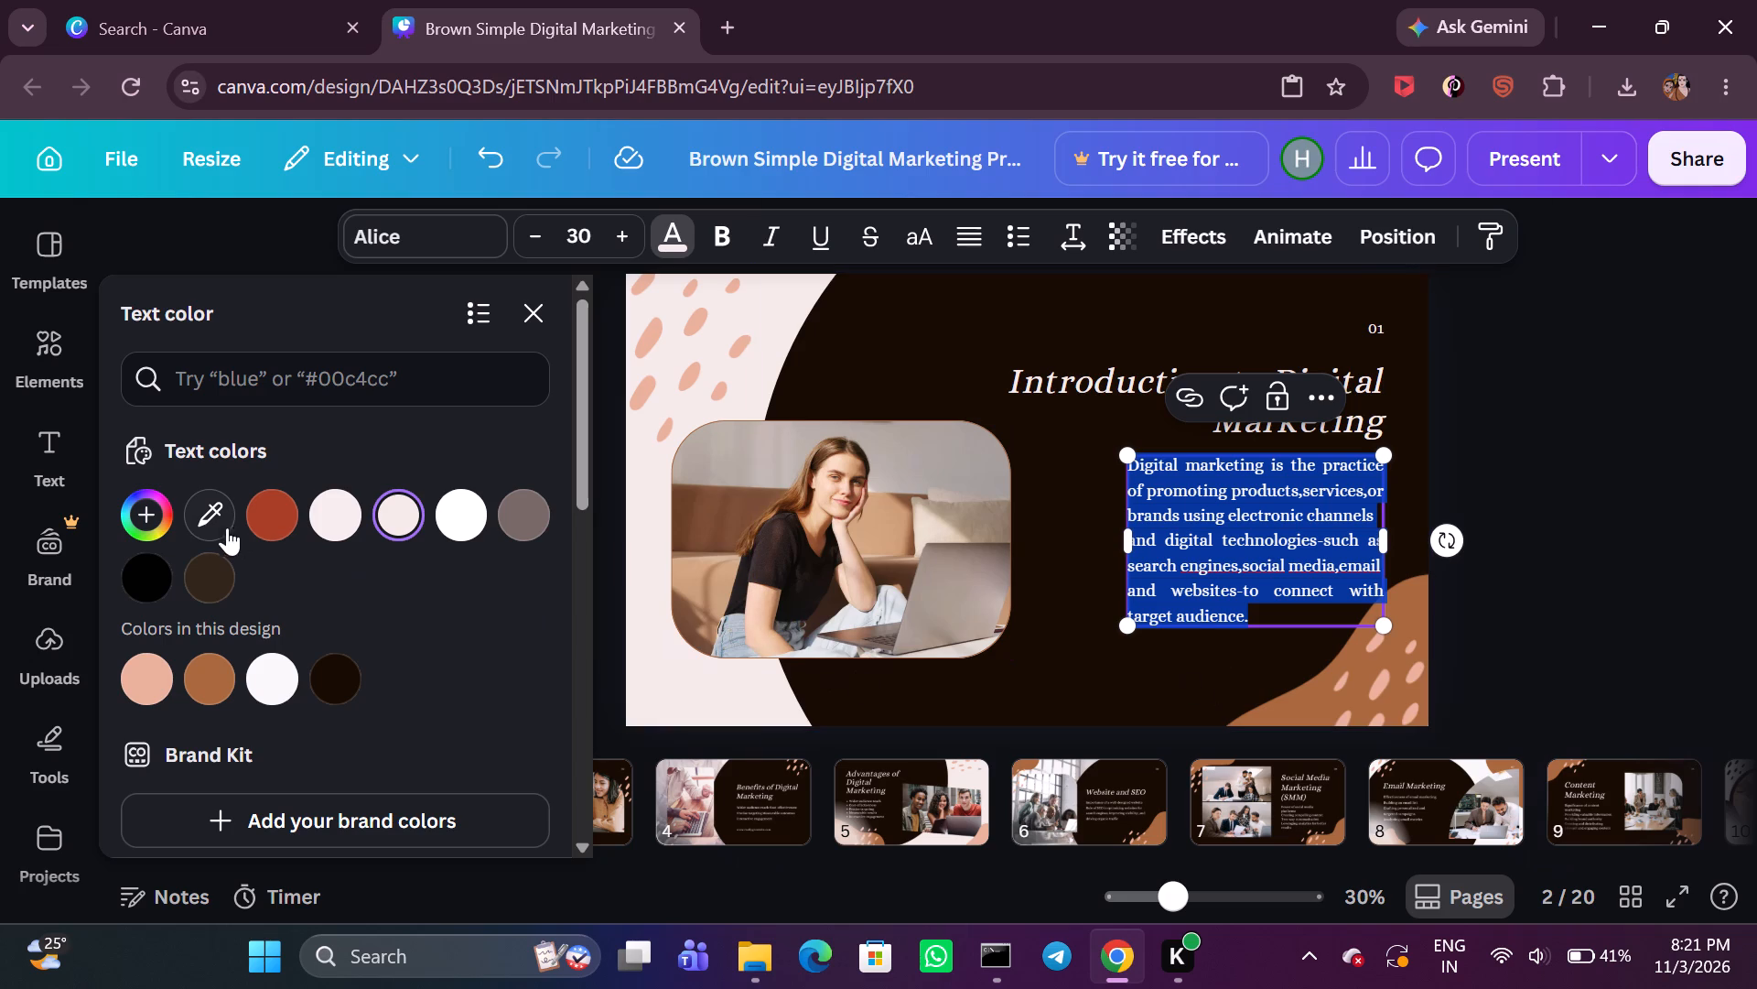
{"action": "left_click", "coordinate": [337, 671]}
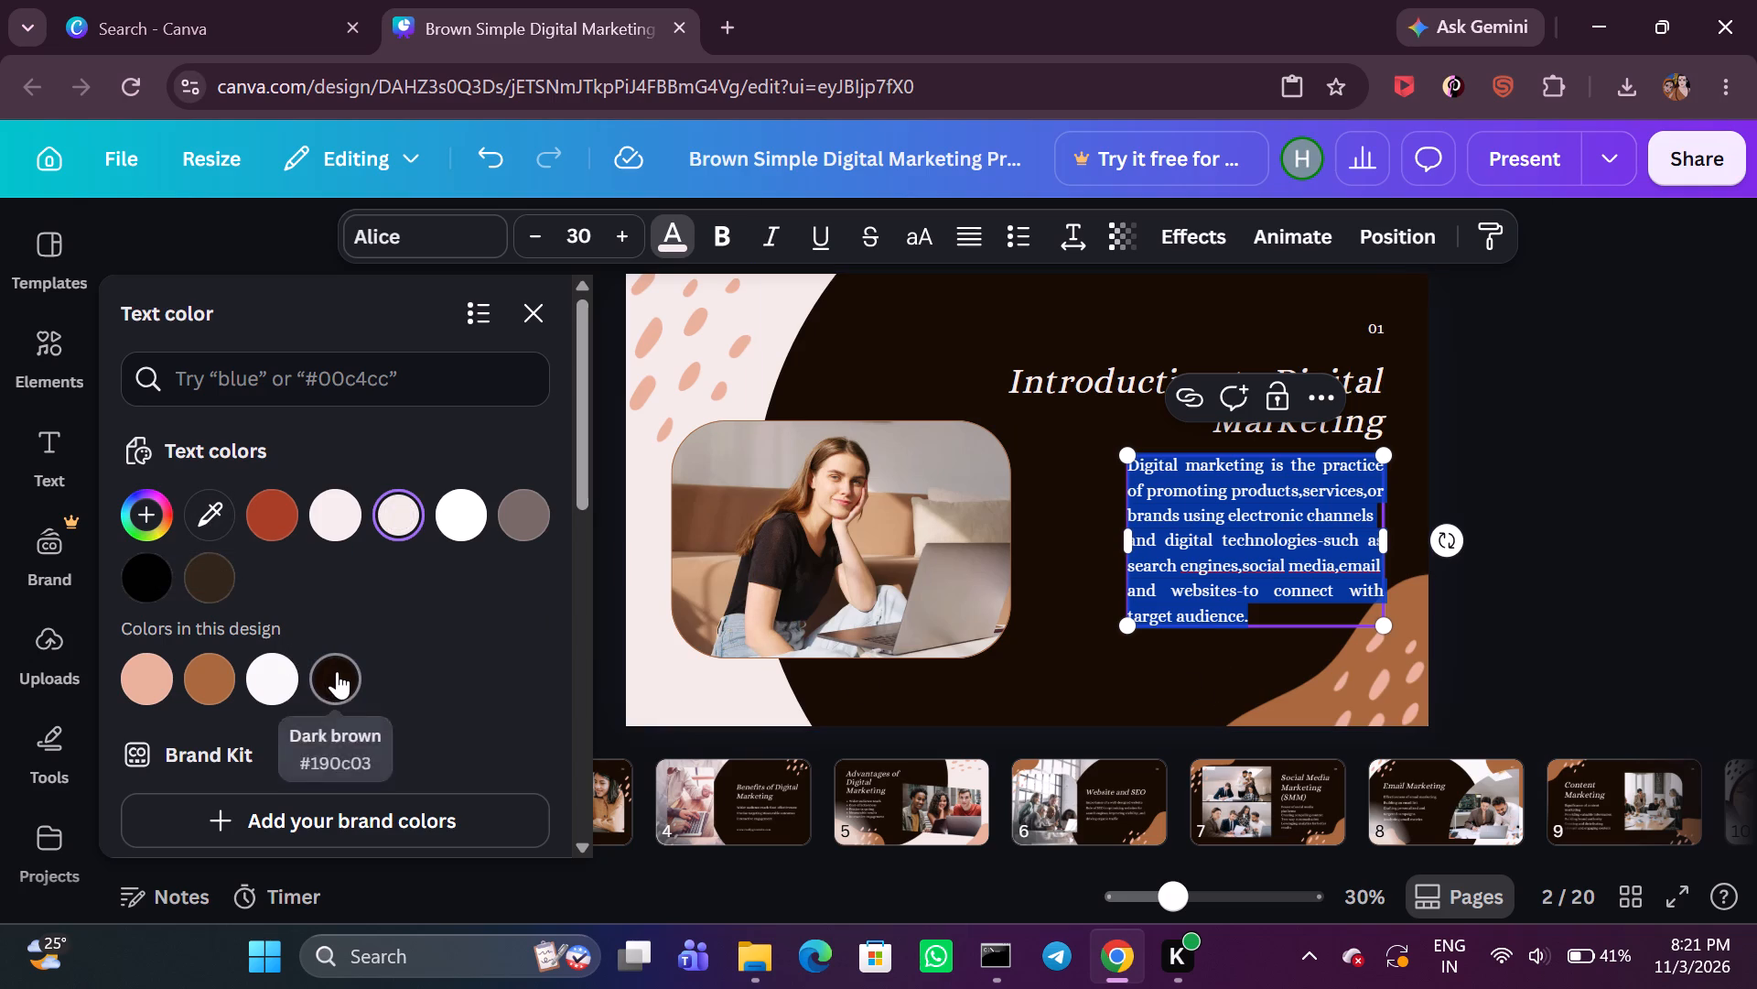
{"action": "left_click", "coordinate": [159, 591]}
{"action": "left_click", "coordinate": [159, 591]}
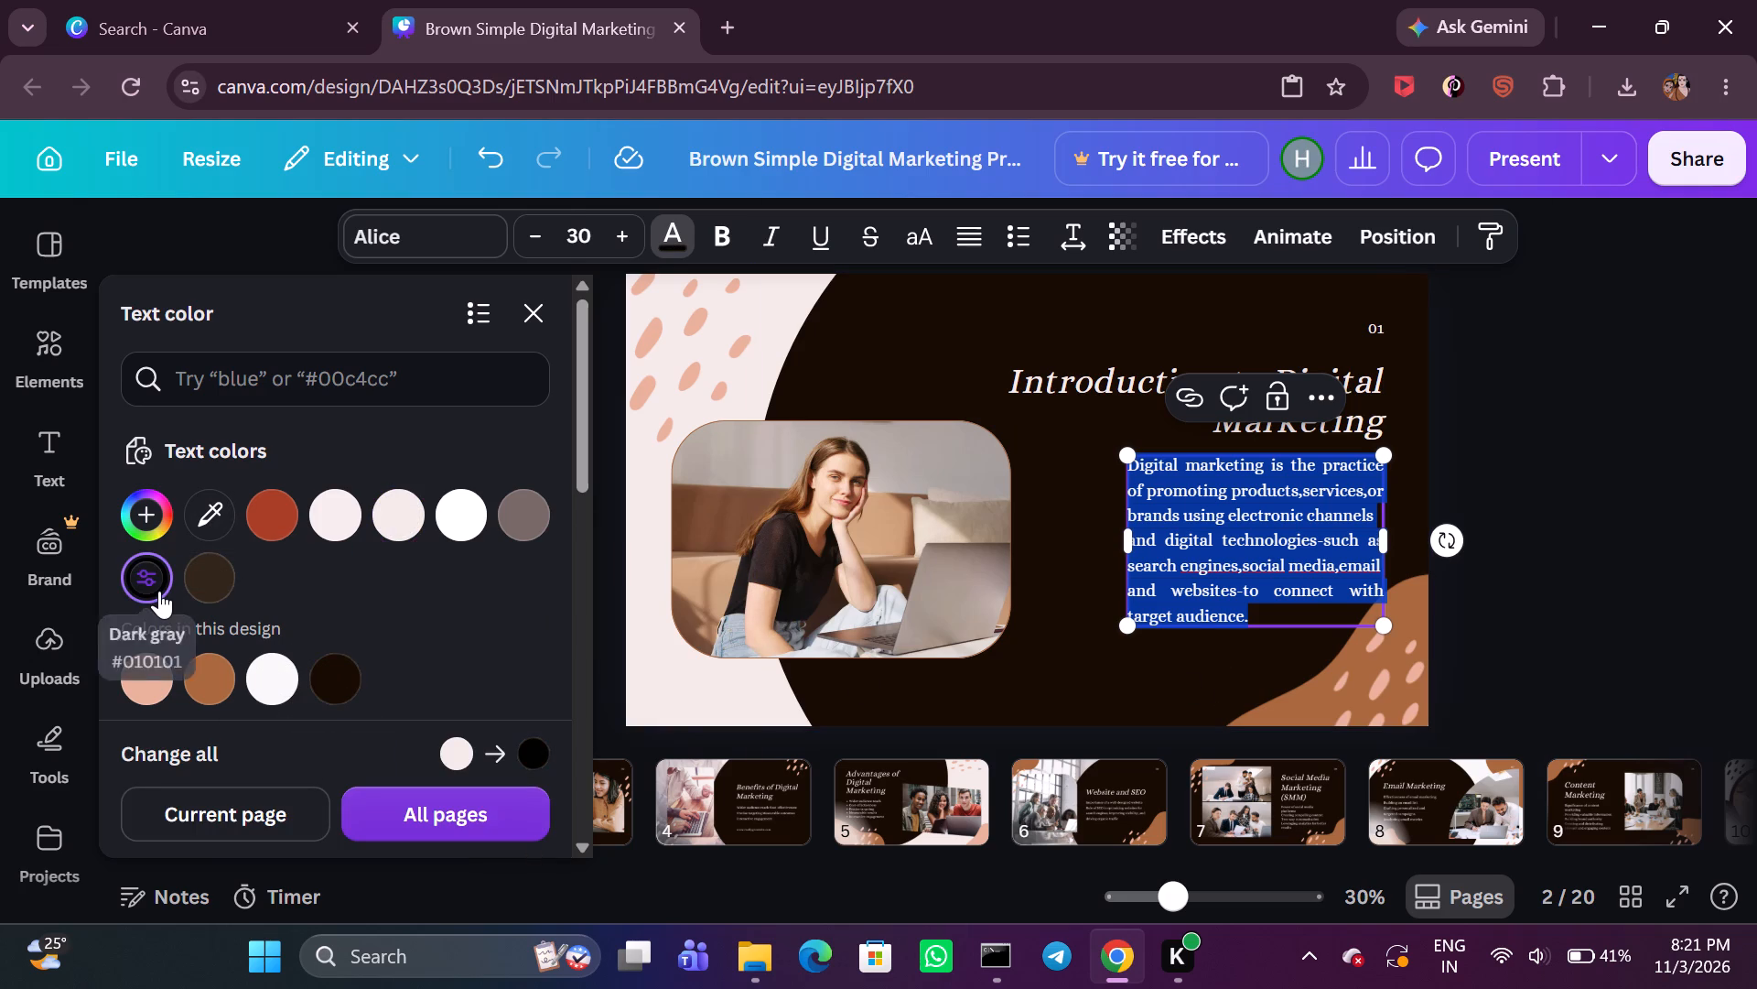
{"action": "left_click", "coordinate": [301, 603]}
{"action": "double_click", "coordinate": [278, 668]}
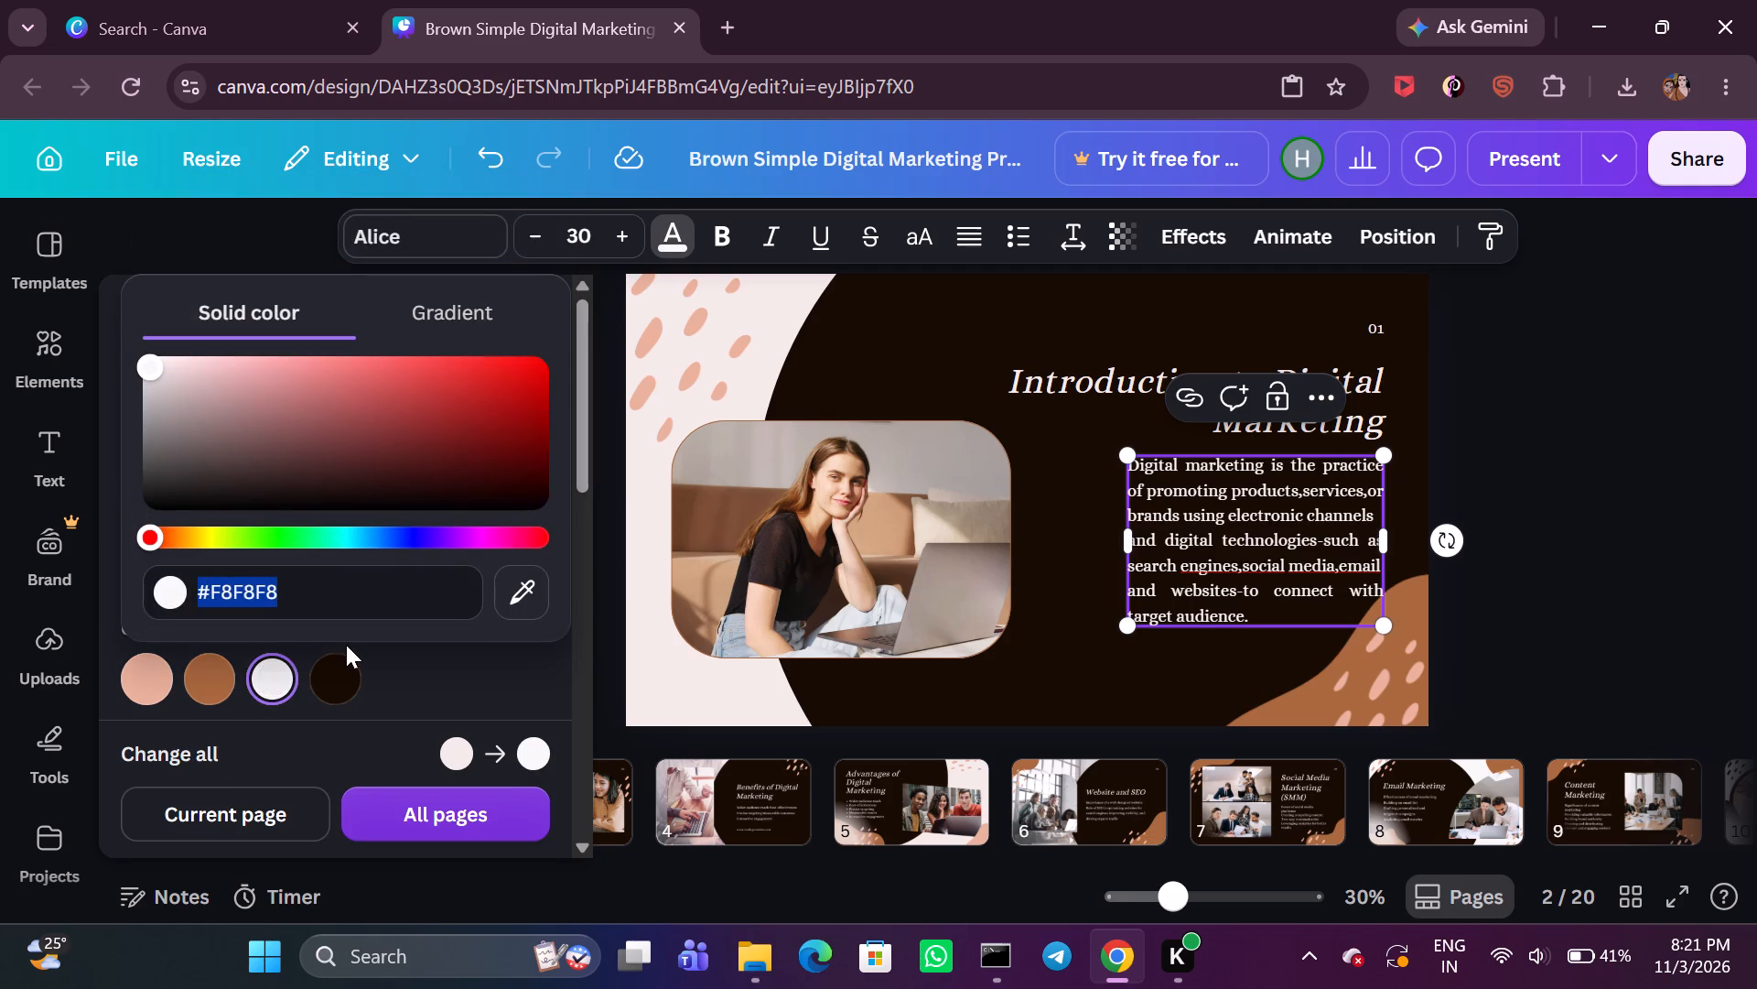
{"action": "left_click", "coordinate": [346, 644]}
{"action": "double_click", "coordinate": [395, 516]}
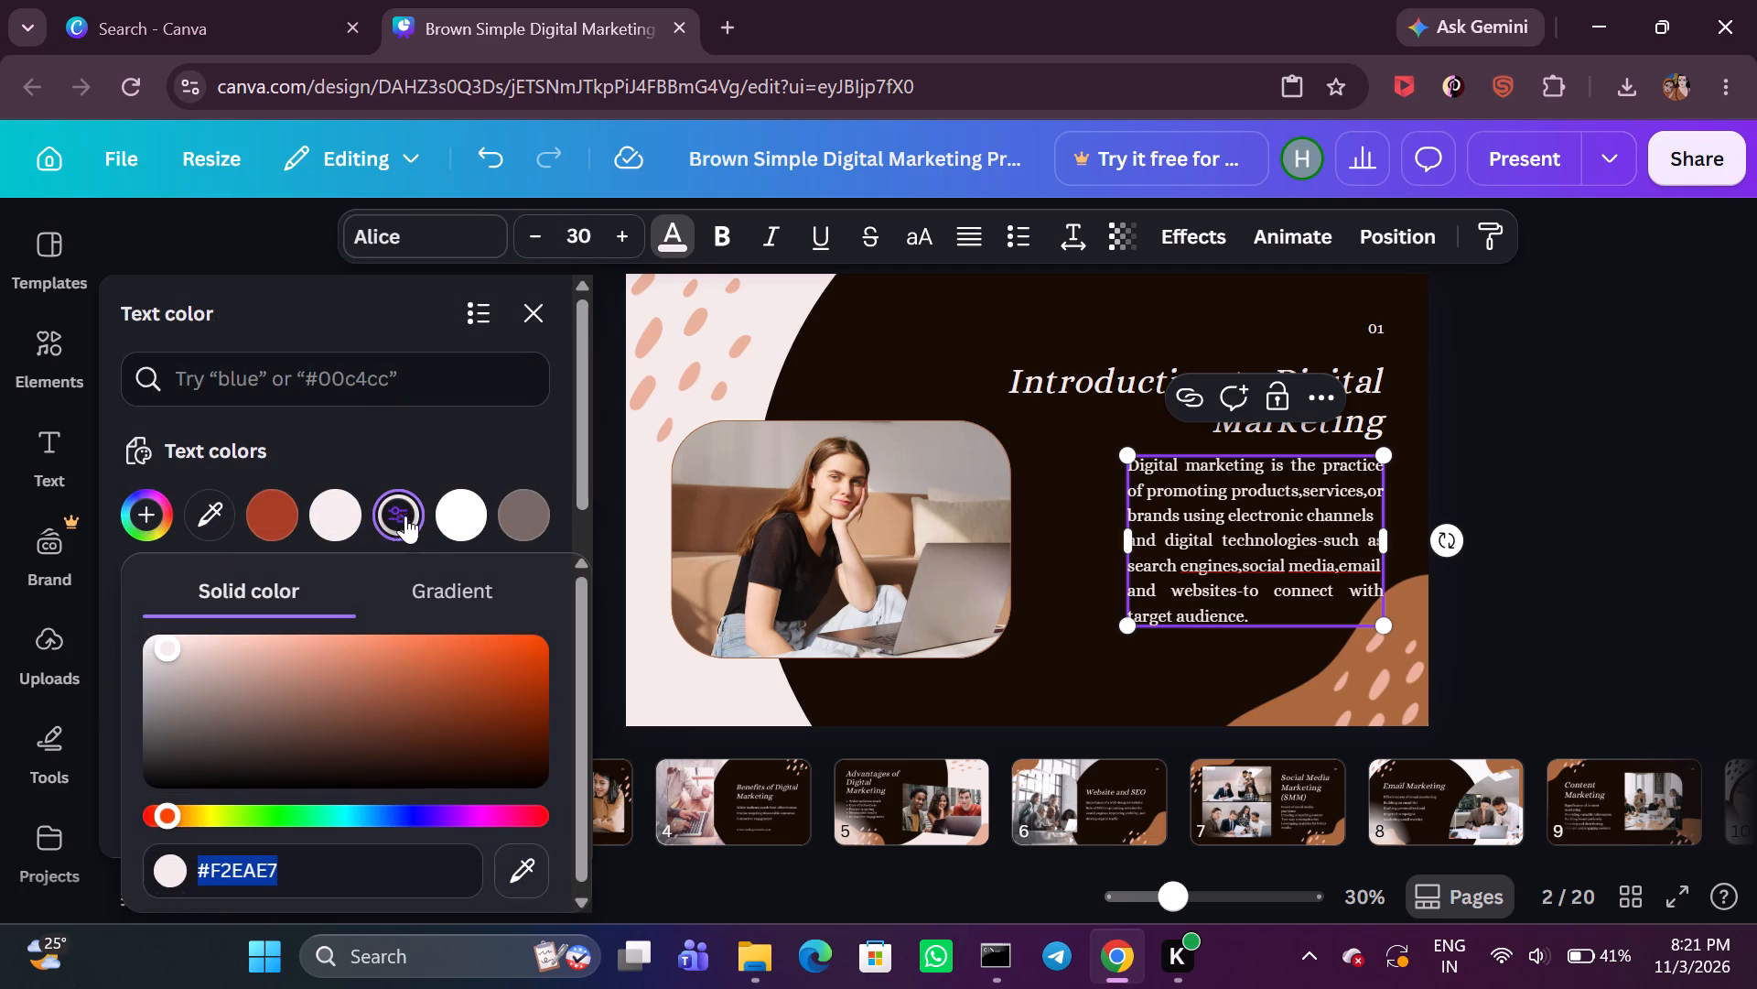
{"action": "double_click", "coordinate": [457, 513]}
Give page 2's body text a custom solid red, #FF0800, by adjusting the orange swatch's shade and hue.
{"action": "double_click", "coordinate": [283, 507]}
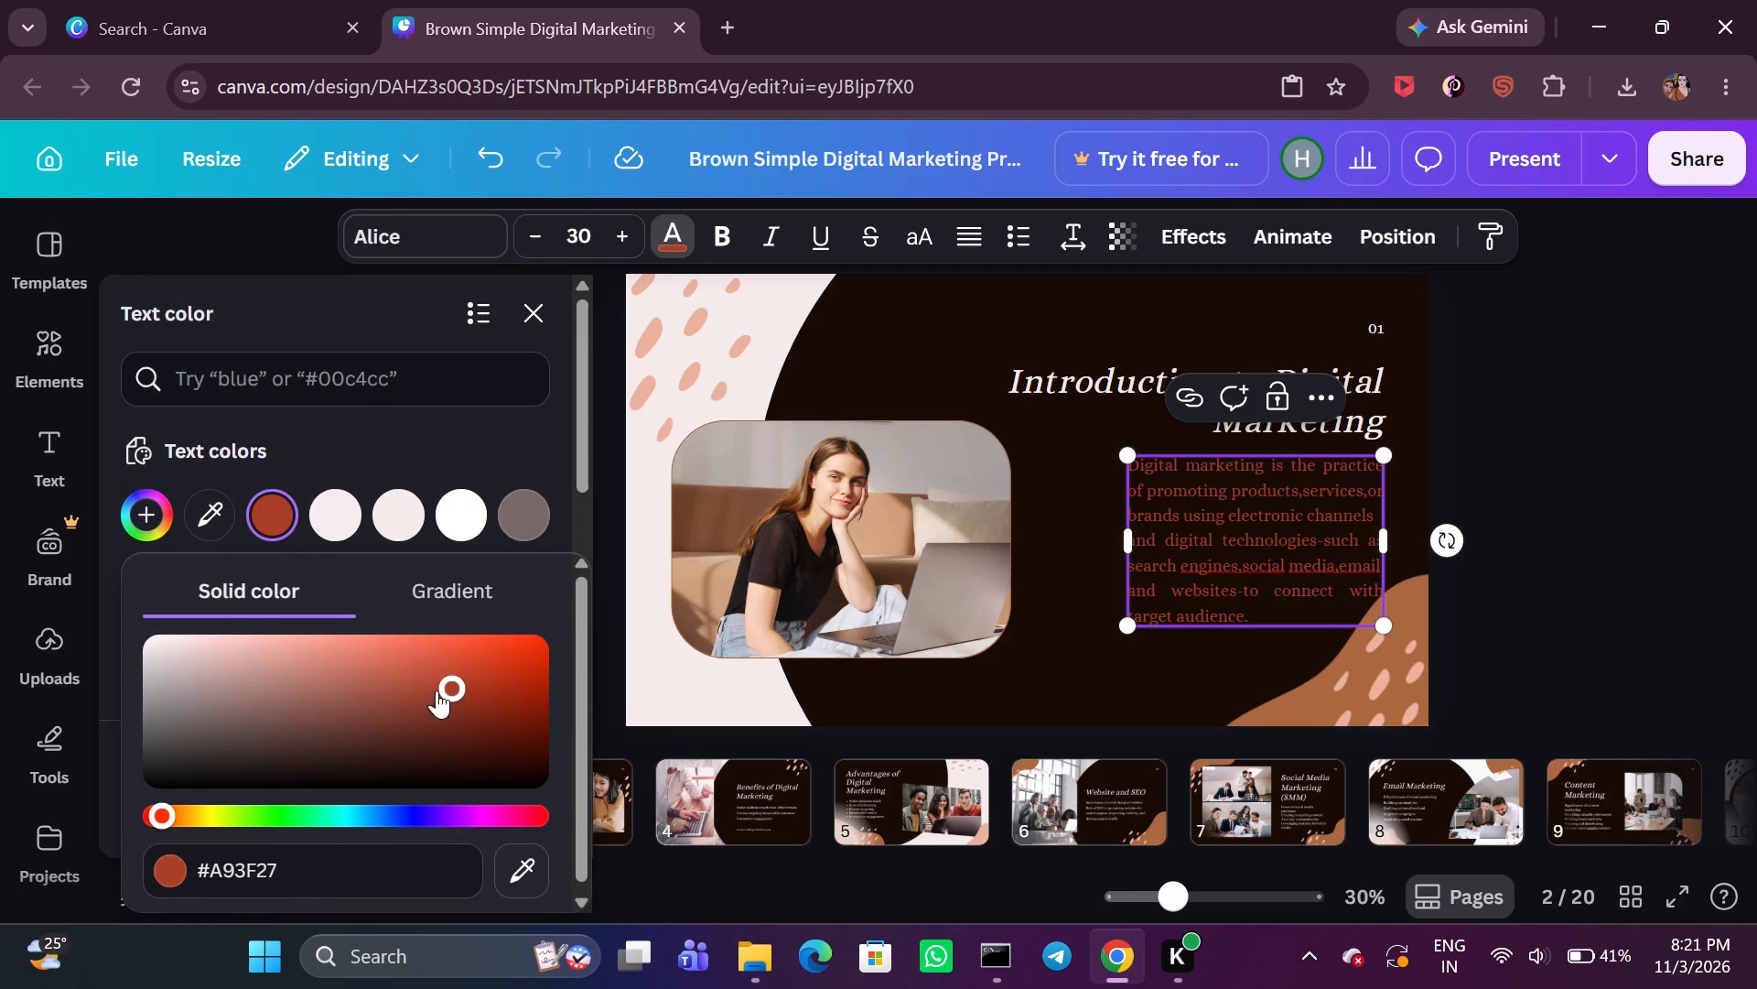
{"action": "left_click_drag", "start_coordinate": [451, 686], "coordinate": [561, 621]}
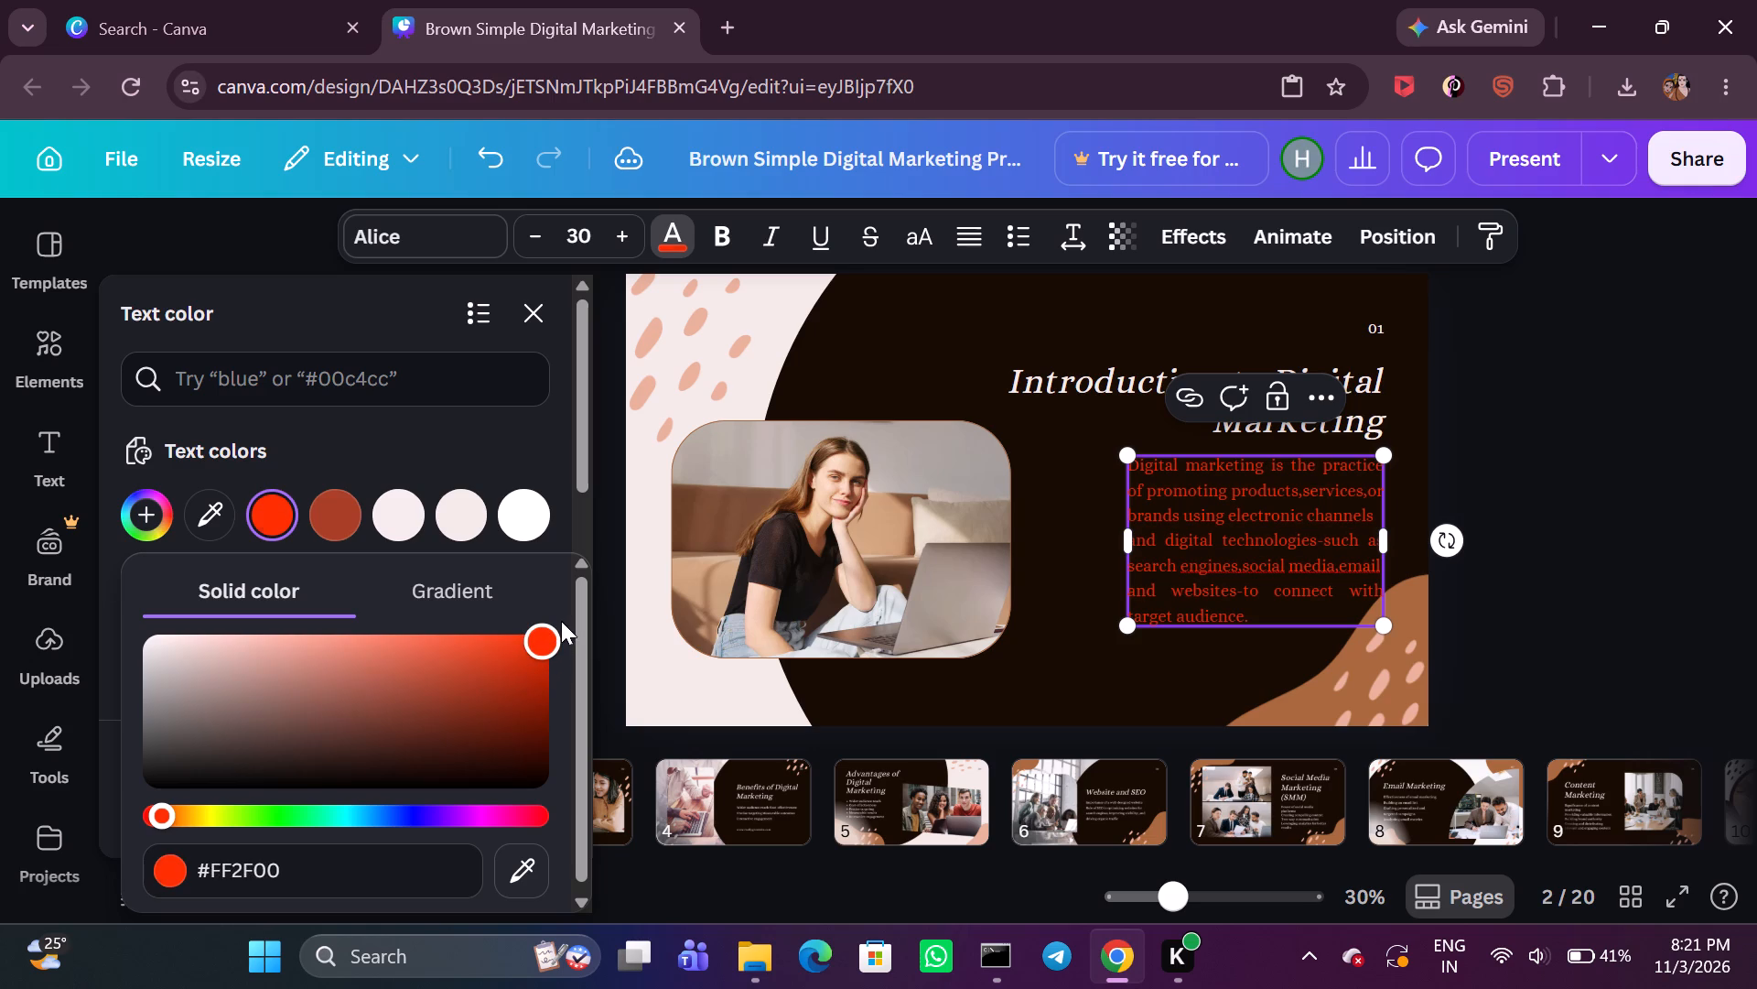
{"action": "left_click_drag", "start_coordinate": [561, 621], "coordinate": [503, 742]}
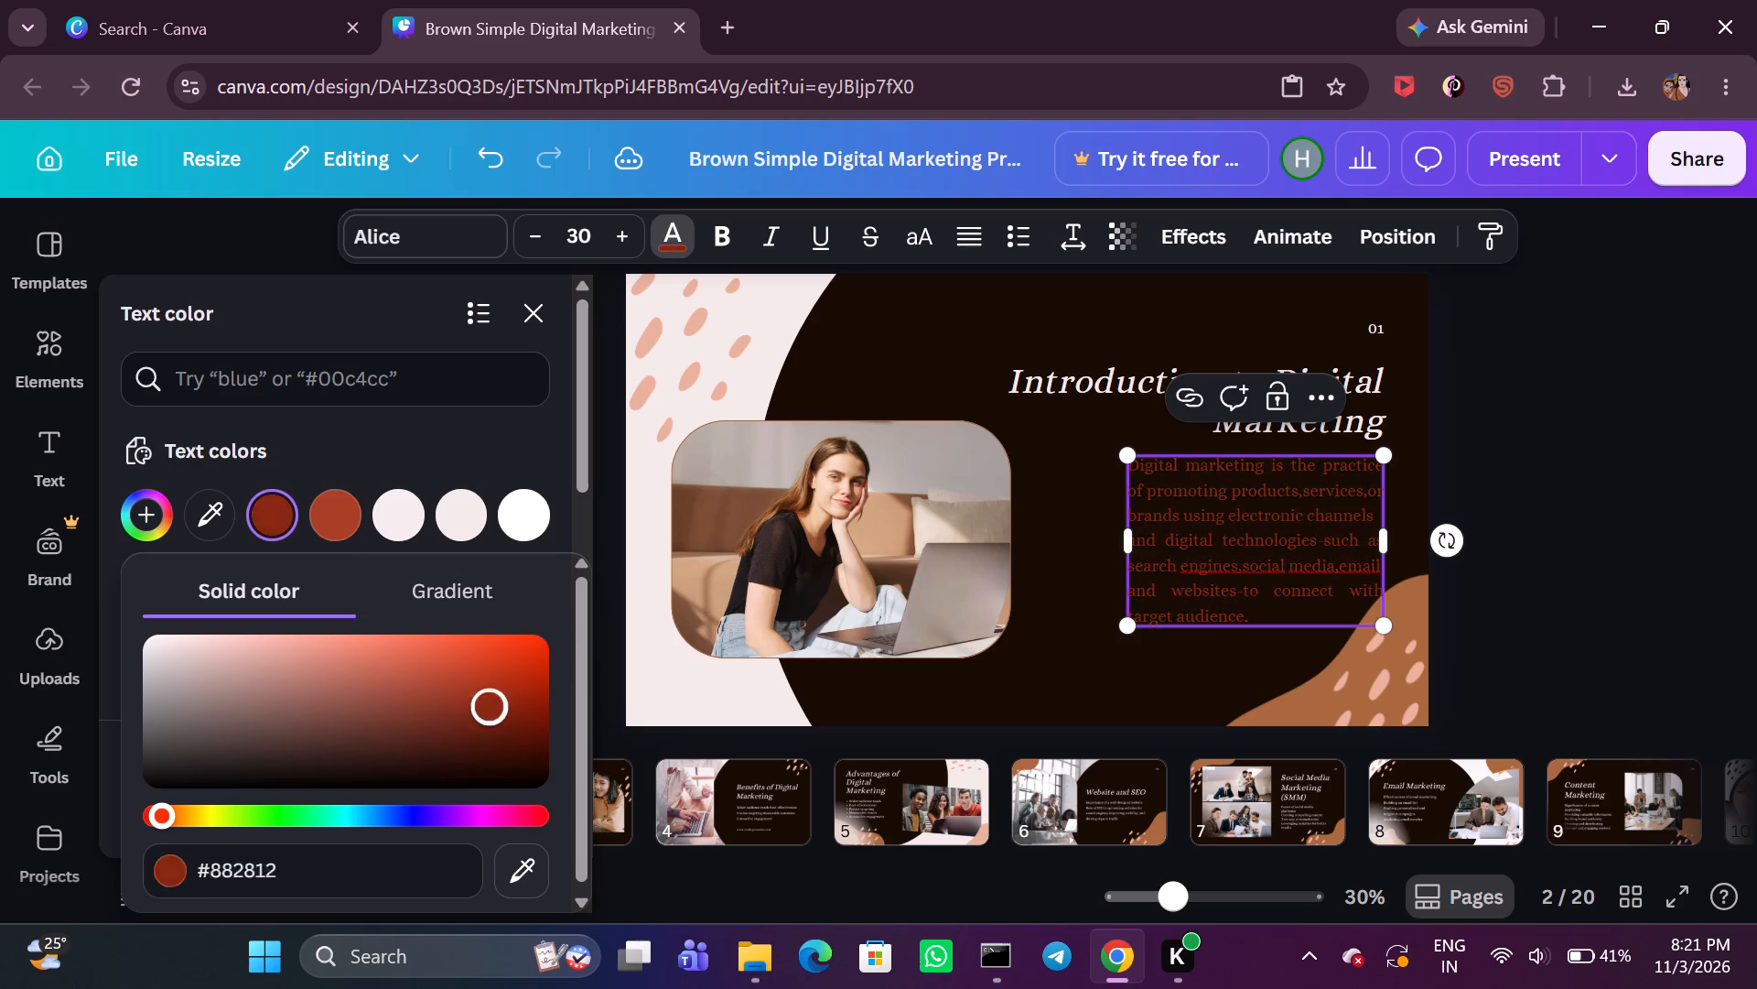
{"action": "left_click_drag", "start_coordinate": [503, 742], "coordinate": [559, 579]}
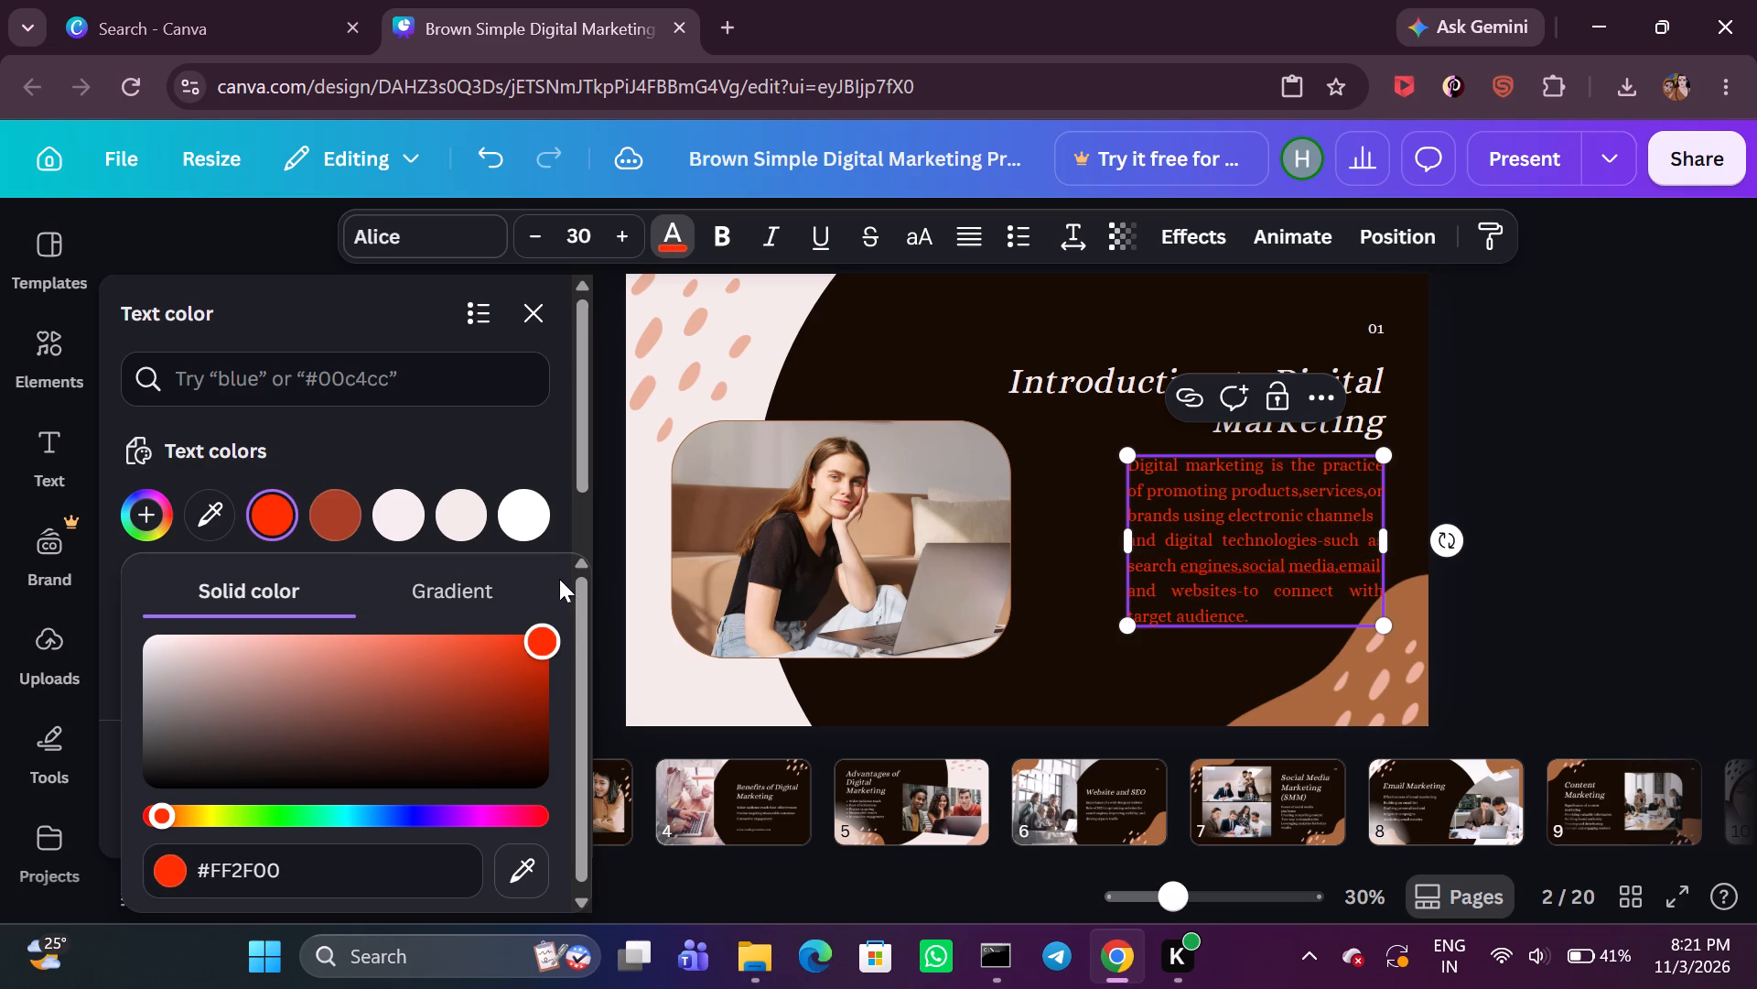
{"action": "left_click_drag", "start_coordinate": [559, 579], "coordinate": [623, 556]}
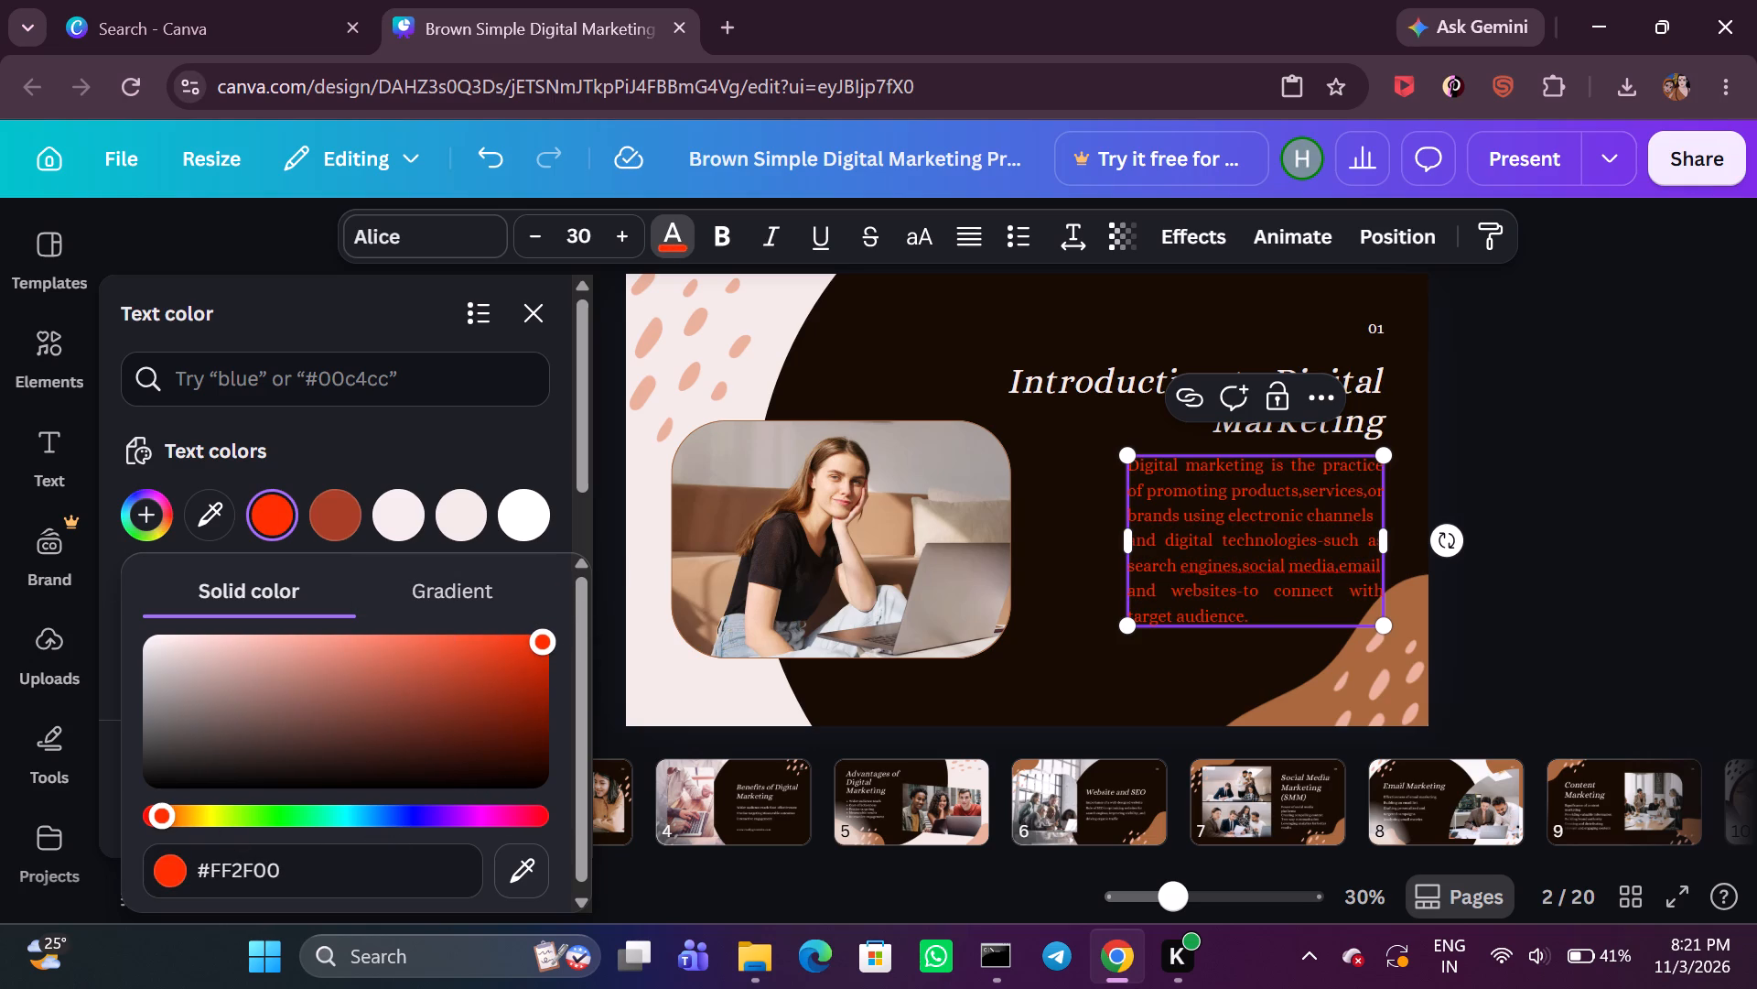
{"action": "left_click_drag", "start_coordinate": [163, 812], "coordinate": [134, 809]}
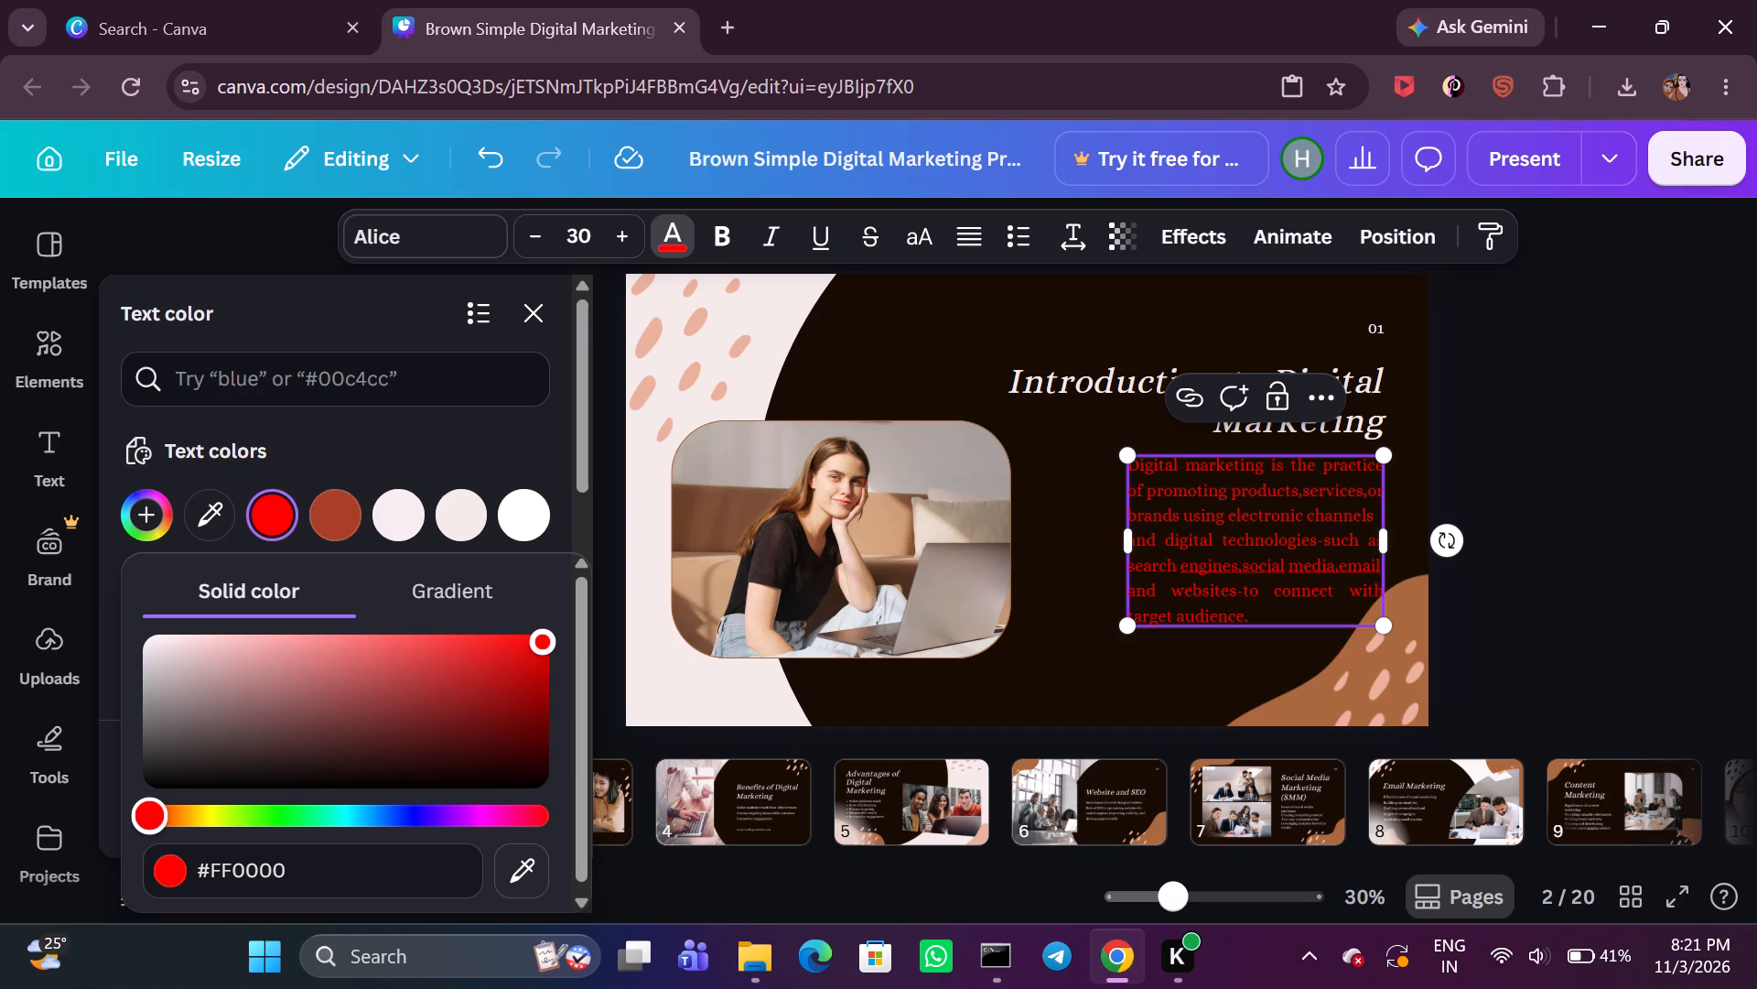
{"action": "left_click_drag", "start_coordinate": [134, 809], "coordinate": [277, 804]}
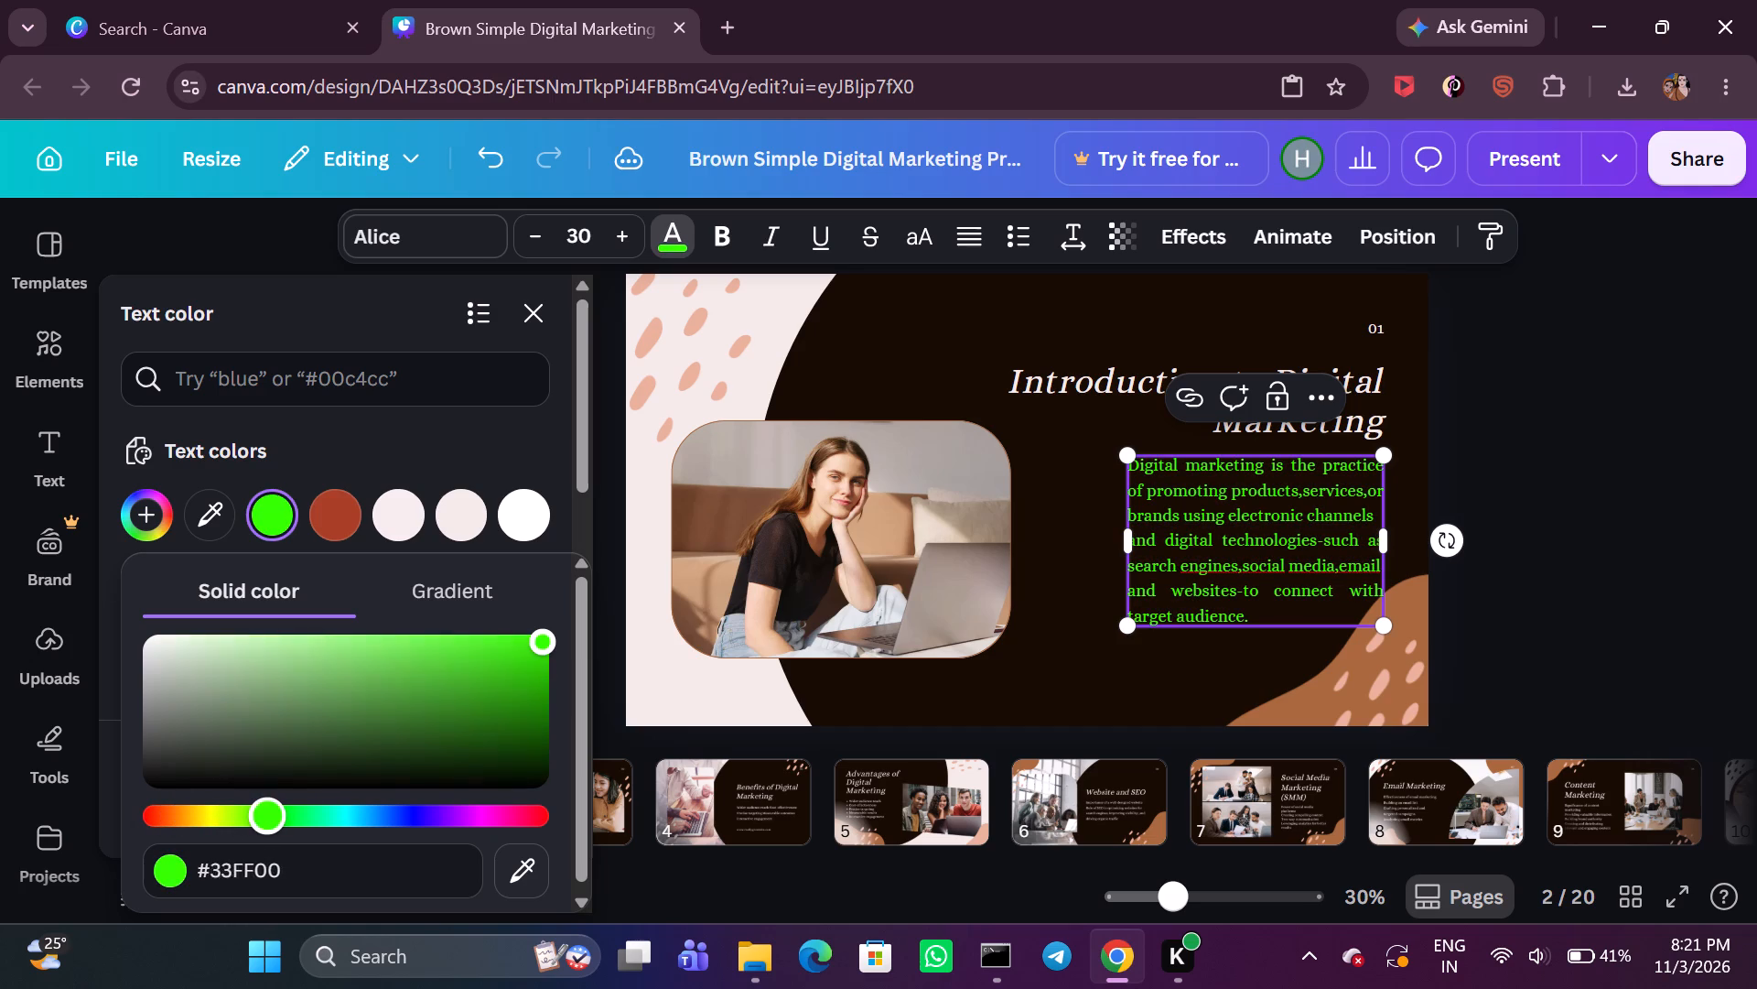
{"action": "left_click_drag", "start_coordinate": [277, 804], "coordinate": [383, 793]}
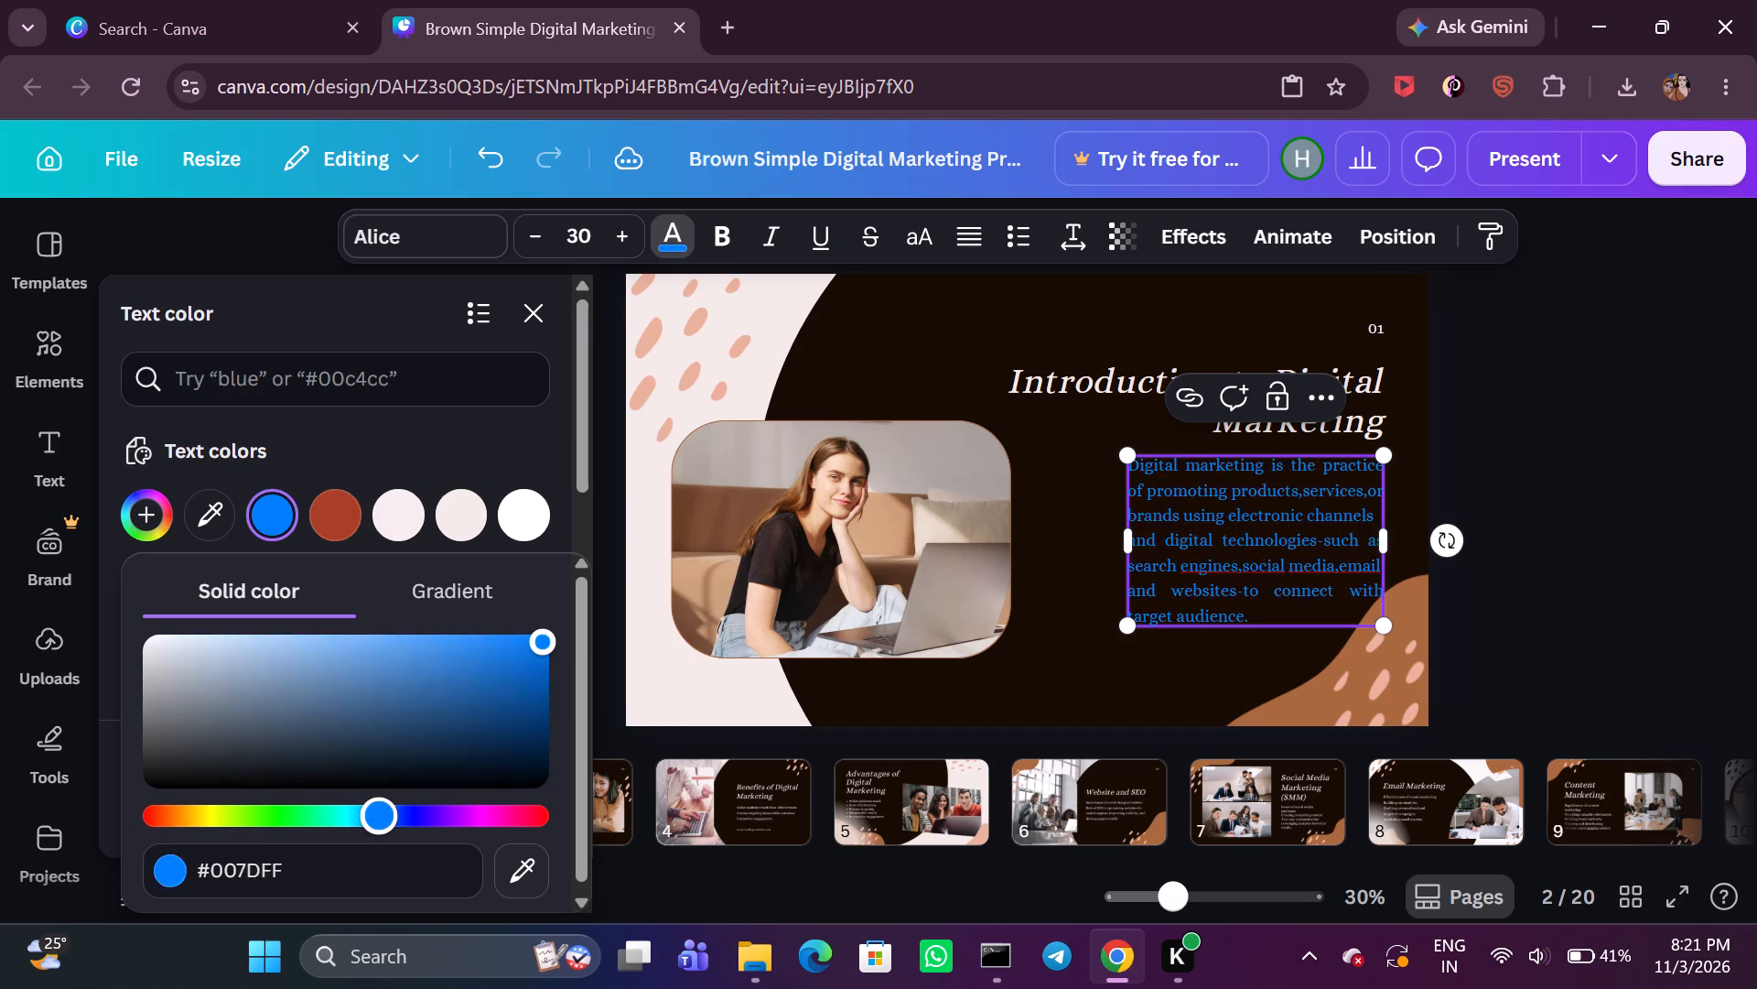
{"action": "left_click_drag", "start_coordinate": [383, 793], "coordinate": [210, 788]}
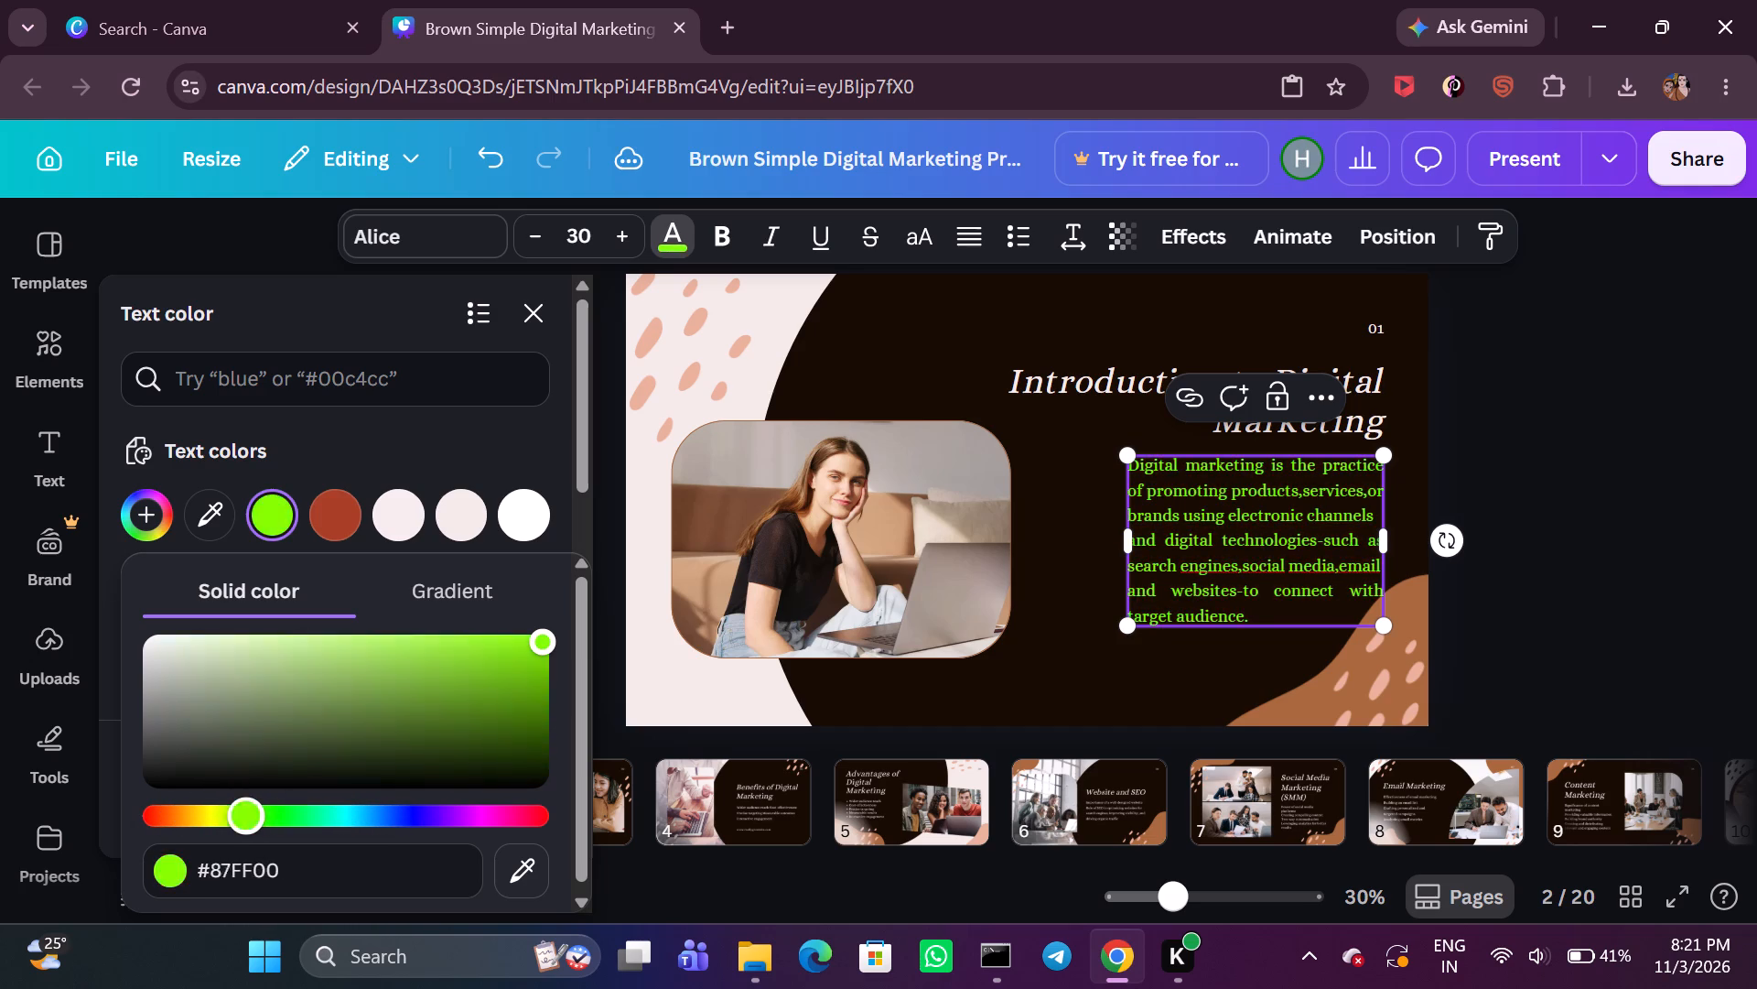
{"action": "left_click_drag", "start_coordinate": [210, 788], "coordinate": [149, 788]}
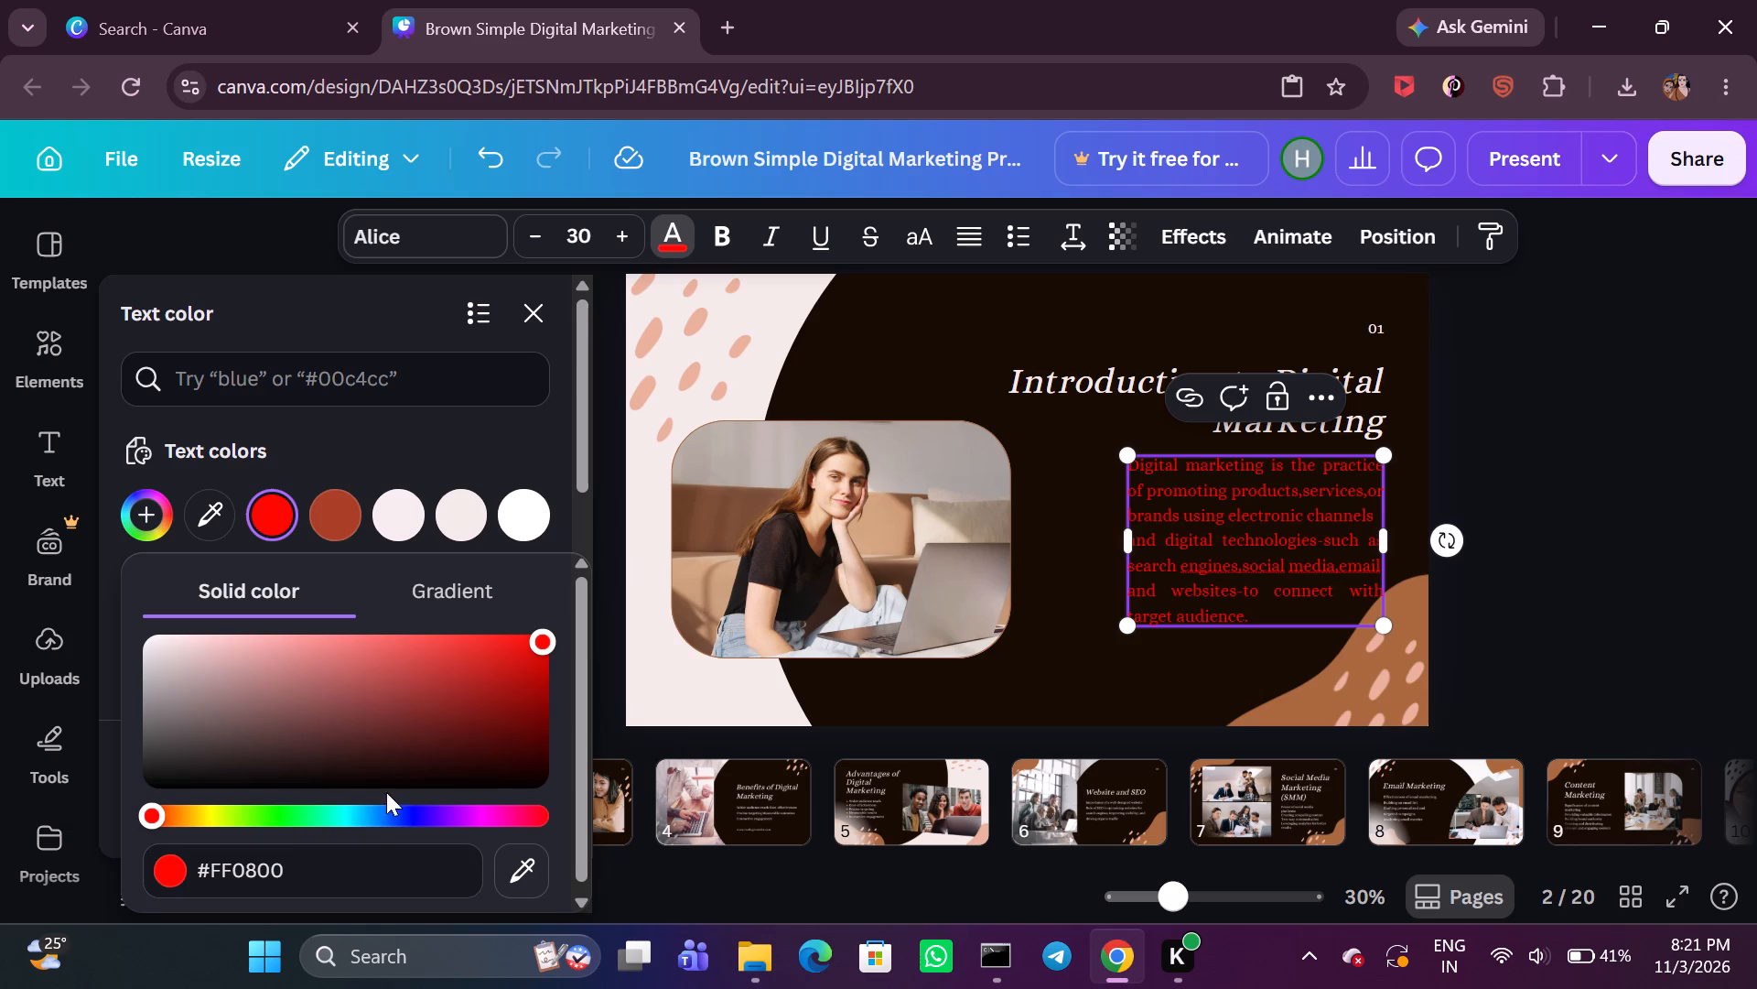
Turn page 2's body text colour into a #FF0800 to #FF00B5 gradient, trying the styles and keeping the fifth one.
{"action": "left_click", "coordinate": [460, 602]}
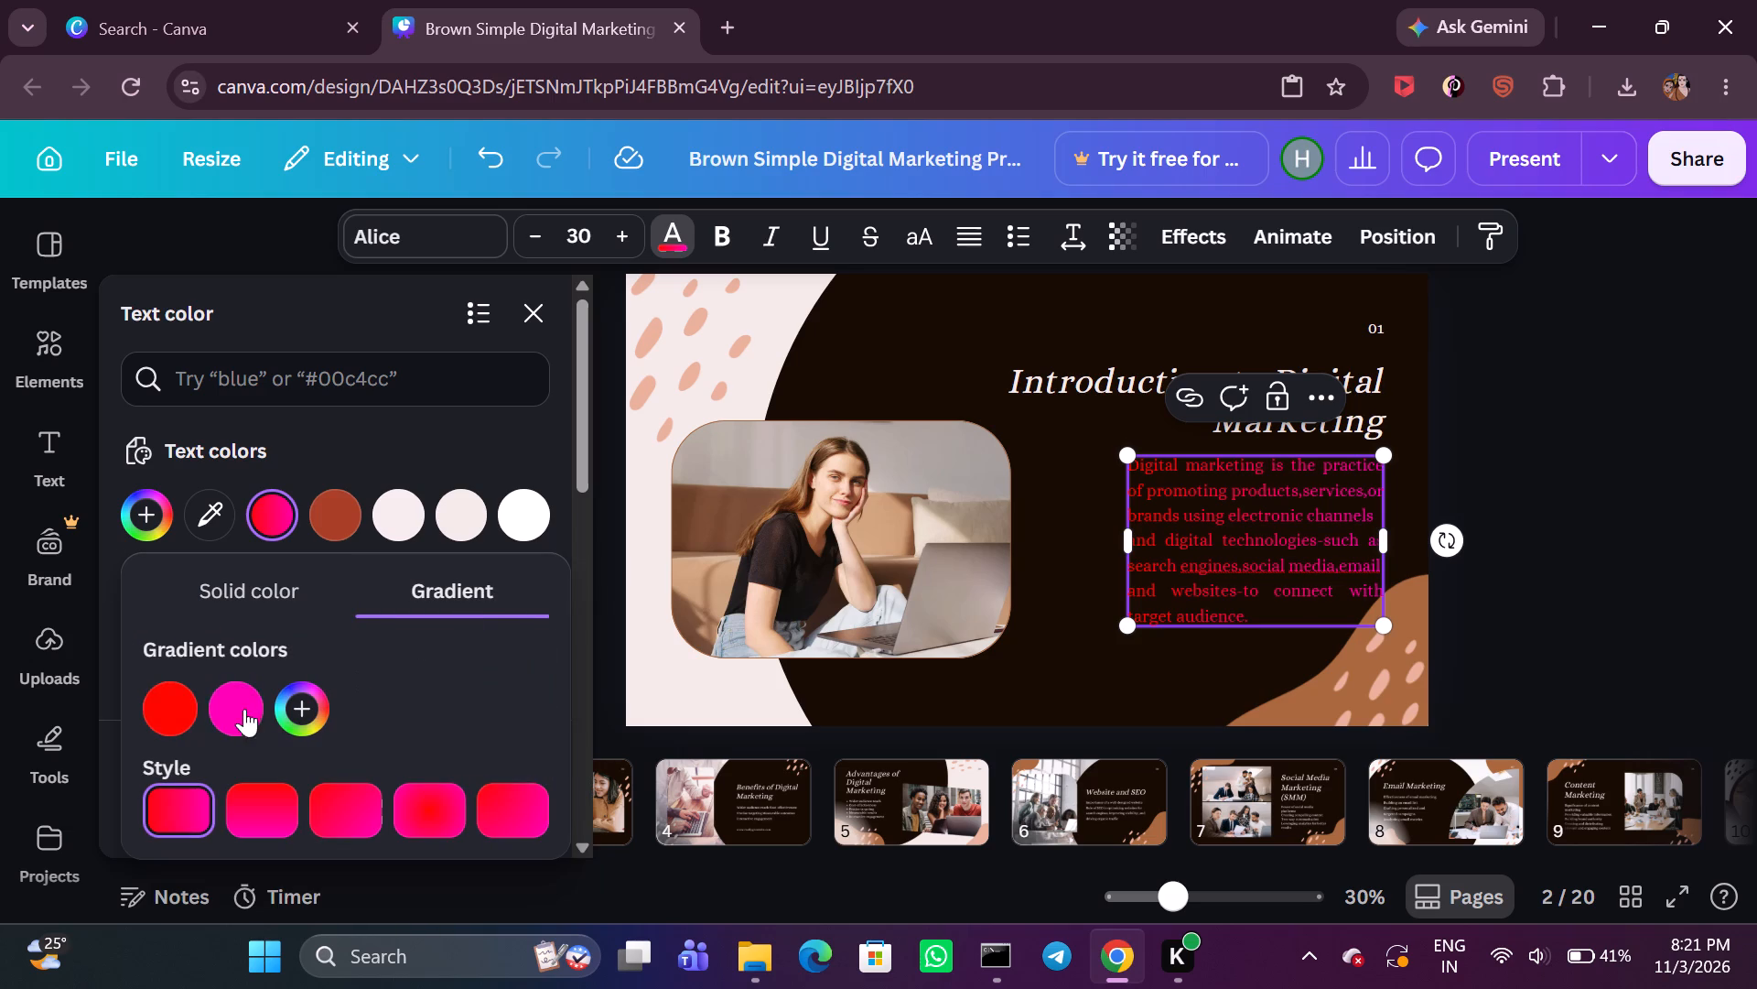
{"action": "left_click", "coordinate": [242, 807]}
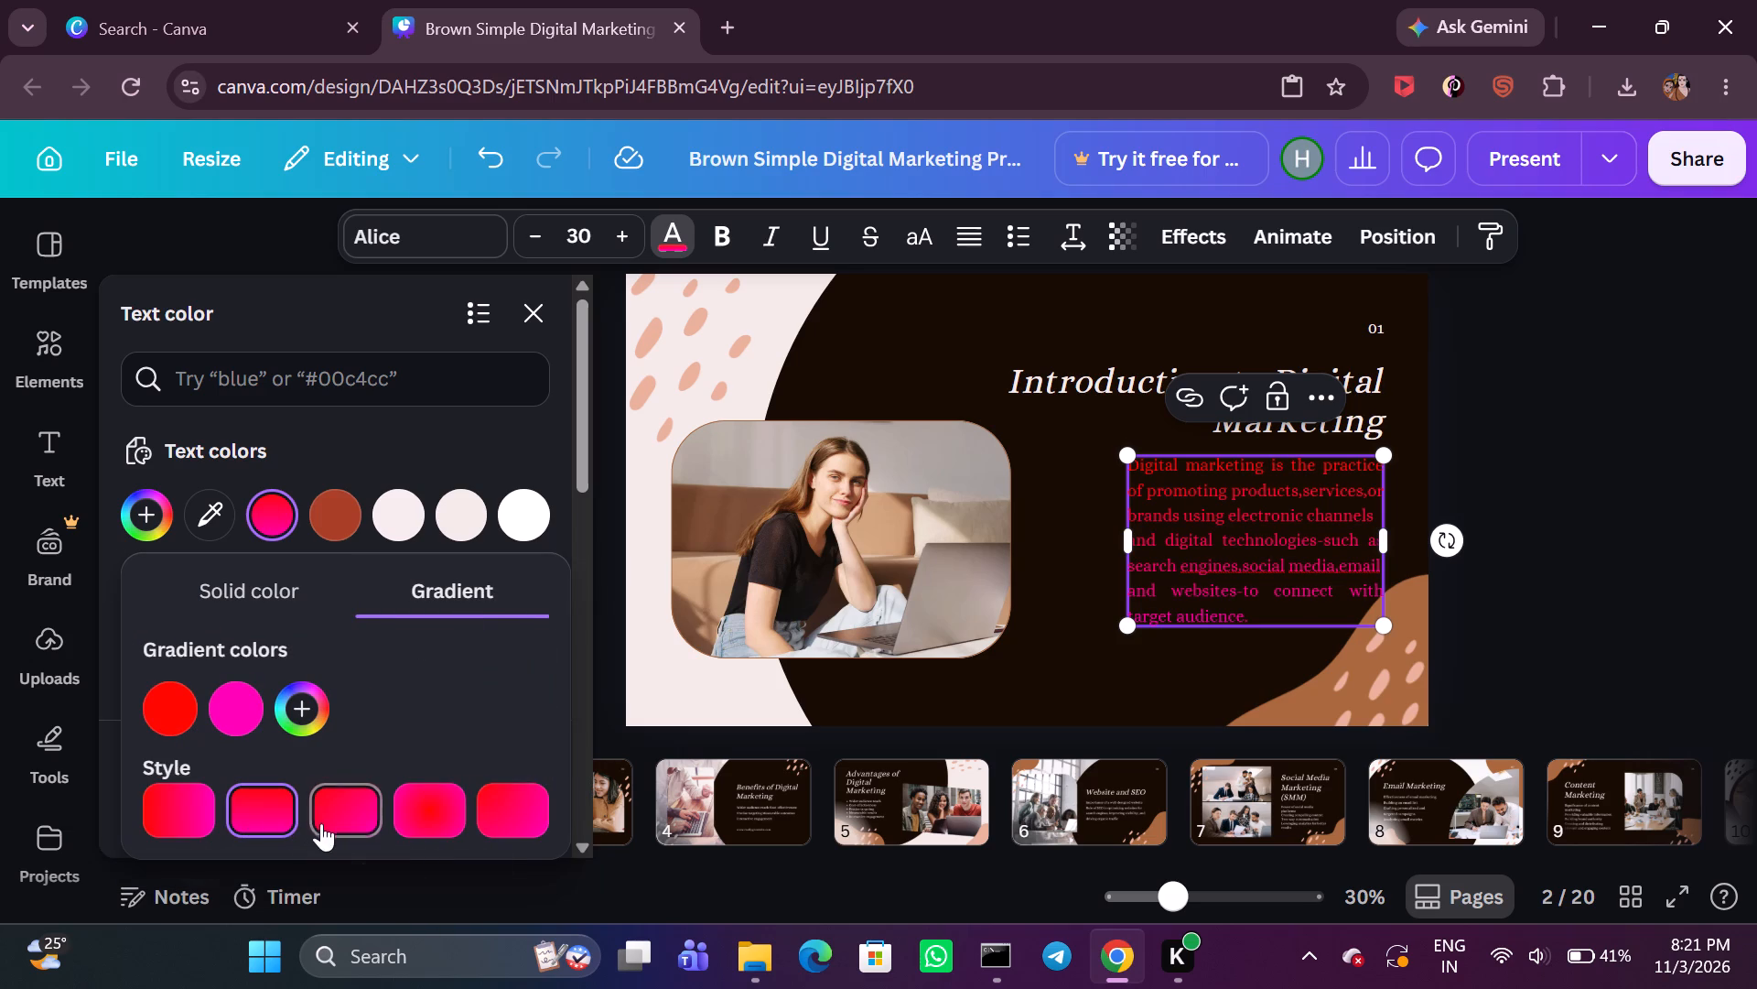
{"action": "left_click", "coordinate": [322, 821]}
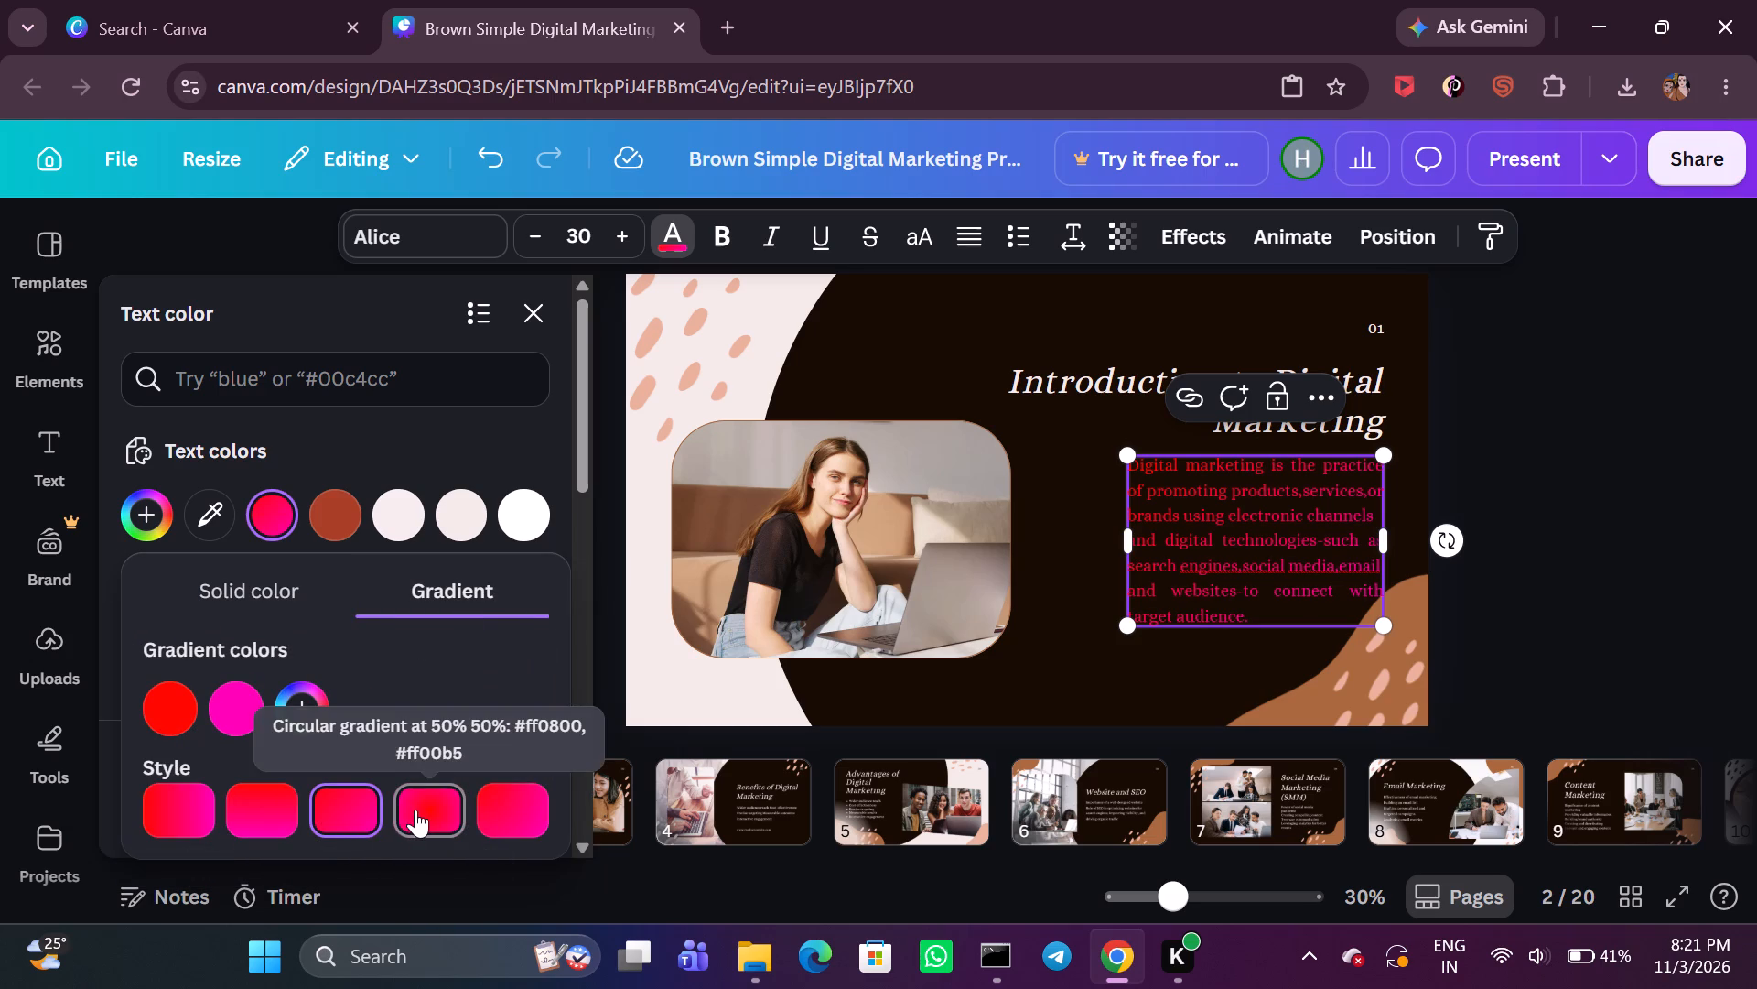
{"action": "left_click", "coordinate": [415, 810]}
{"action": "left_click", "coordinate": [493, 804]}
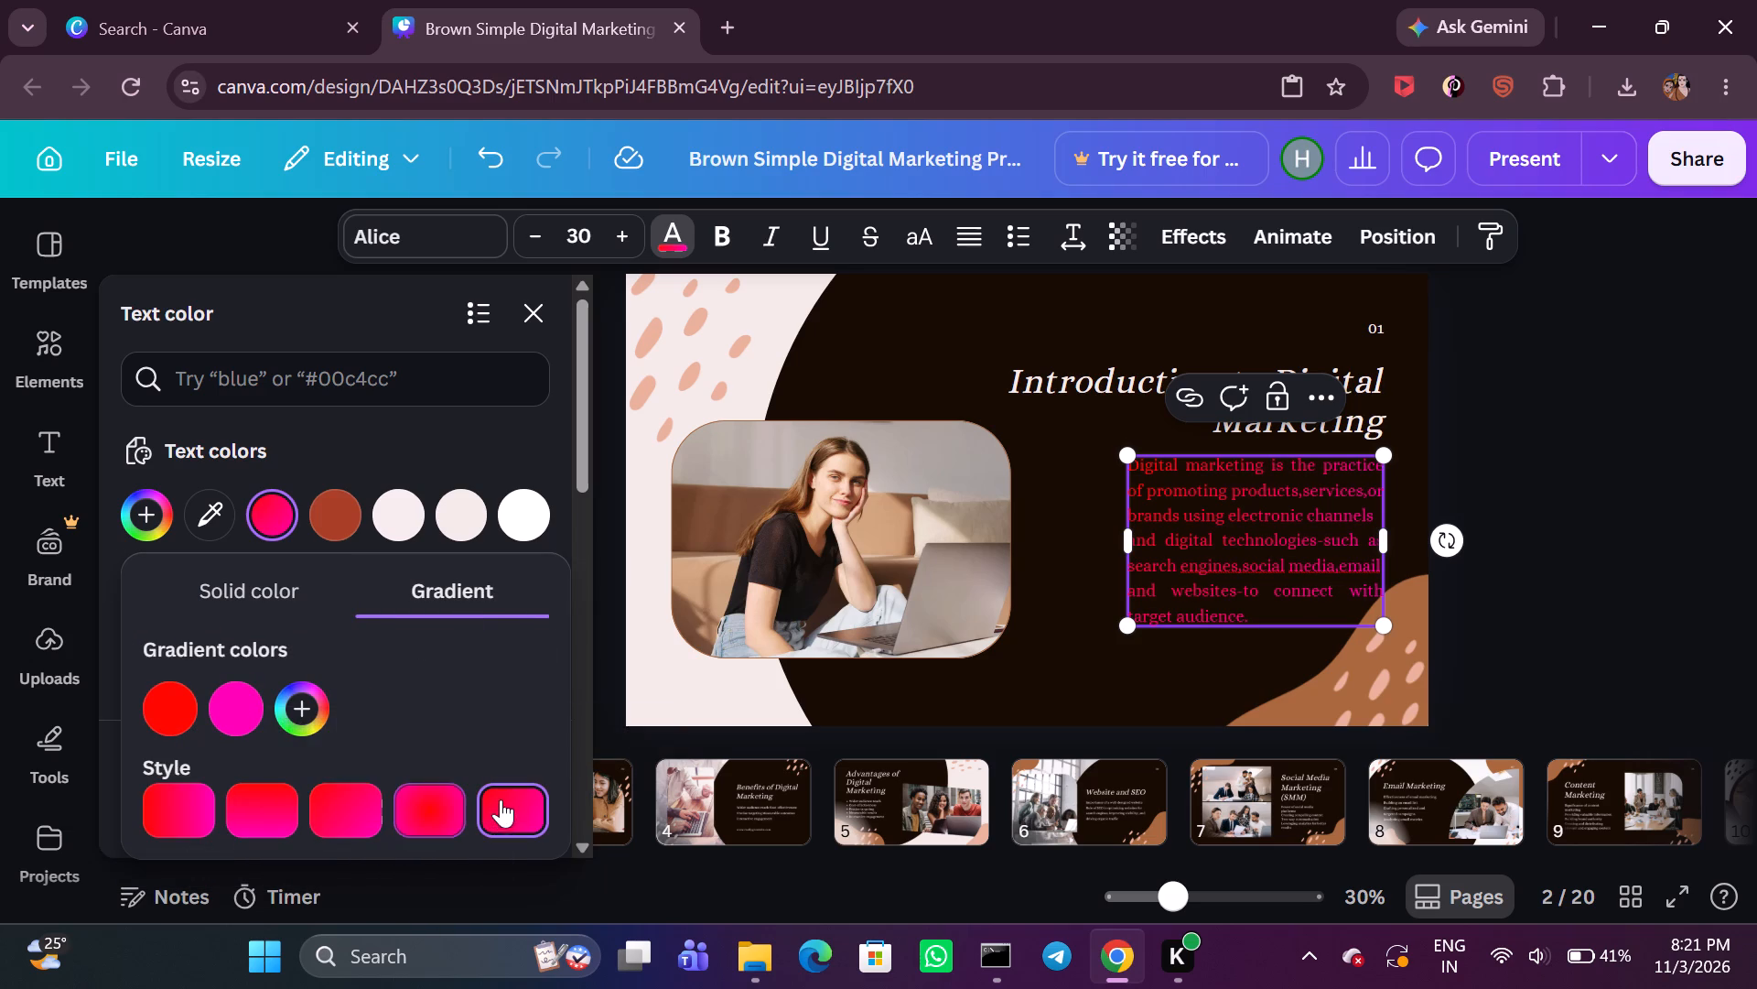
{"action": "left_click", "coordinate": [710, 689]}
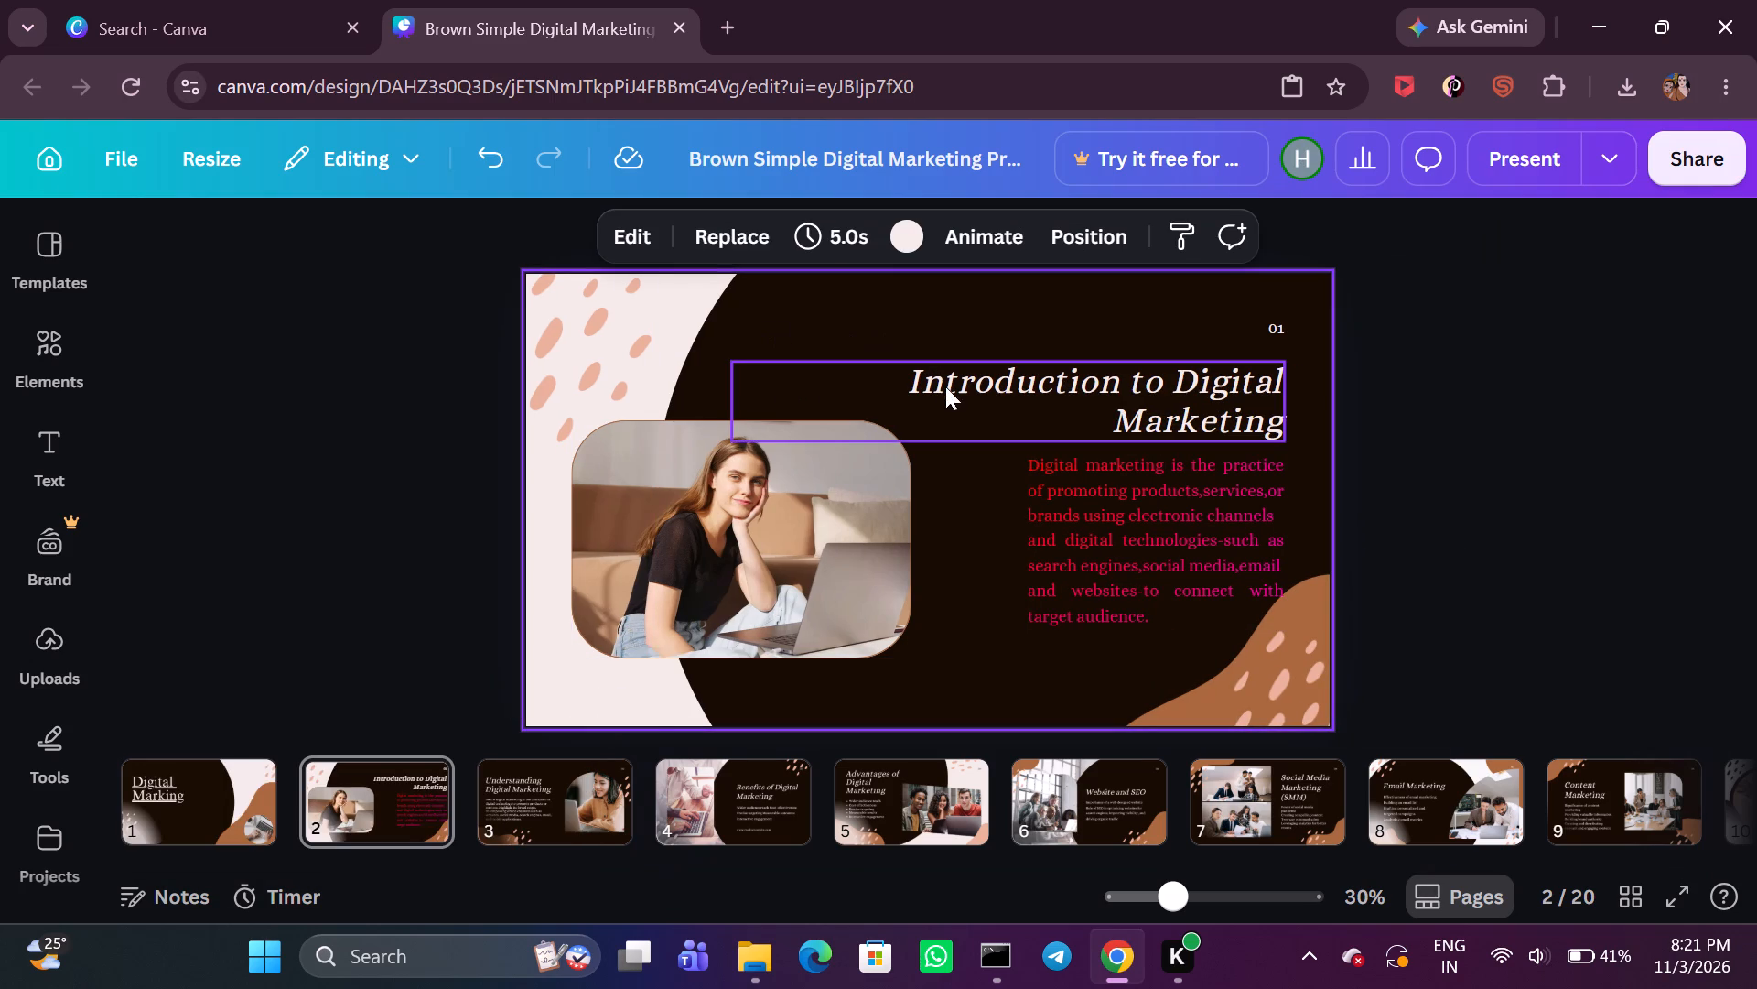
Remove the italic style from page 2's title "Introduction to Digital Marketing".
{"action": "left_click", "coordinate": [980, 394]}
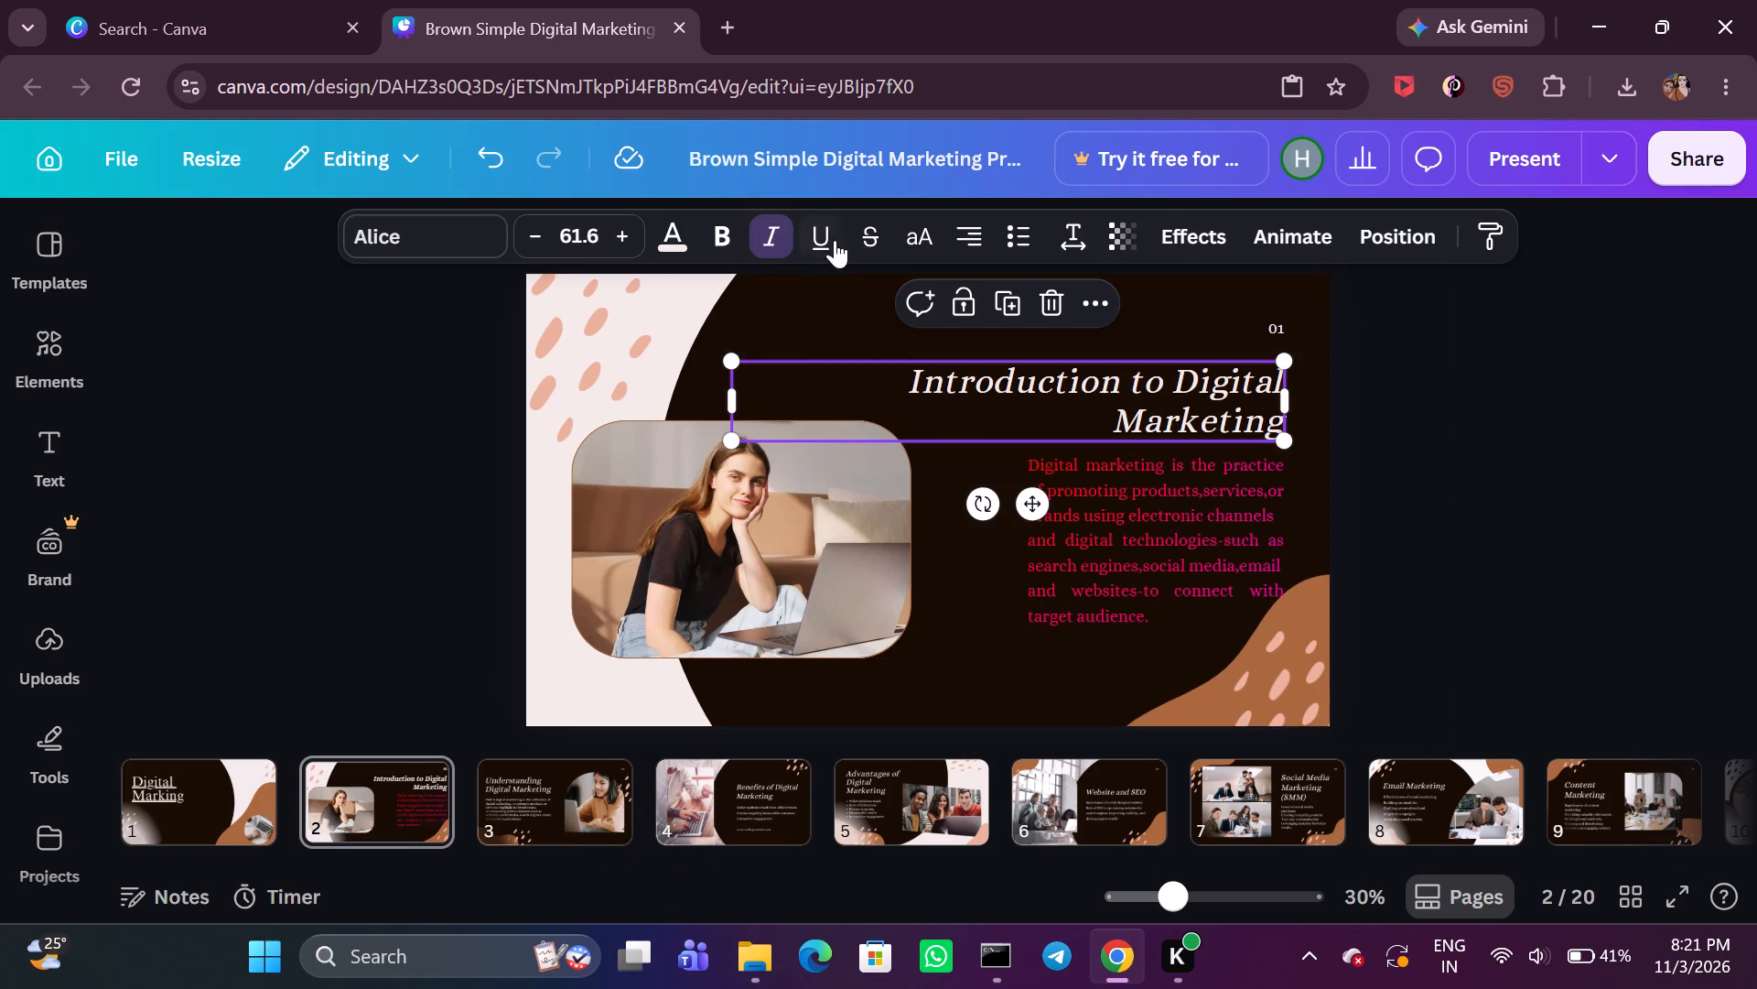
{"action": "left_click", "coordinate": [773, 234]}
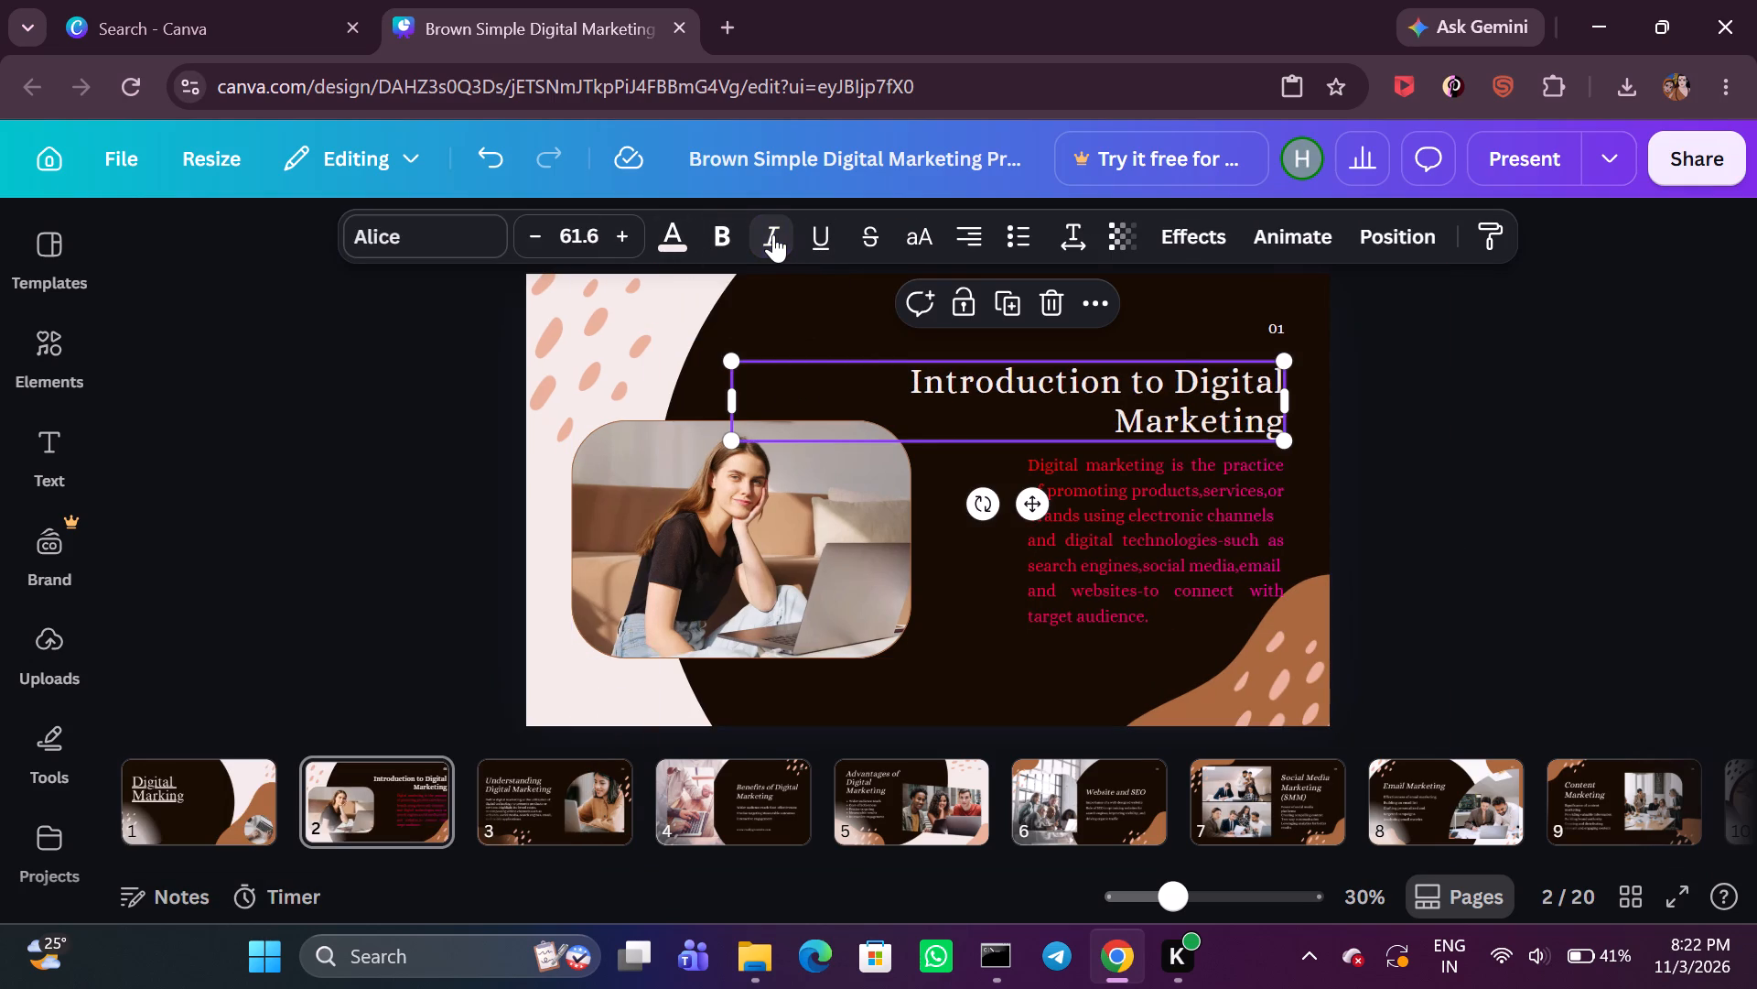
Create a custom animation for page 2's photo, with a path that loops once and then runs to the slide's right edge.
{"action": "left_click", "coordinate": [722, 609]}
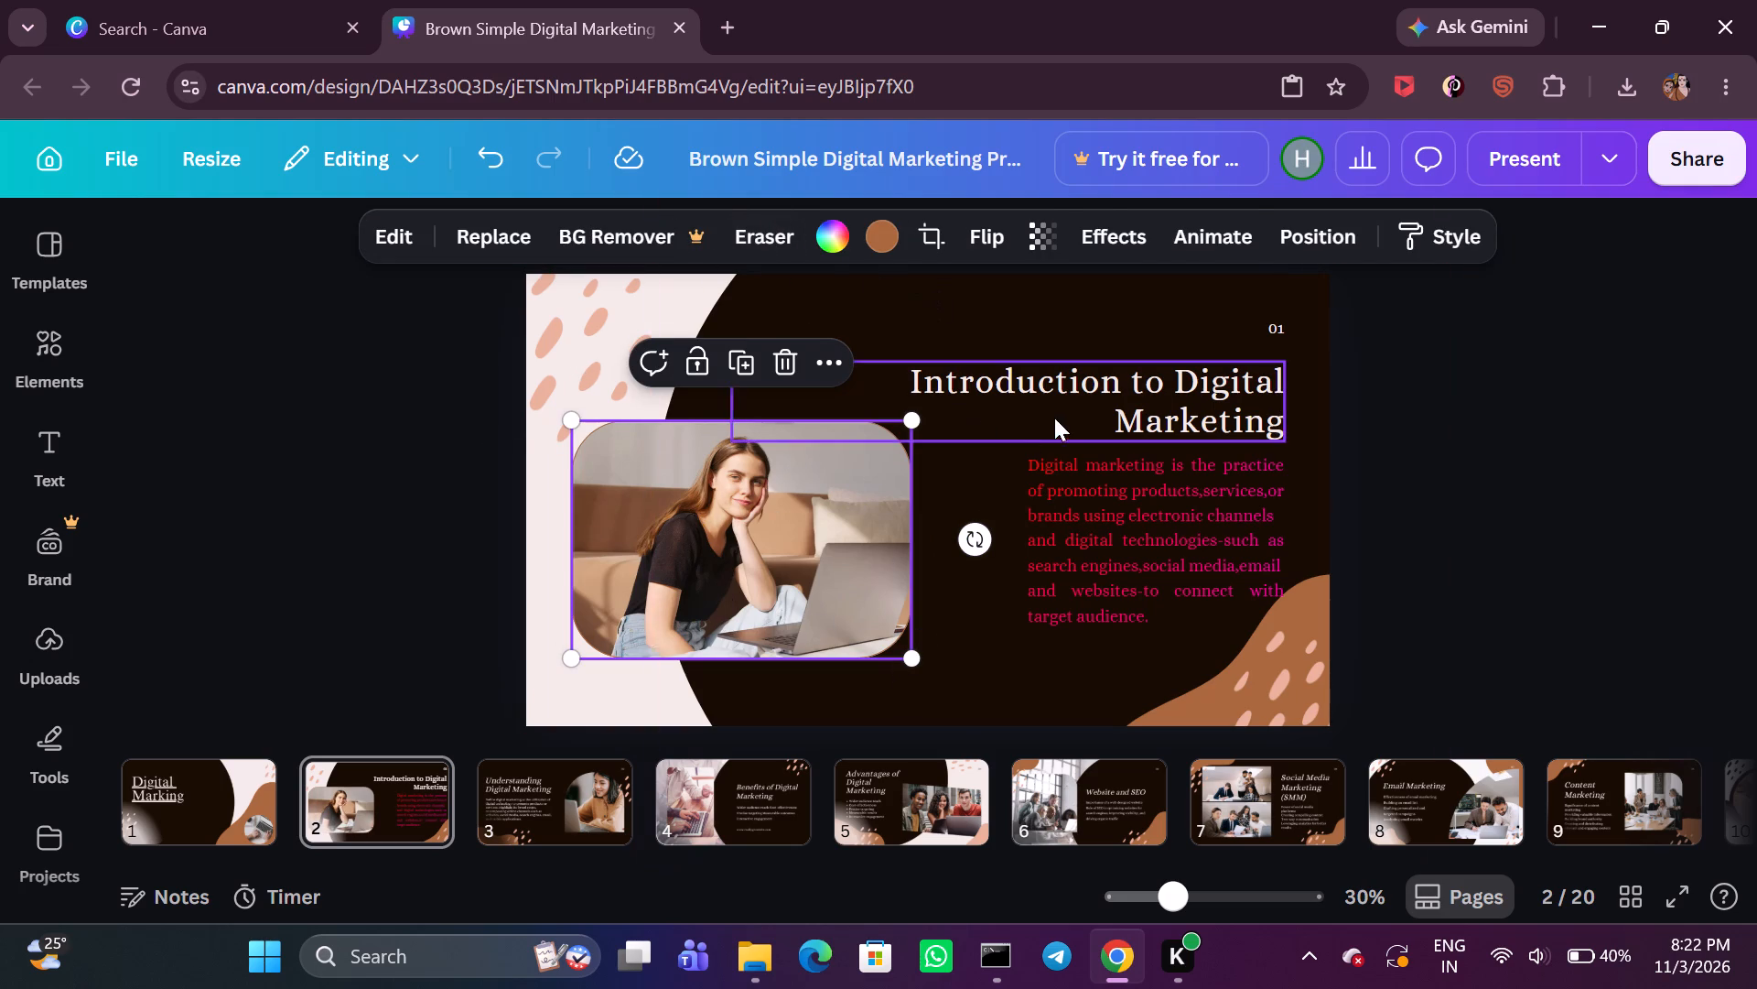
{"action": "left_click", "coordinate": [1219, 237]}
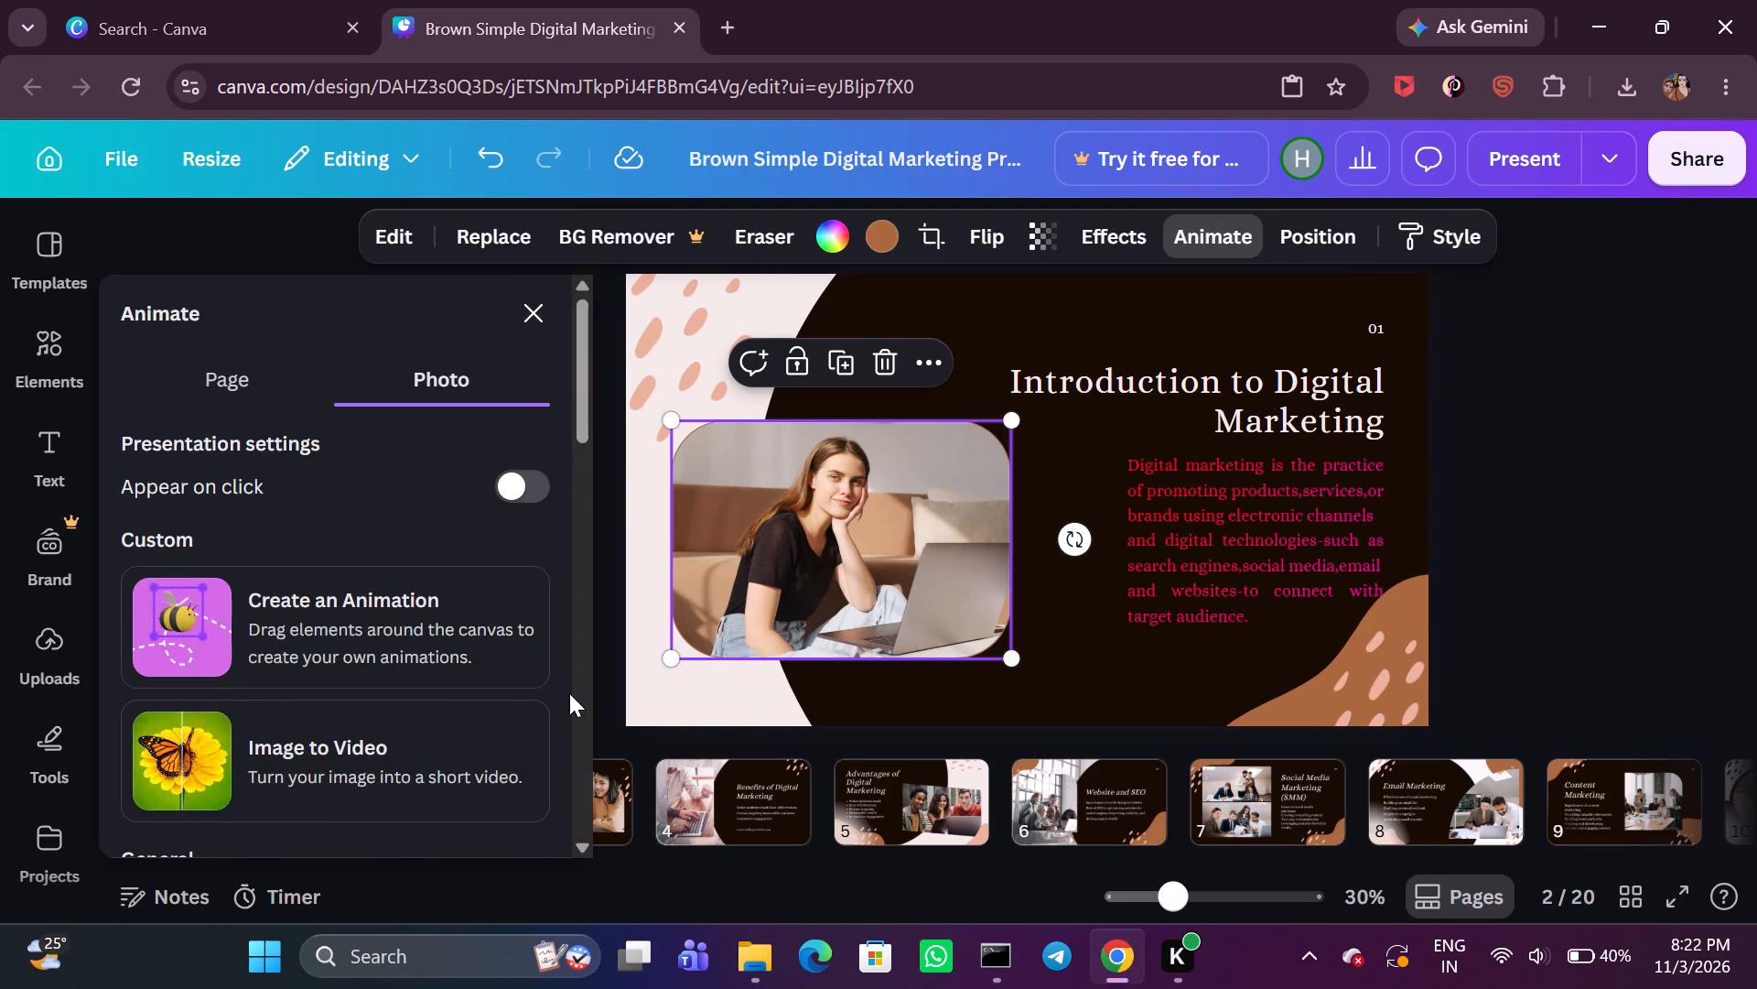
{"action": "left_click", "coordinate": [415, 658]}
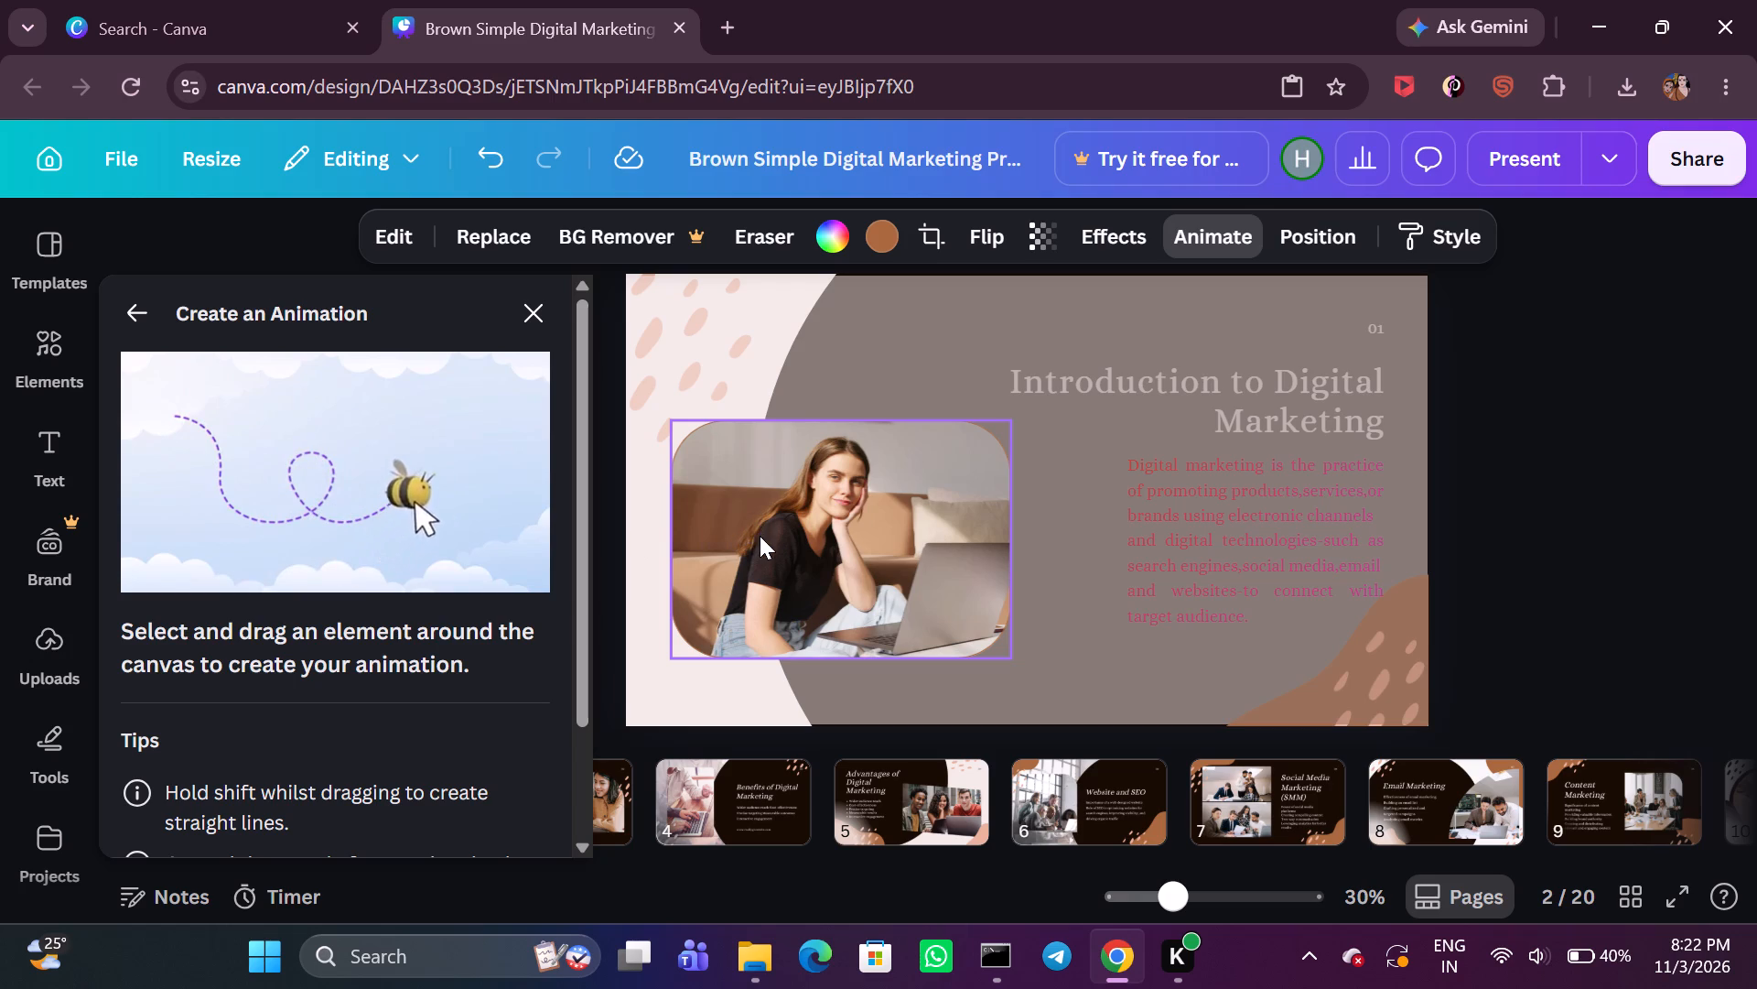
{"action": "left_click_drag", "start_coordinate": [757, 543], "coordinate": [787, 497]}
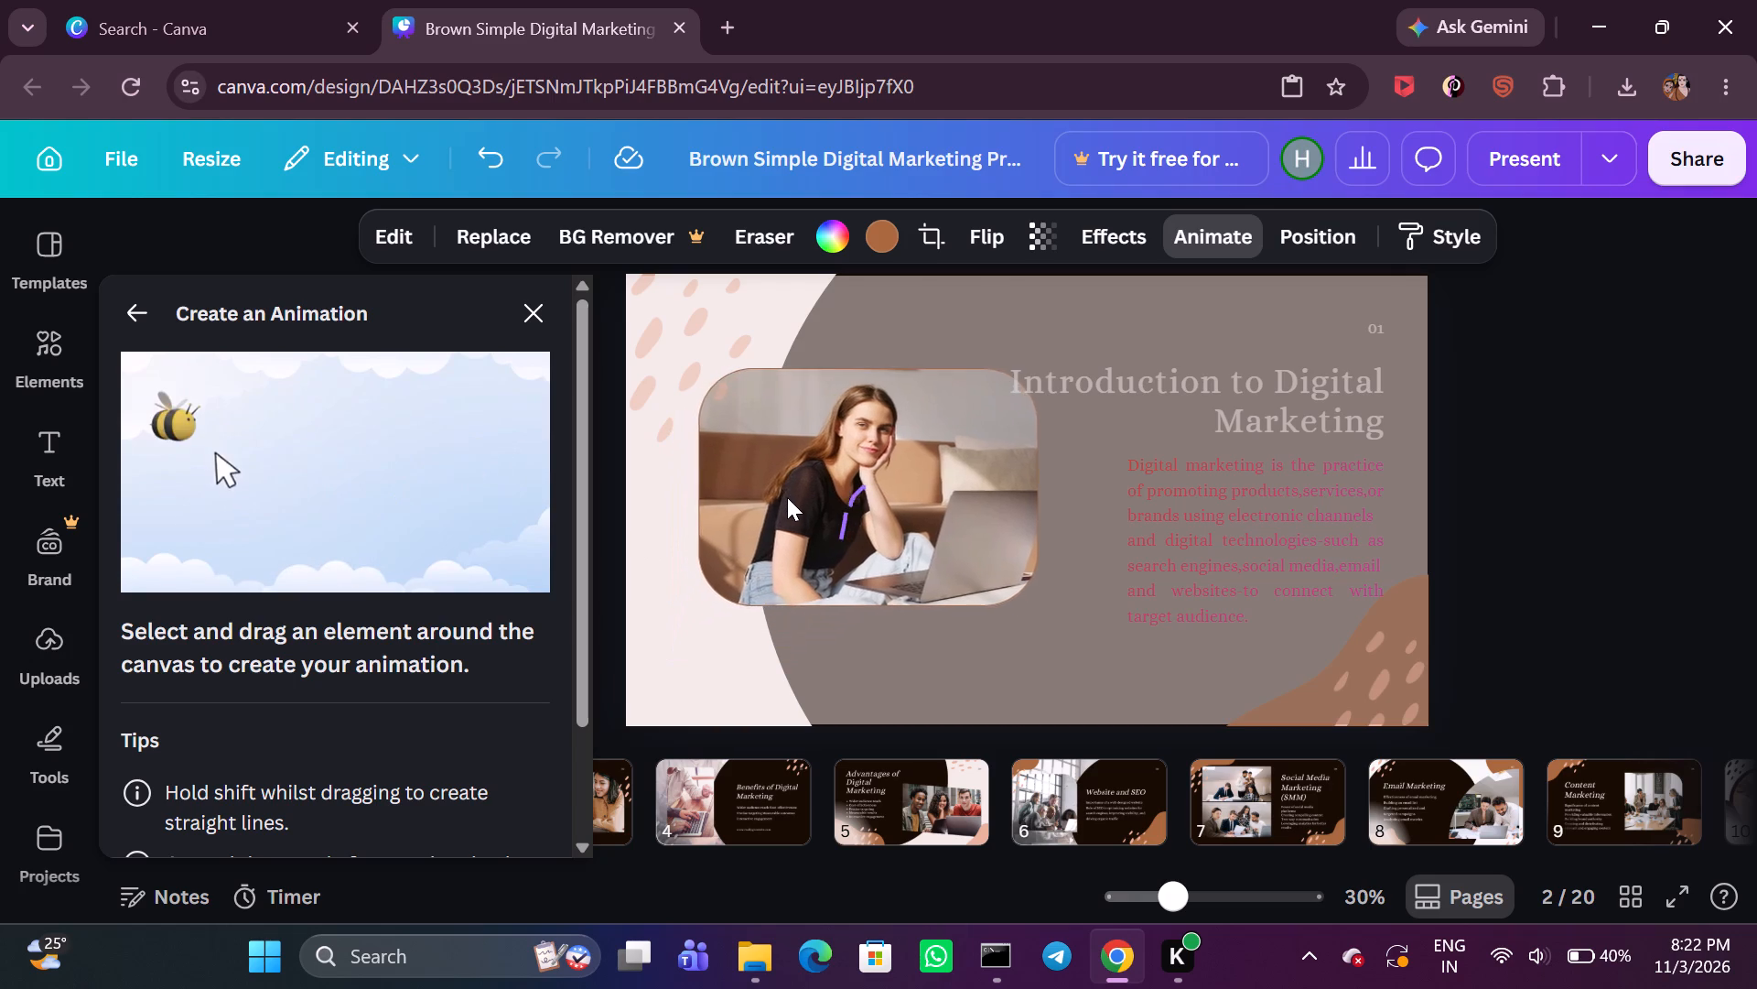
{"action": "left_click_drag", "start_coordinate": [787, 497], "coordinate": [1457, 542]}
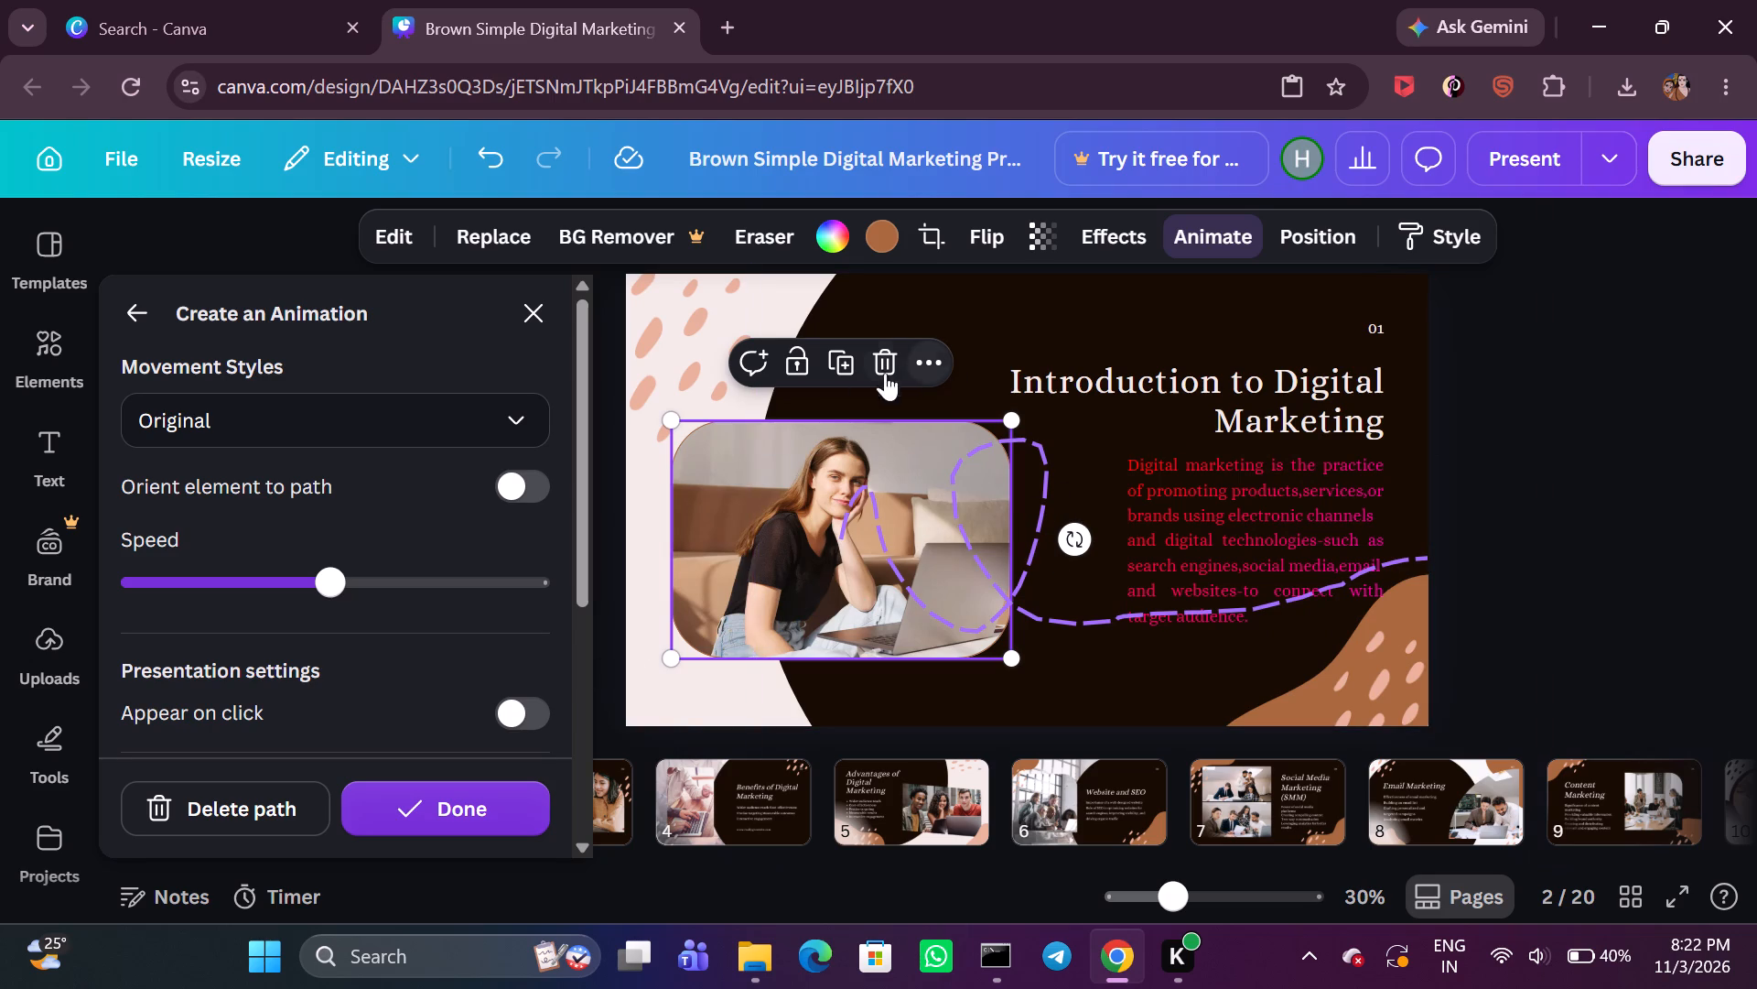
{"action": "left_click", "coordinate": [544, 324]}
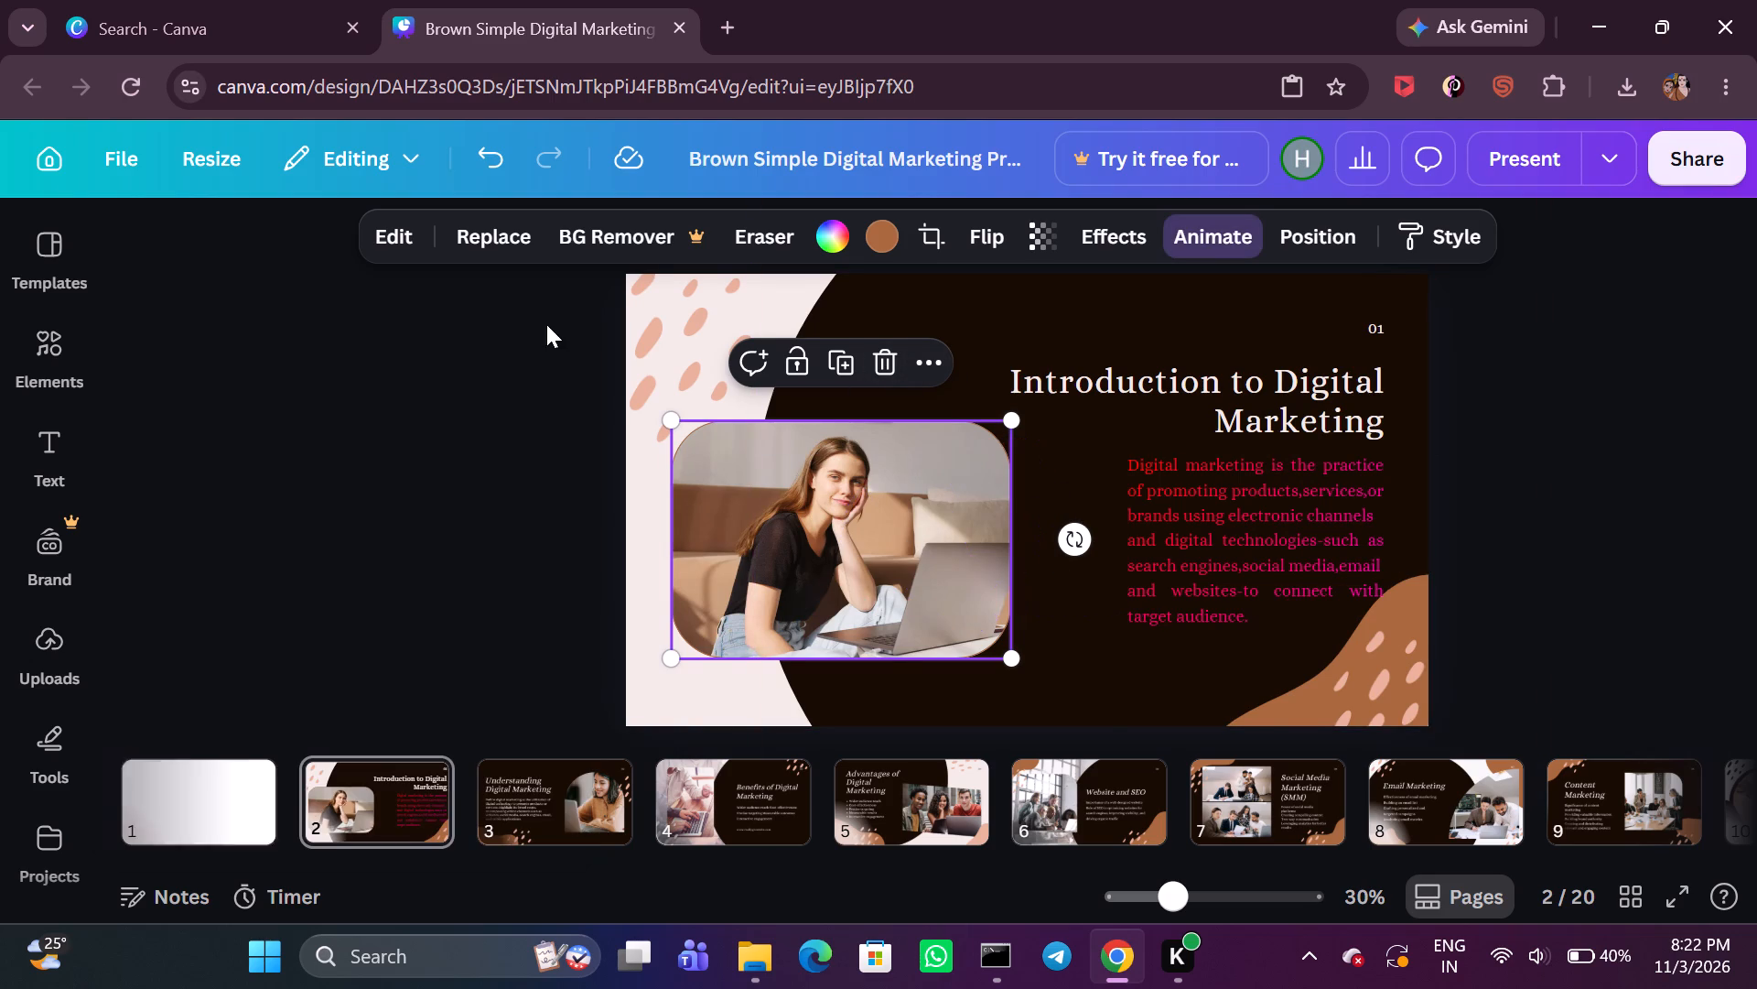
Apply the Drop effect to page 2's photo, trying Glow and Echo before returning to Drop.
{"action": "left_click", "coordinate": [1207, 232]}
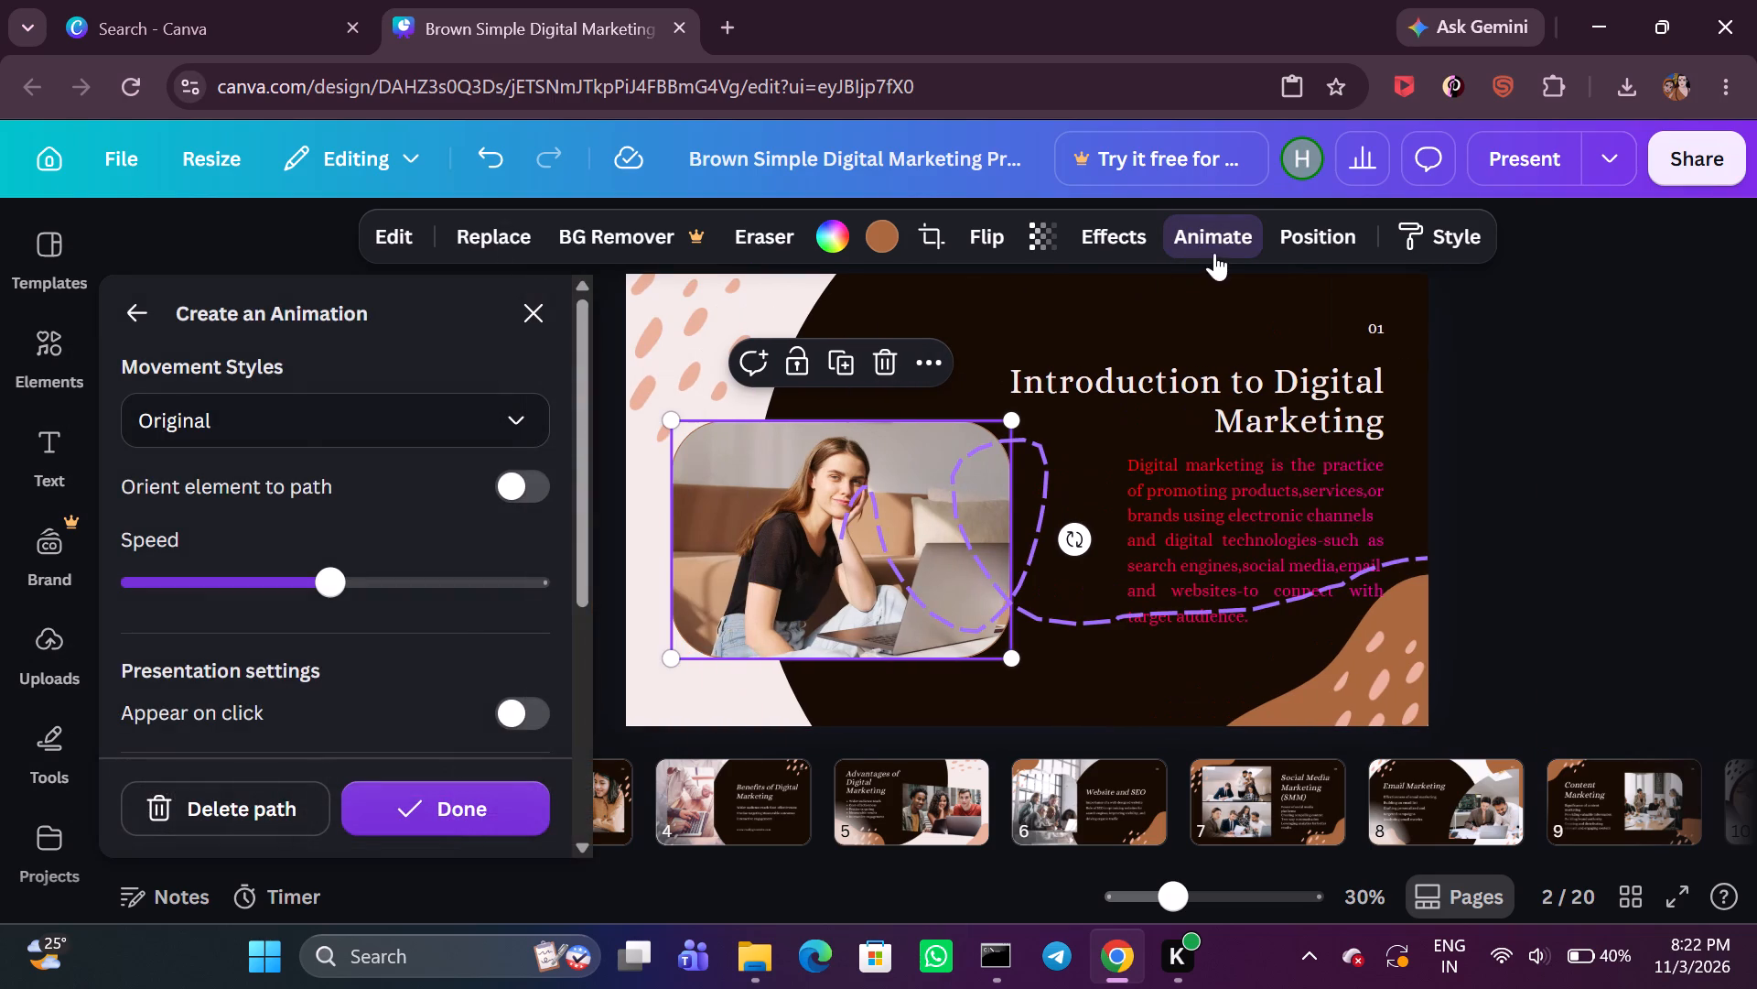
{"action": "left_click", "coordinate": [1225, 242]}
{"action": "left_click", "coordinate": [1137, 236]}
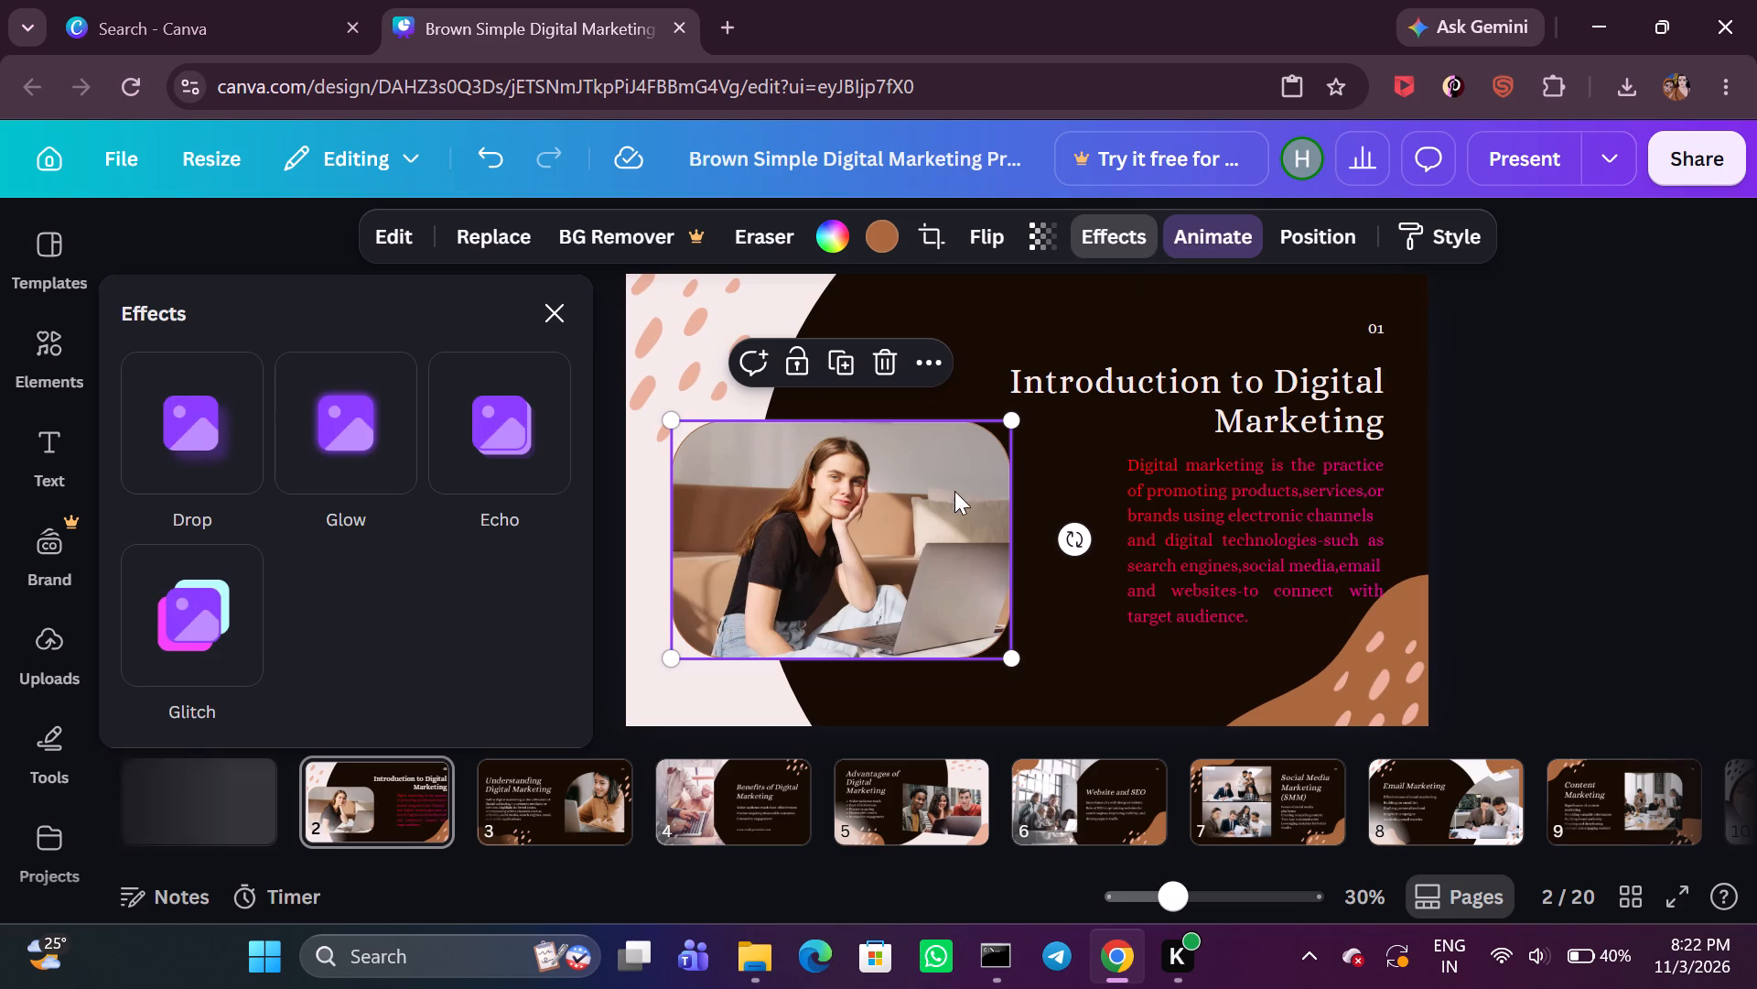
{"action": "left_click", "coordinate": [230, 465]}
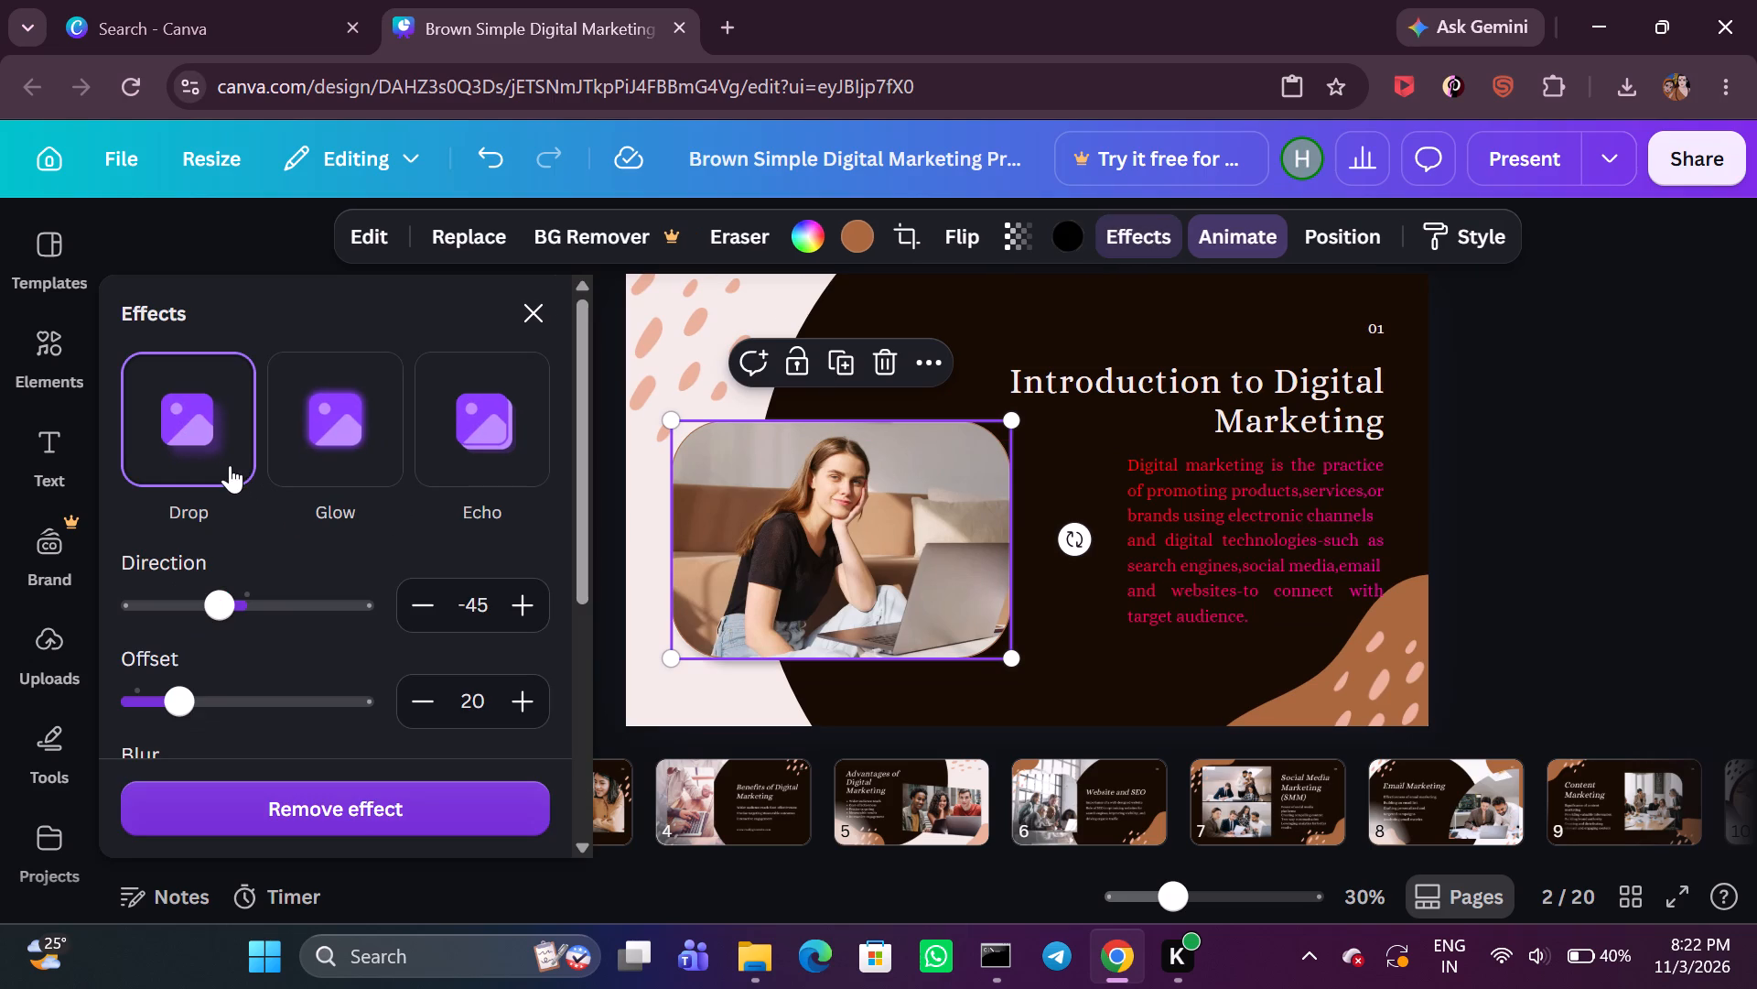
{"action": "left_click", "coordinate": [230, 465]}
{"action": "left_click", "coordinate": [230, 465]}
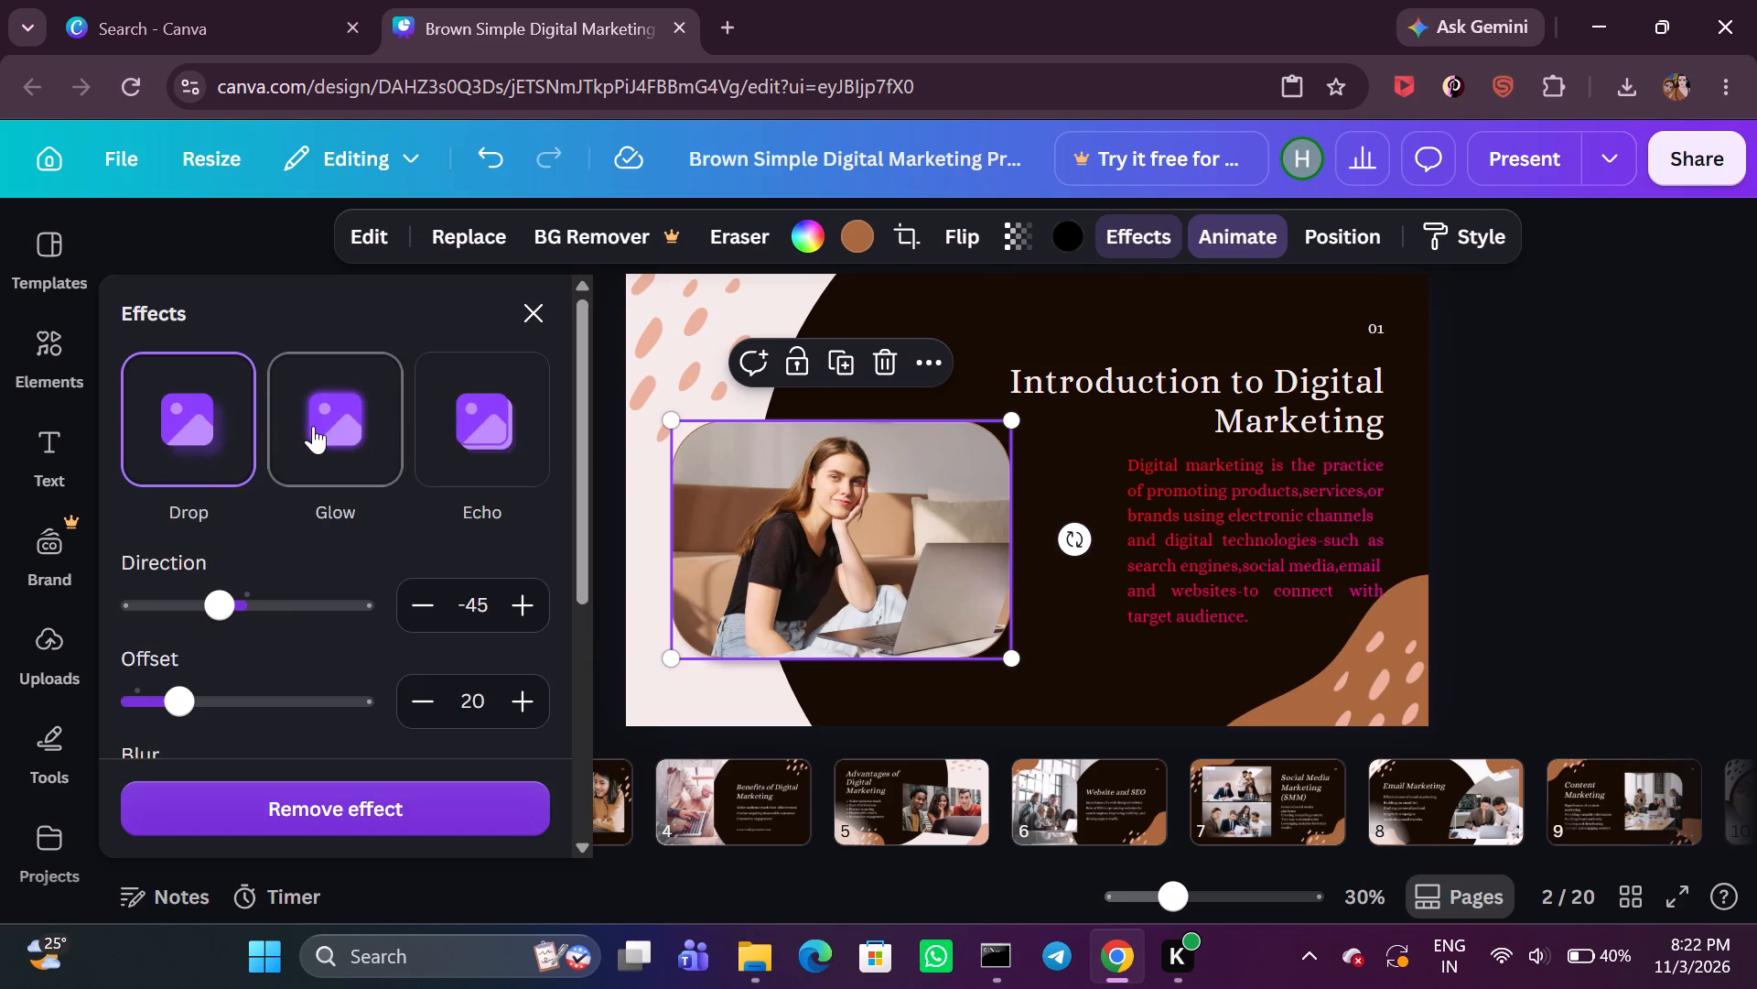
{"action": "left_click", "coordinate": [313, 426]}
{"action": "left_click", "coordinate": [437, 411]}
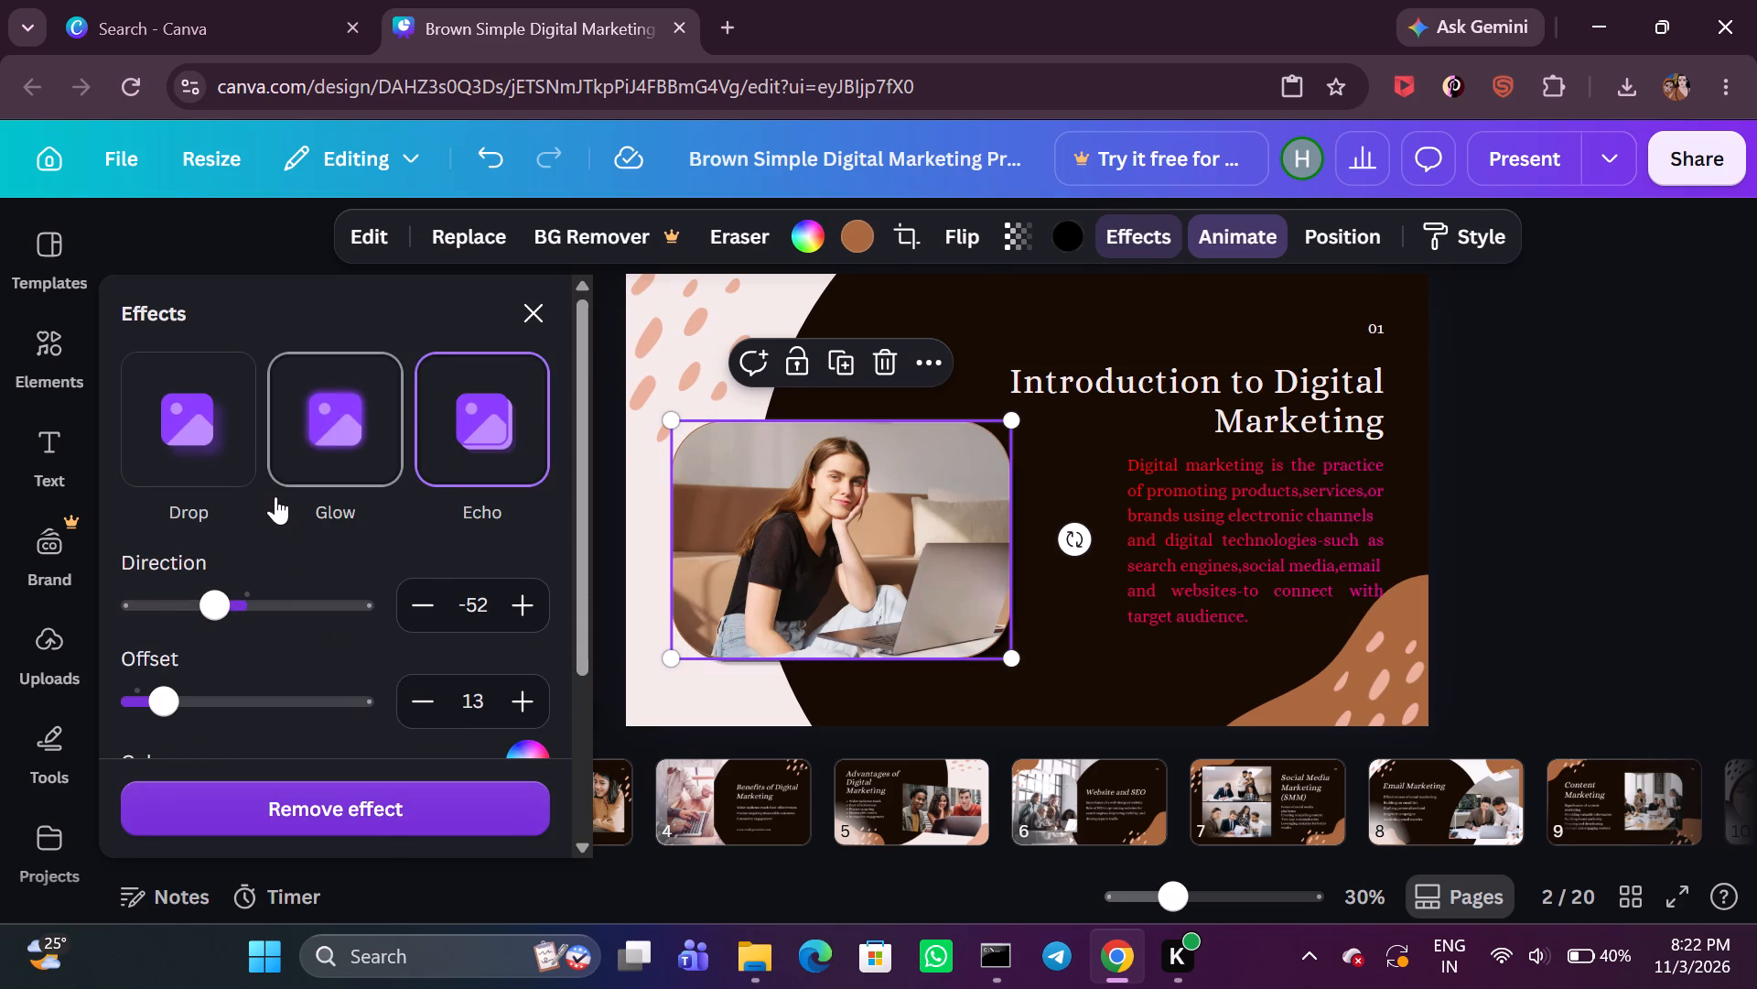
{"action": "left_click", "coordinate": [323, 440]}
{"action": "left_click", "coordinate": [166, 406]}
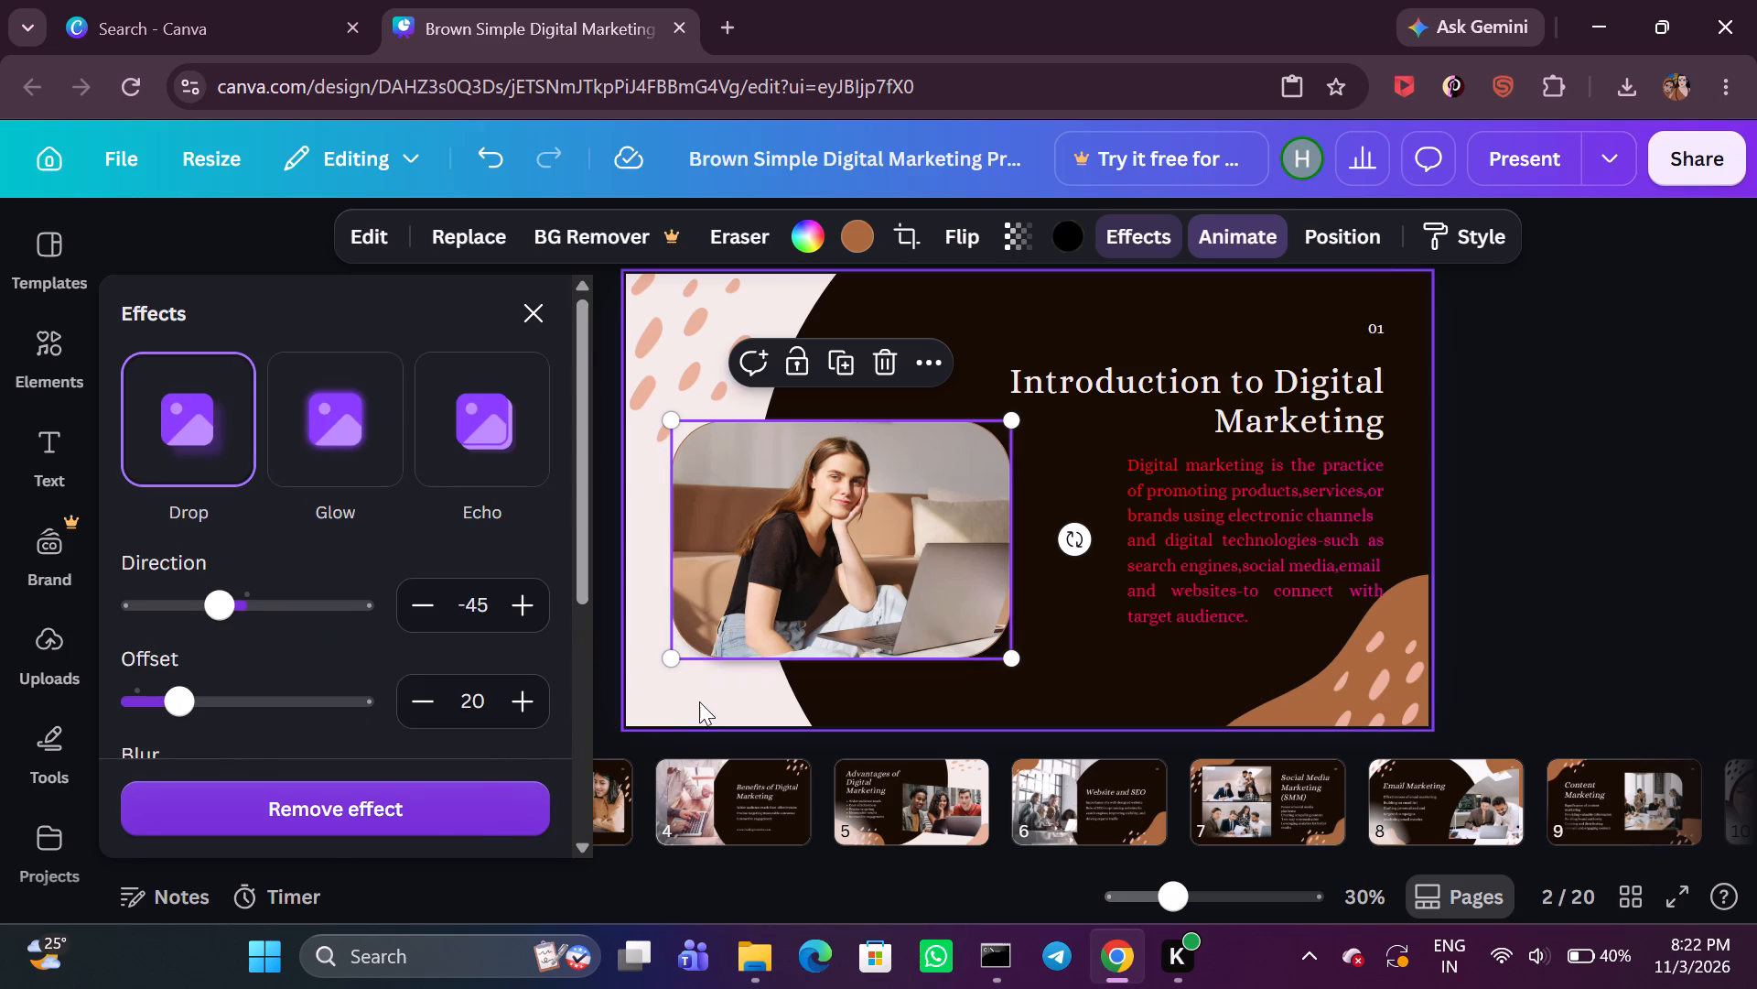
Animate the whole of page 2 with the Baseline page animation, after trying Simple, Sleek, Fun, Party, Corporate and Chill.
{"action": "left_click", "coordinate": [699, 701]}
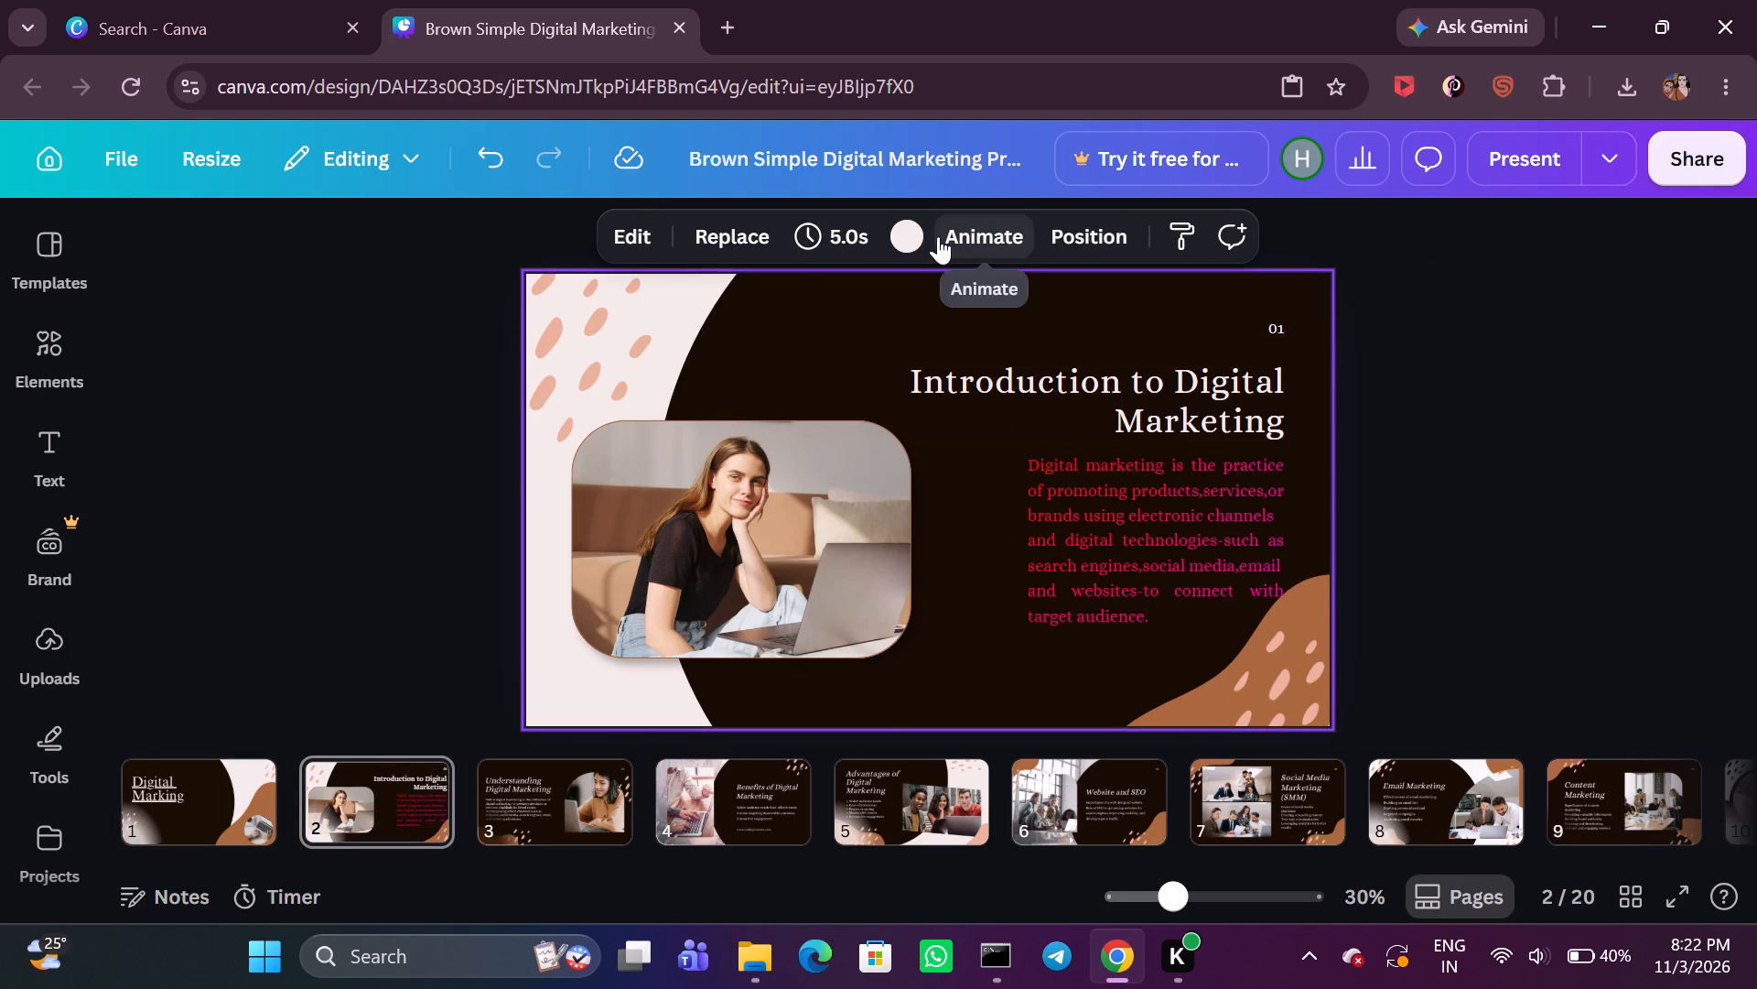
{"action": "left_click", "coordinate": [962, 226]}
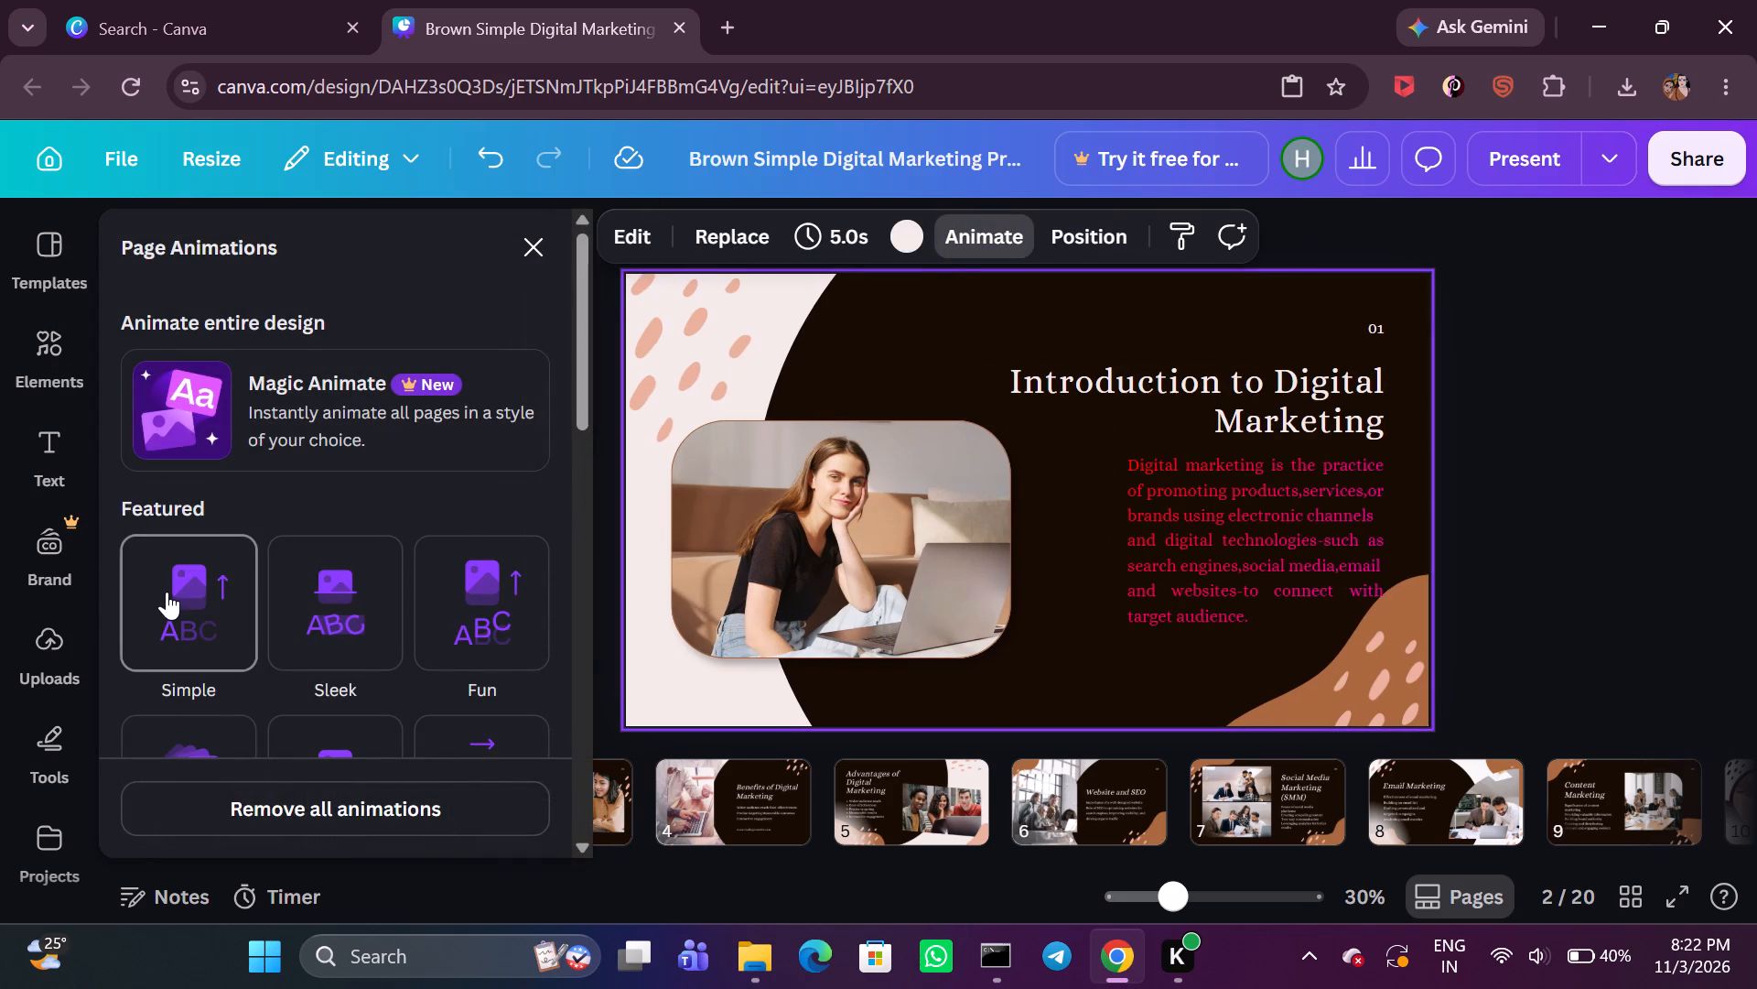
{"action": "left_click", "coordinate": [167, 592]}
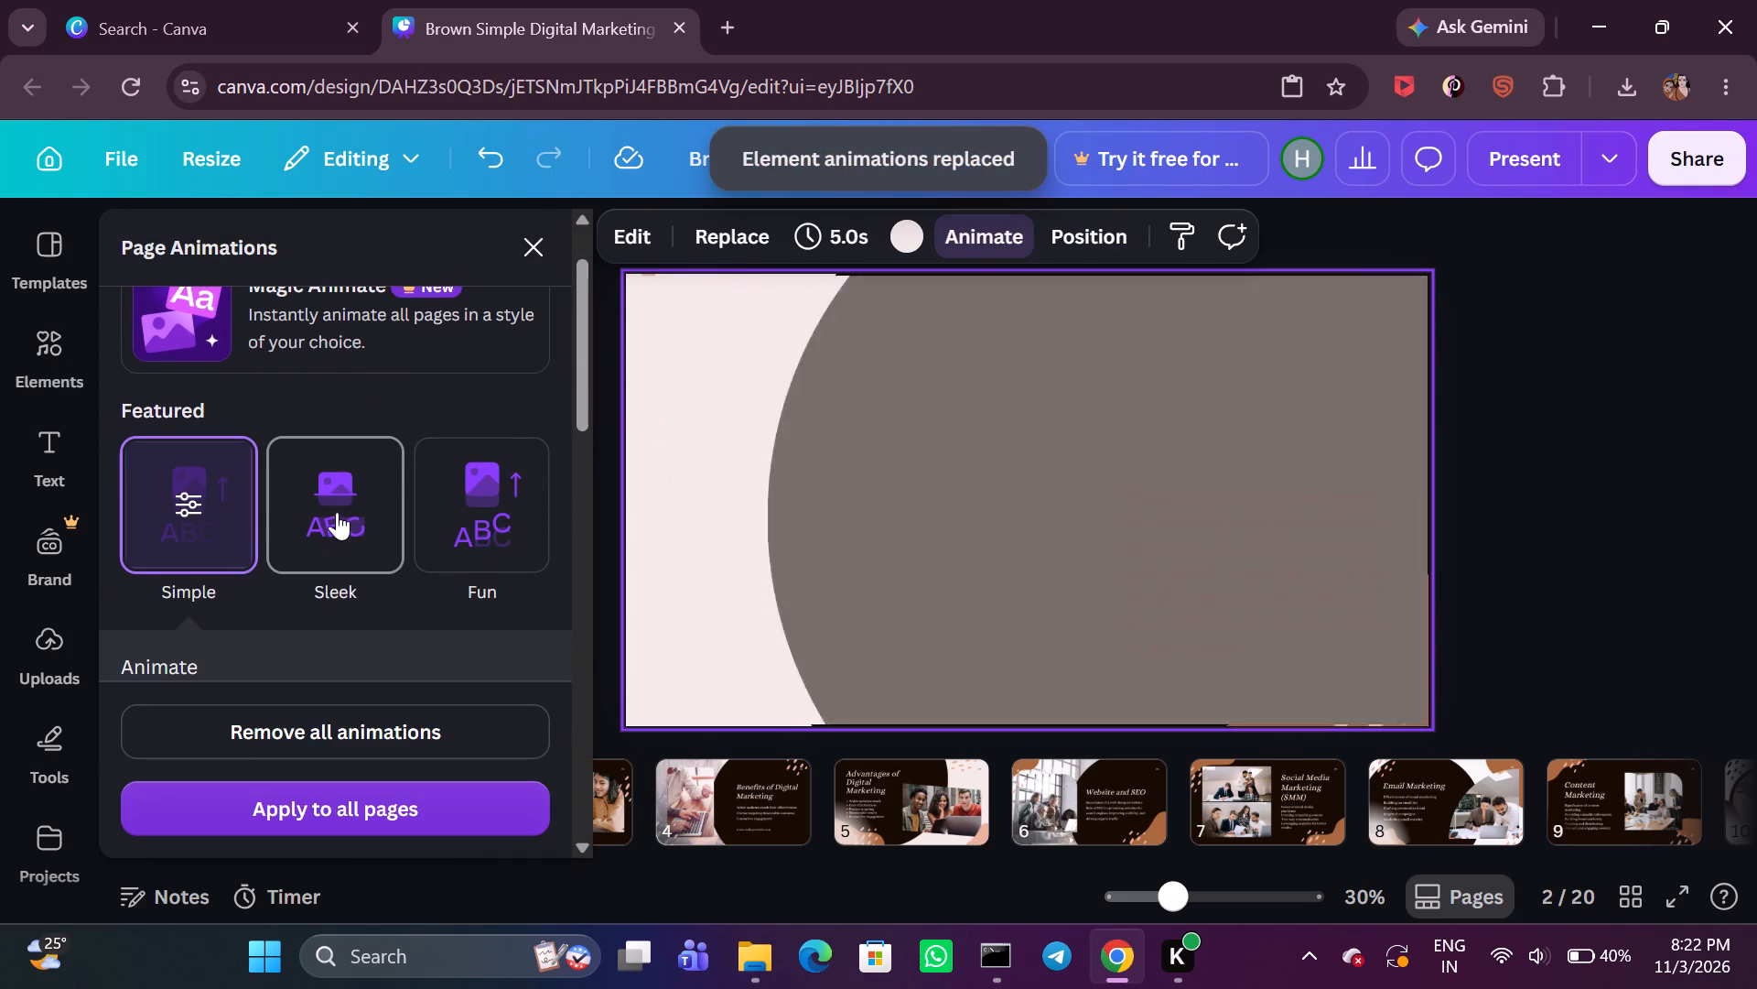
{"action": "left_click", "coordinate": [337, 512]}
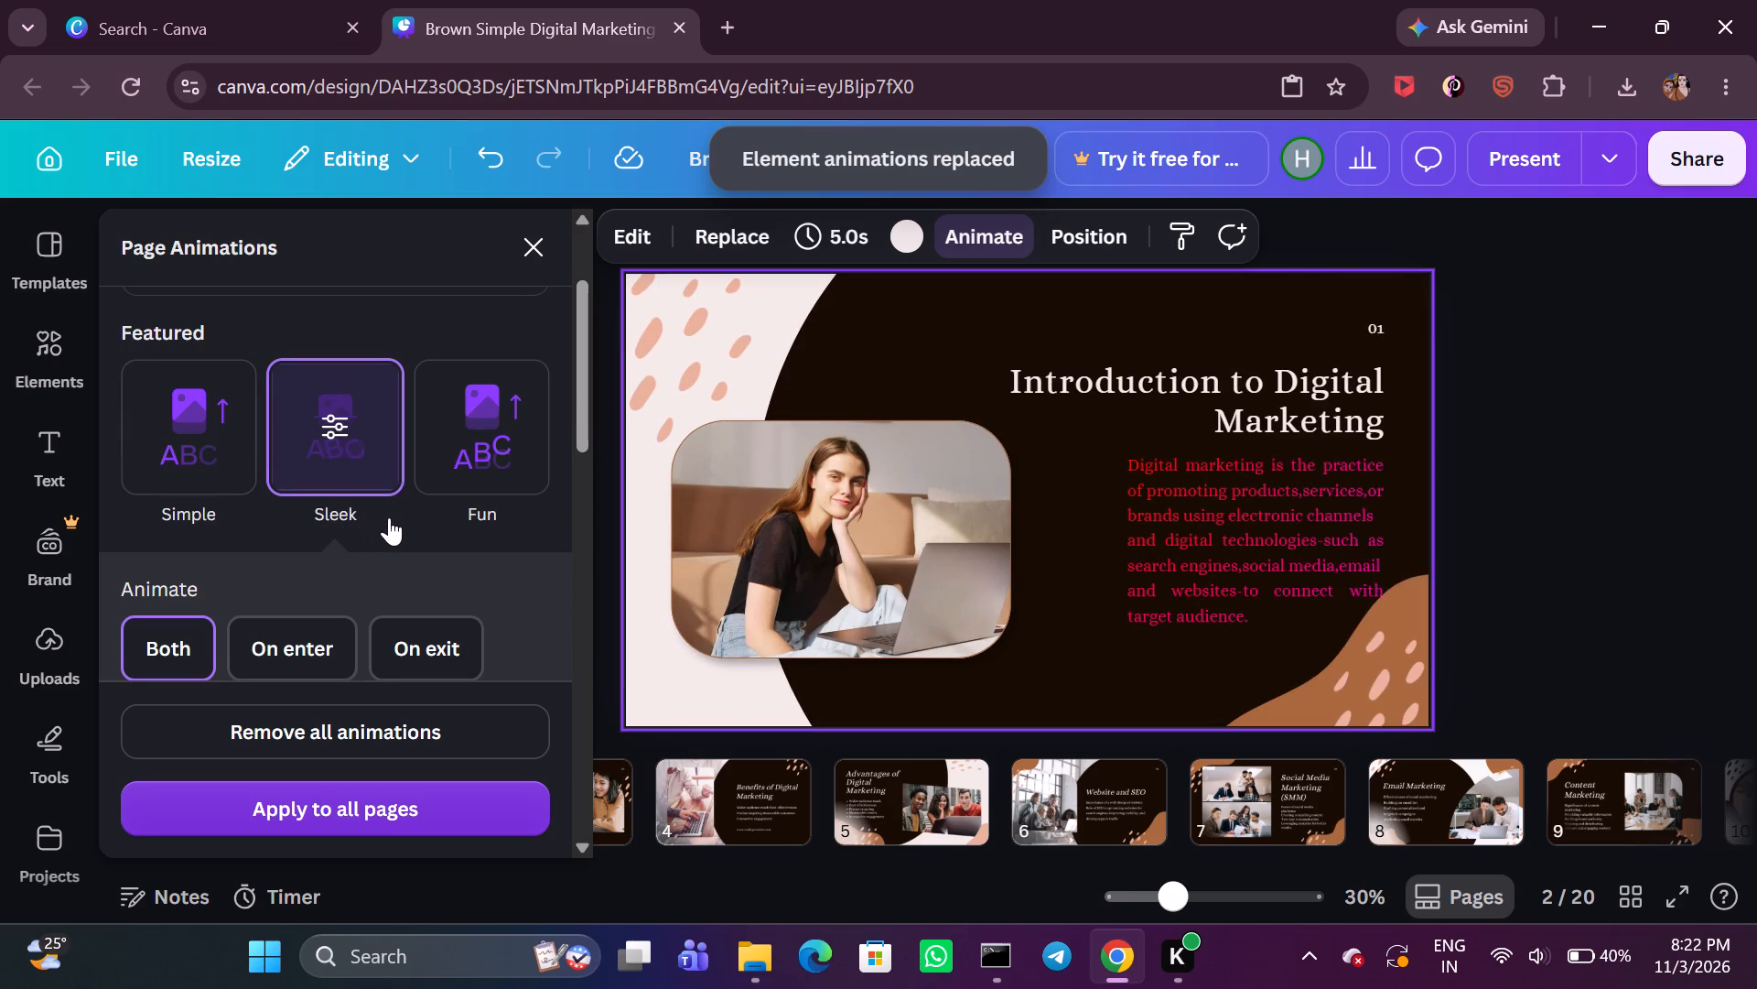
{"action": "left_click", "coordinate": [479, 470]}
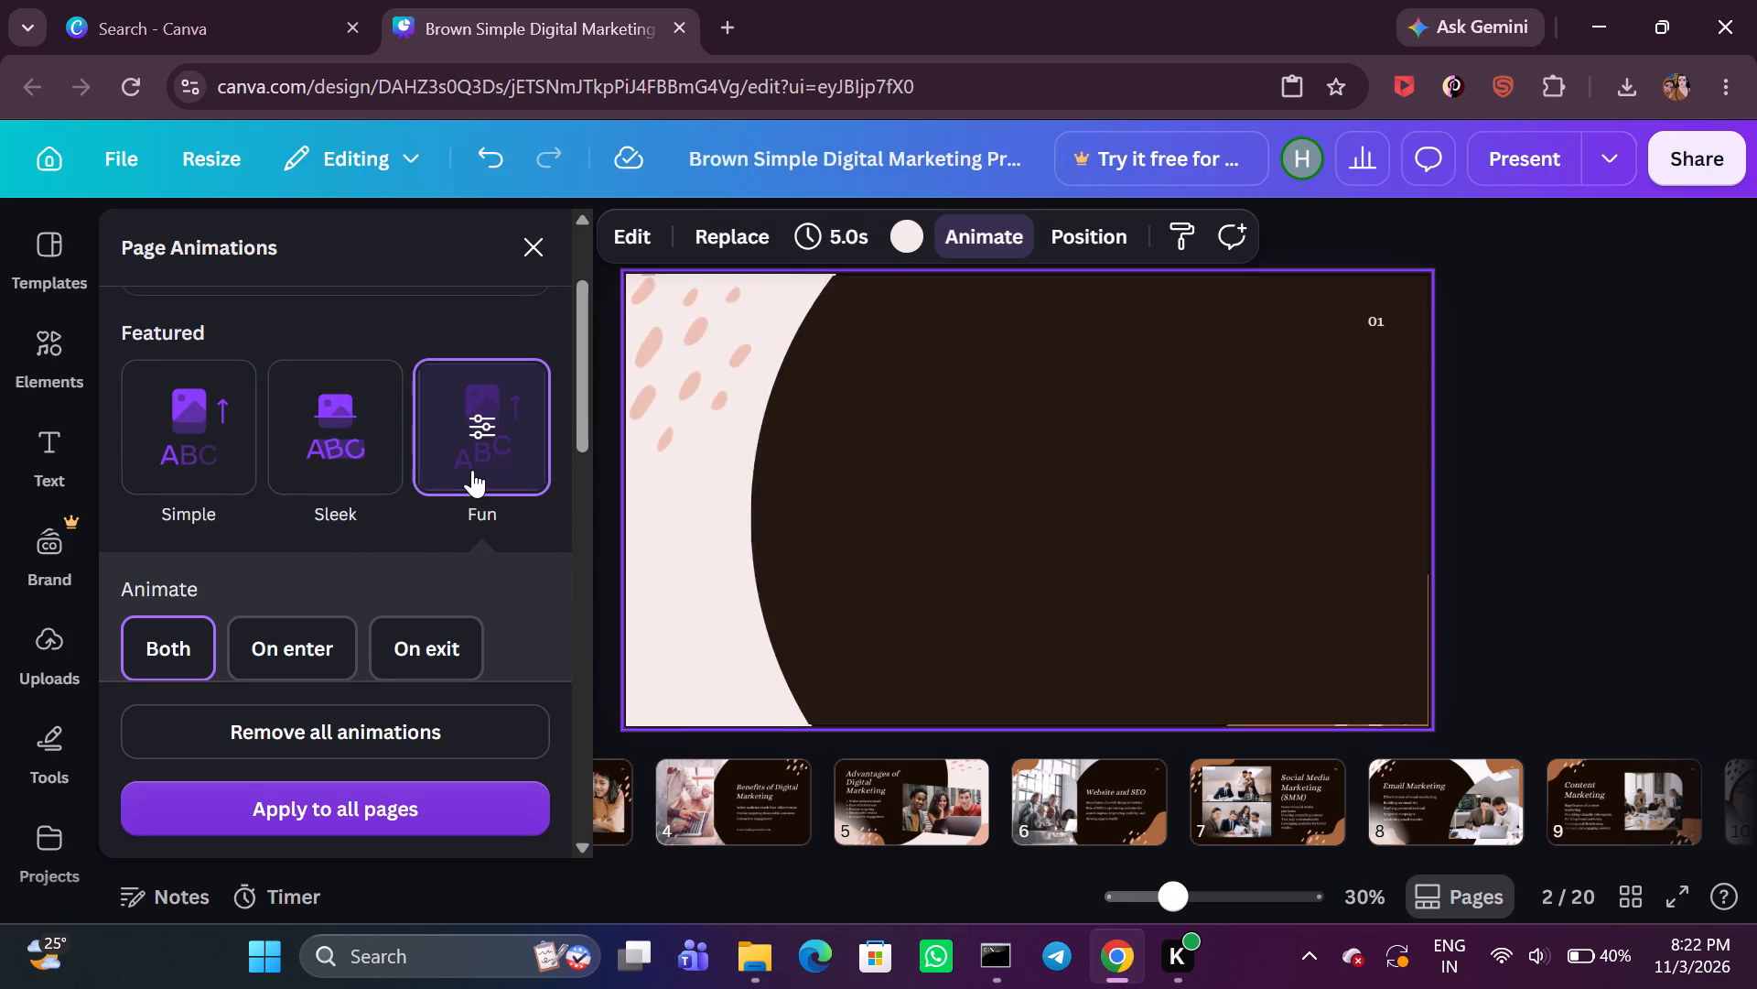
{"action": "left_click", "coordinate": [365, 460]}
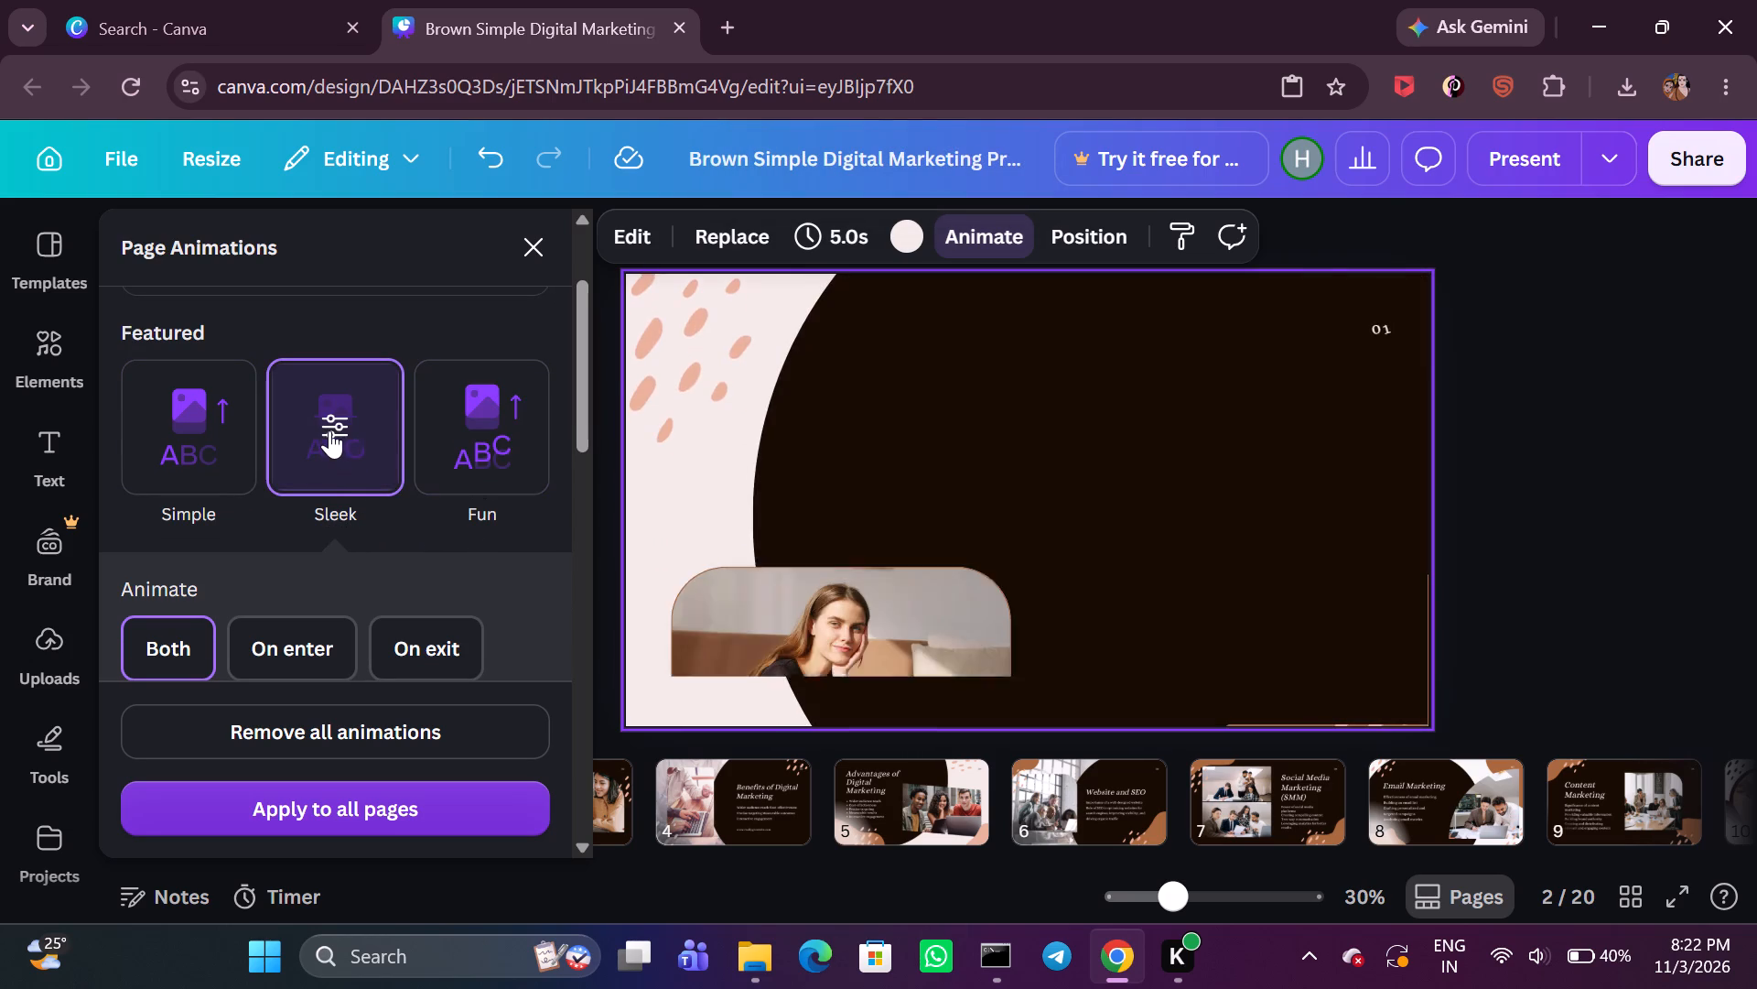
{"action": "left_click", "coordinate": [330, 427]}
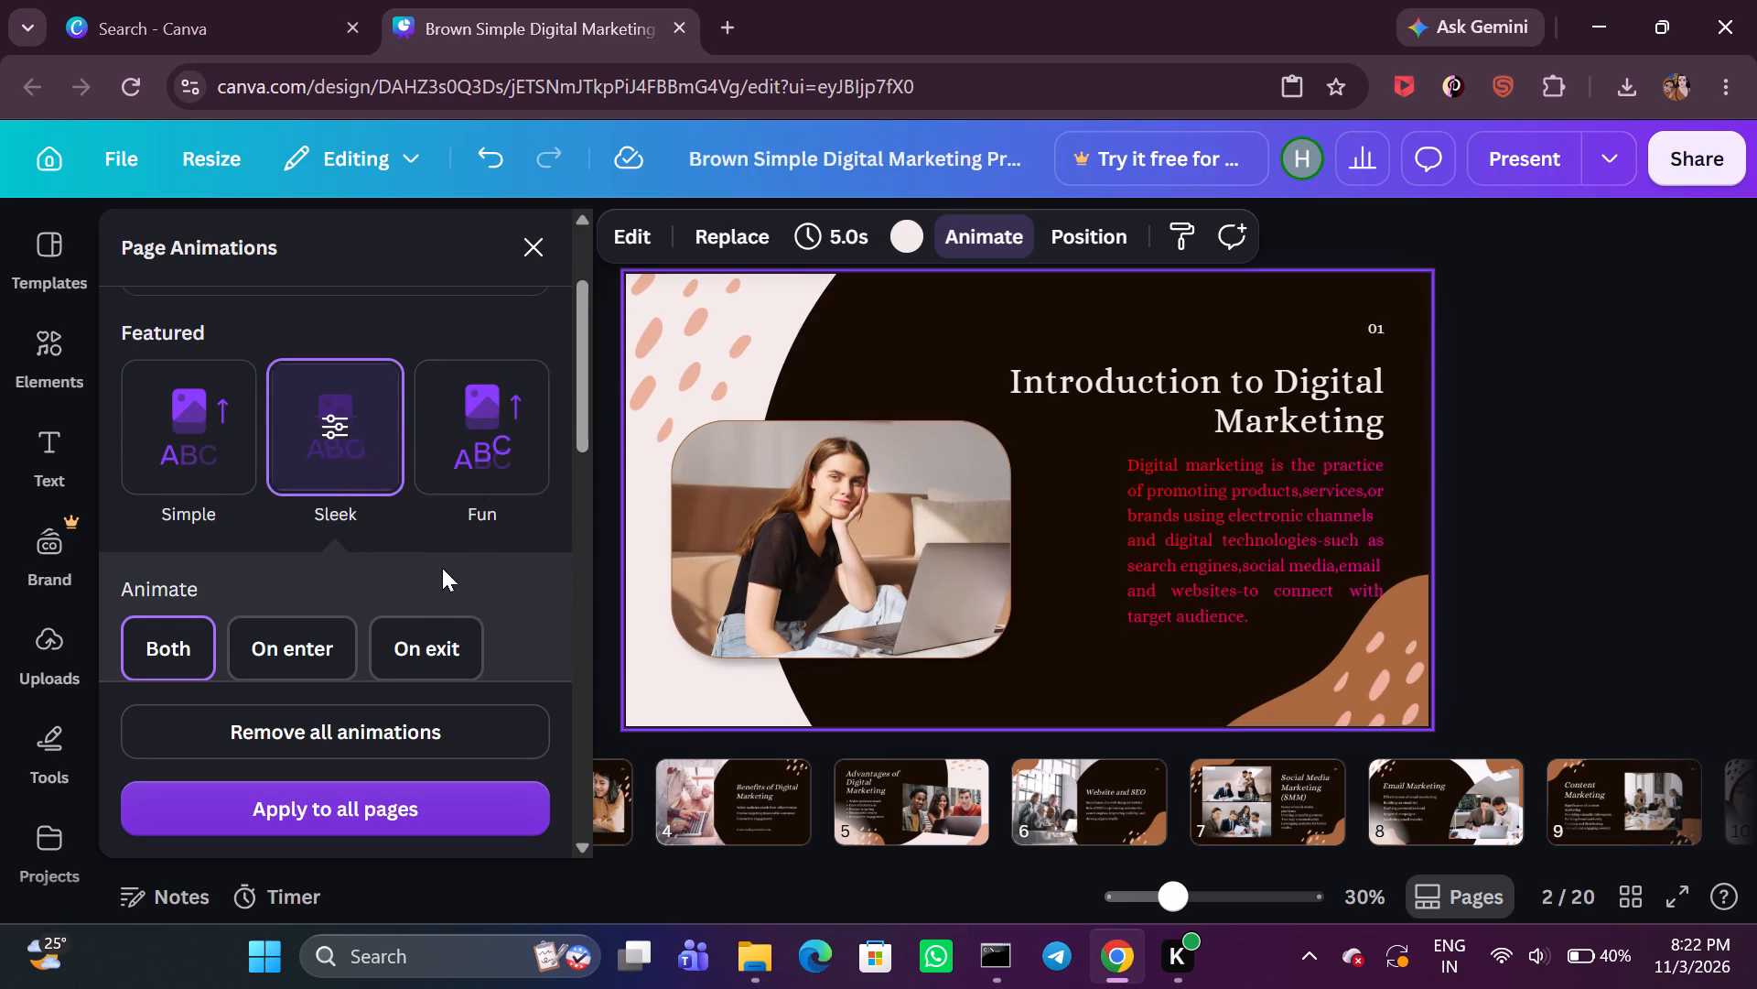
{"action": "scroll", "coordinate": [249, 552], "scroll_direction": "down", "scroll_amount": 2}
{"action": "scroll", "coordinate": [224, 500], "scroll_direction": "up", "scroll_amount": 1}
{"action": "scroll", "coordinate": [224, 500], "scroll_direction": "down", "scroll_amount": 1}
{"action": "left_click", "coordinate": [227, 498]}
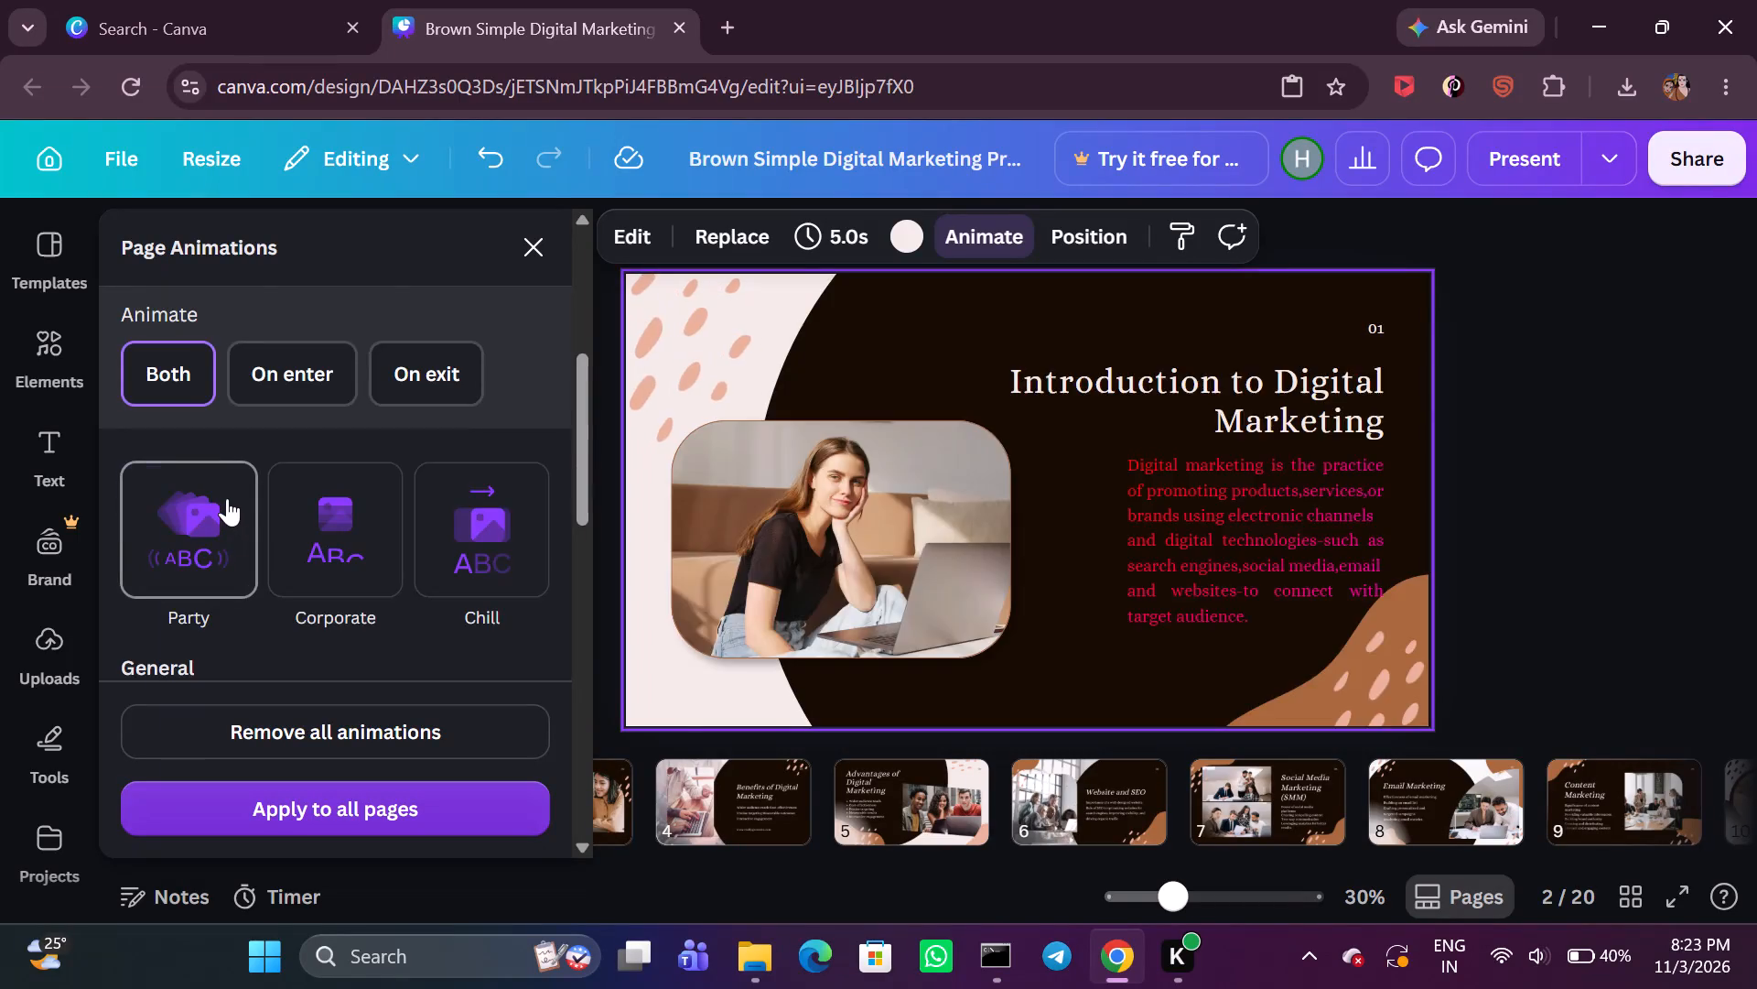
{"action": "left_click", "coordinate": [390, 442]}
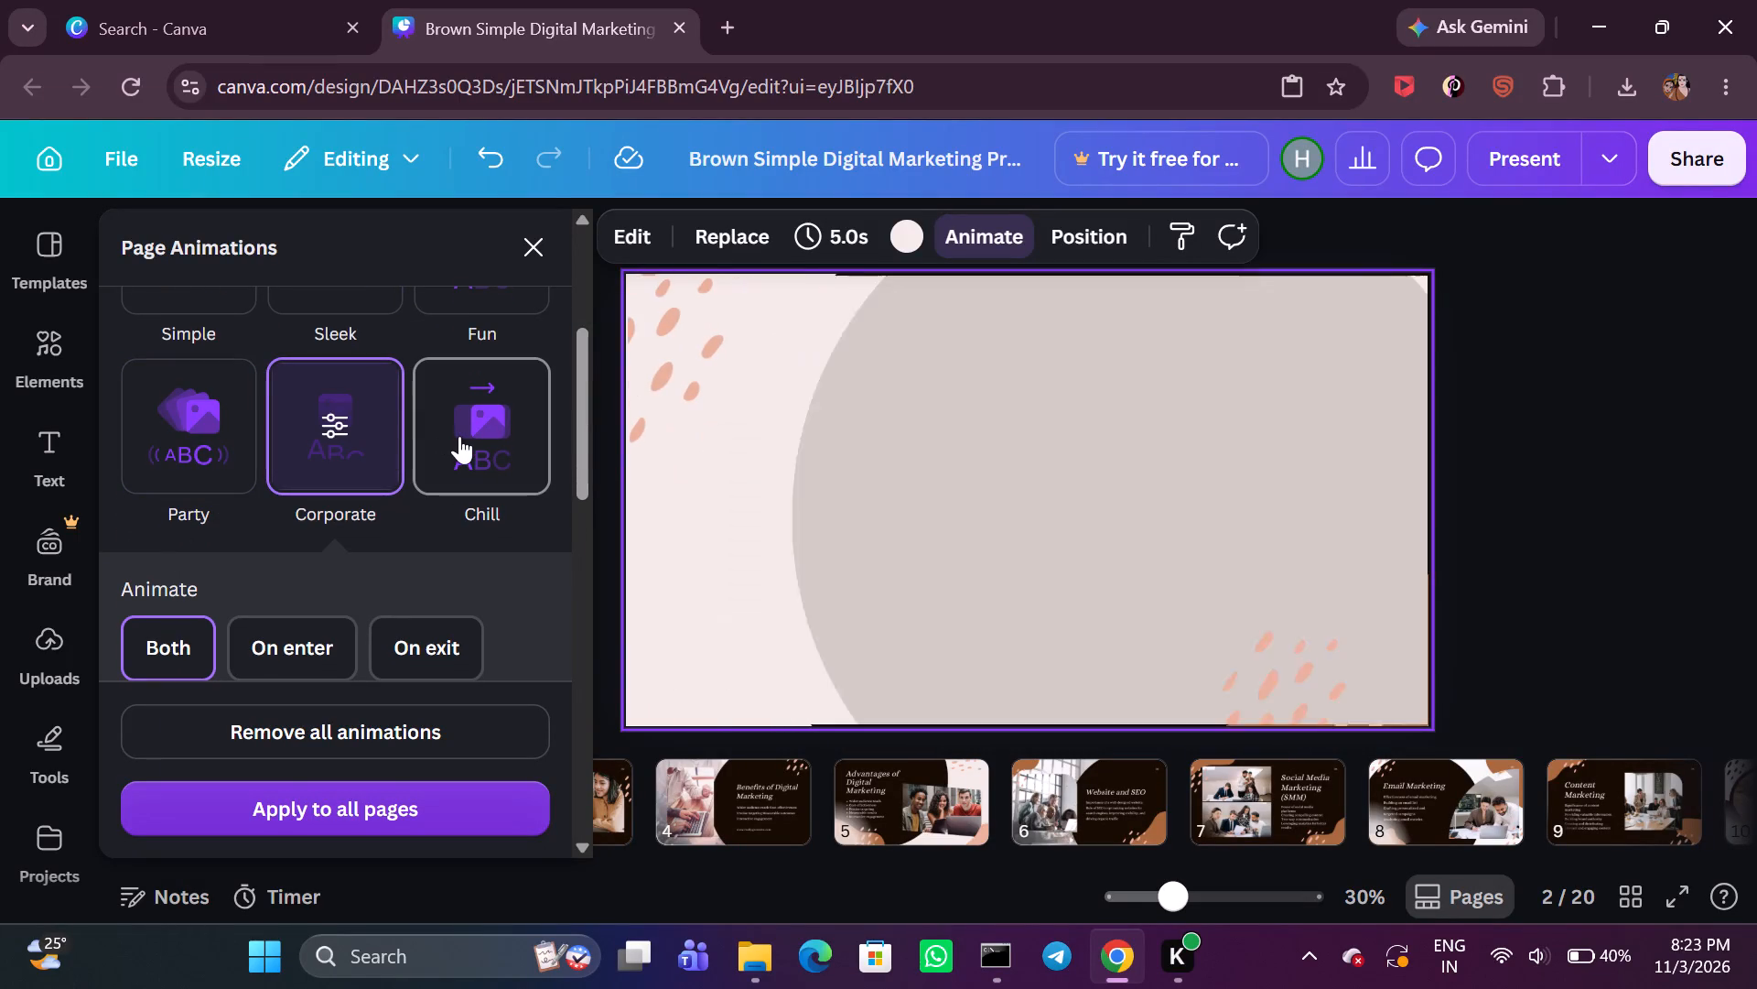
{"action": "left_click", "coordinate": [460, 436]}
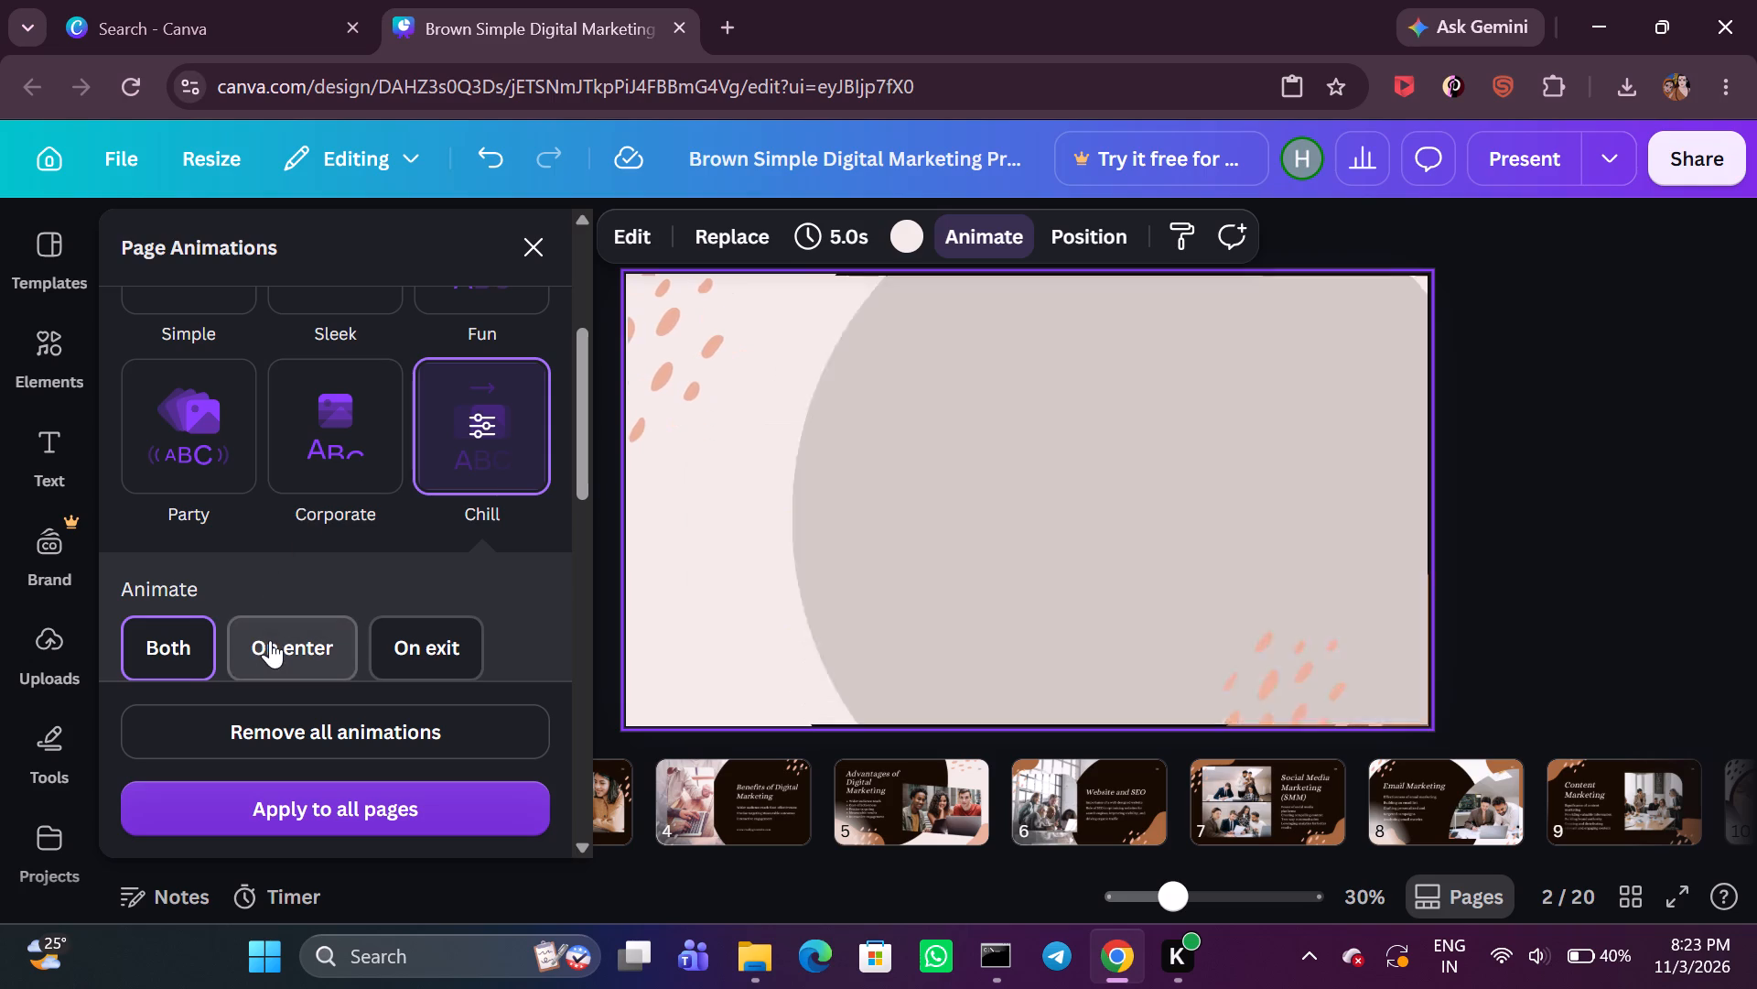
{"action": "scroll", "coordinate": [272, 638], "scroll_direction": "down", "scroll_amount": 1}
{"action": "scroll", "coordinate": [292, 560], "scroll_direction": "down", "scroll_amount": 4}
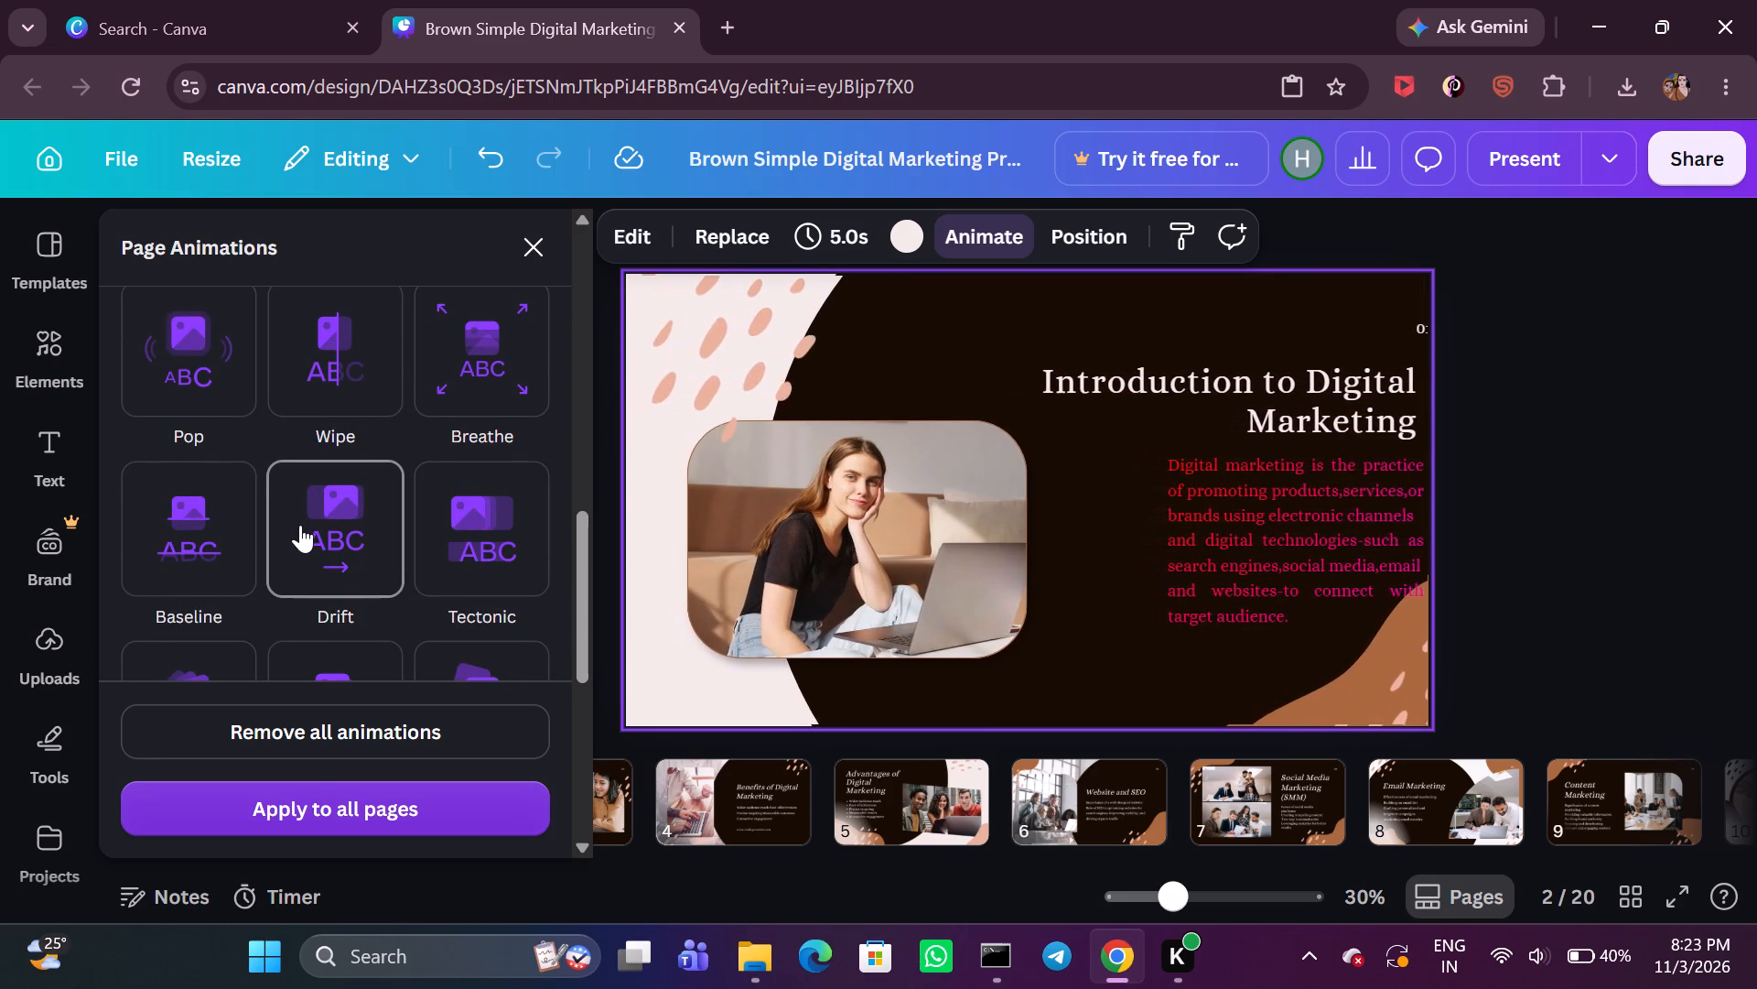
{"action": "left_click", "coordinate": [251, 526]}
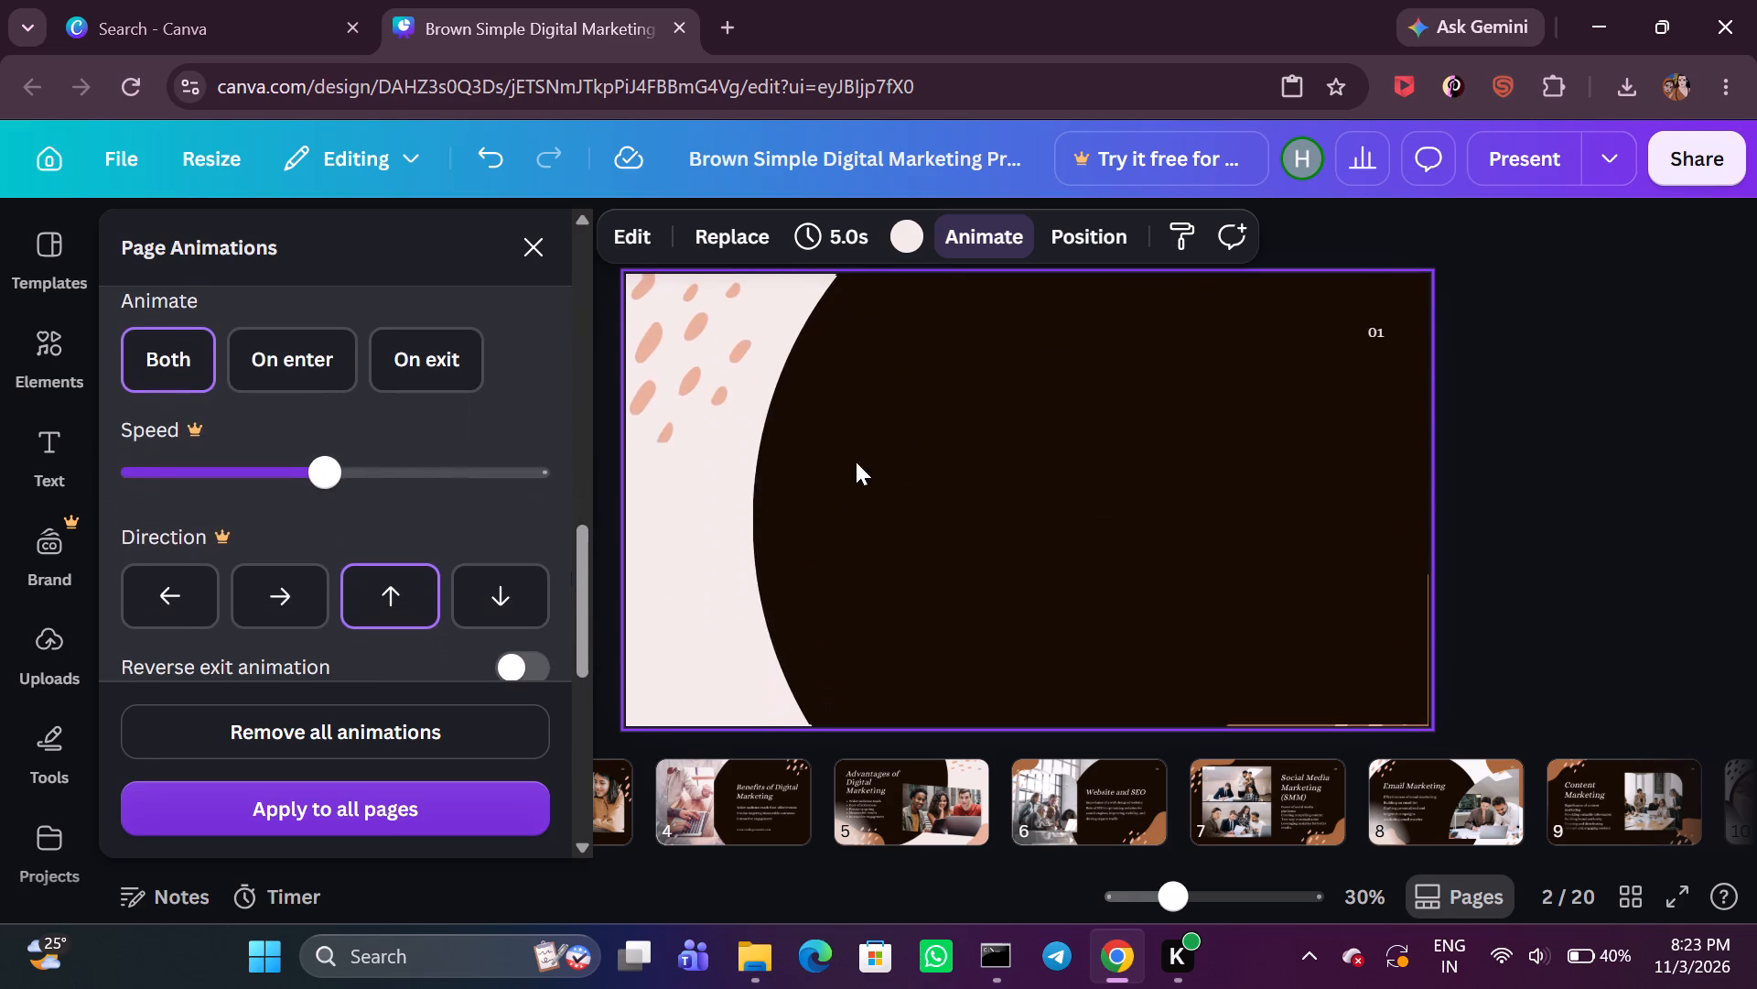
{"action": "left_click", "coordinate": [1561, 415]}
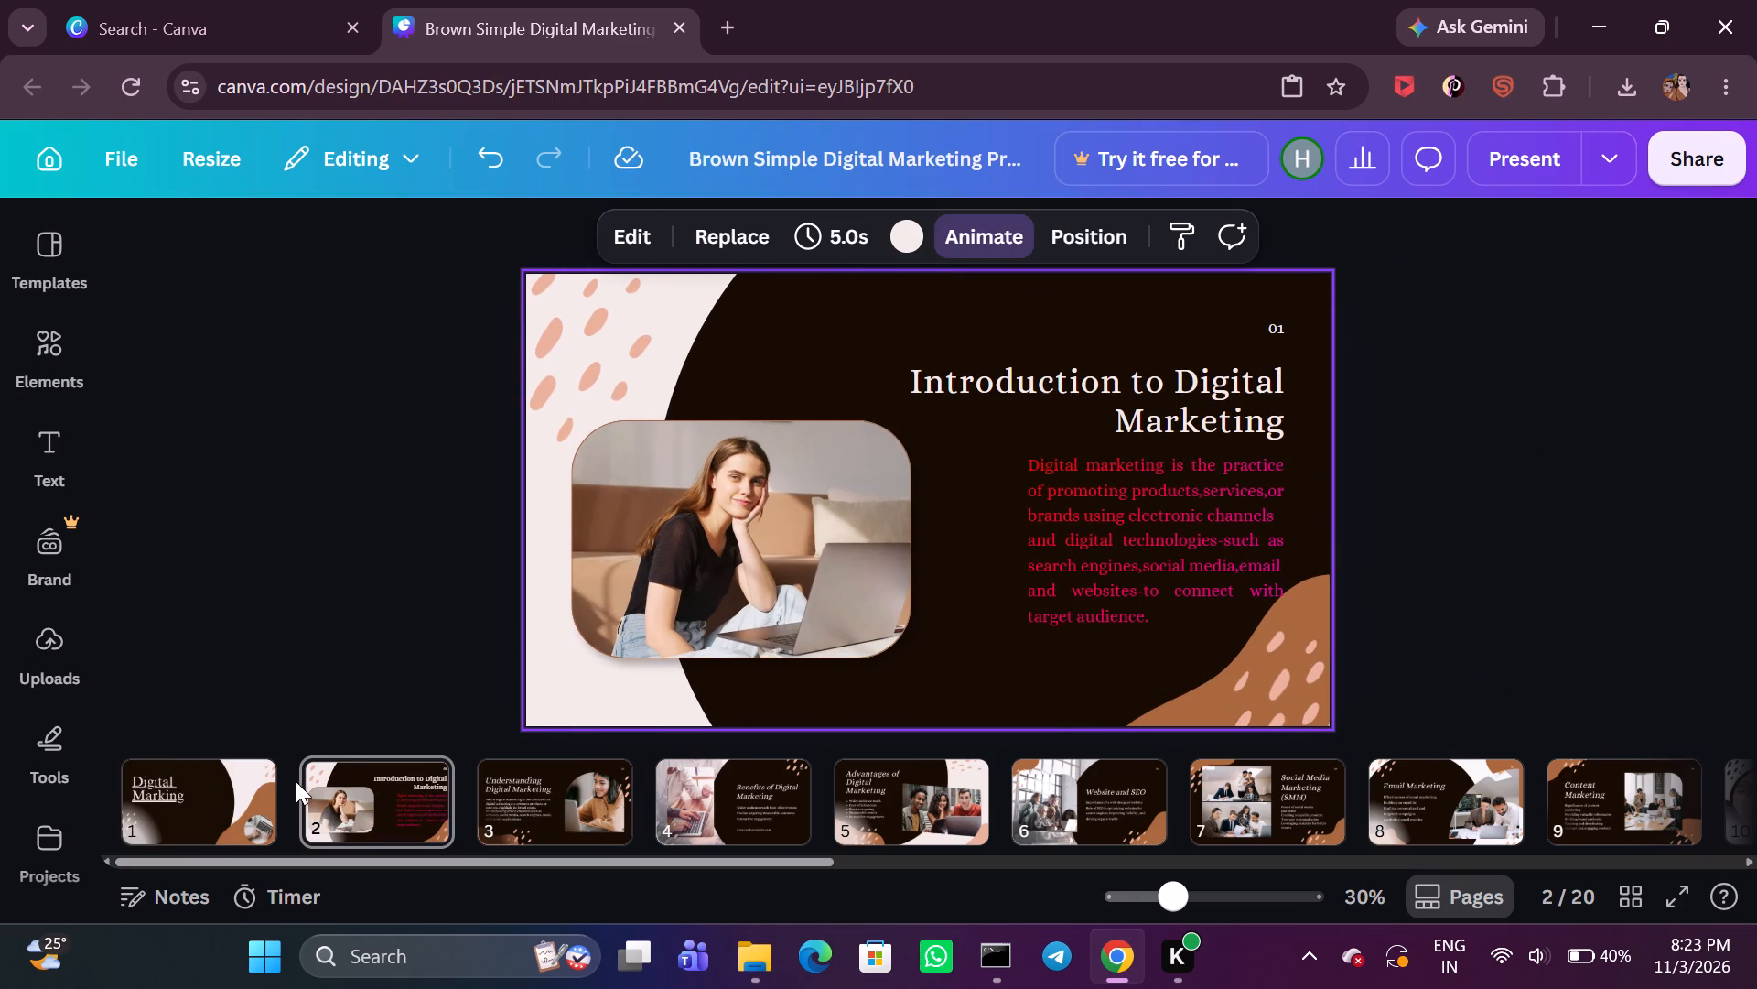
Delete the placeholder body text under the title "Understanding Digital Marketing" on page 3.
{"action": "left_click", "coordinate": [239, 788]}
{"action": "left_click", "coordinate": [353, 783]}
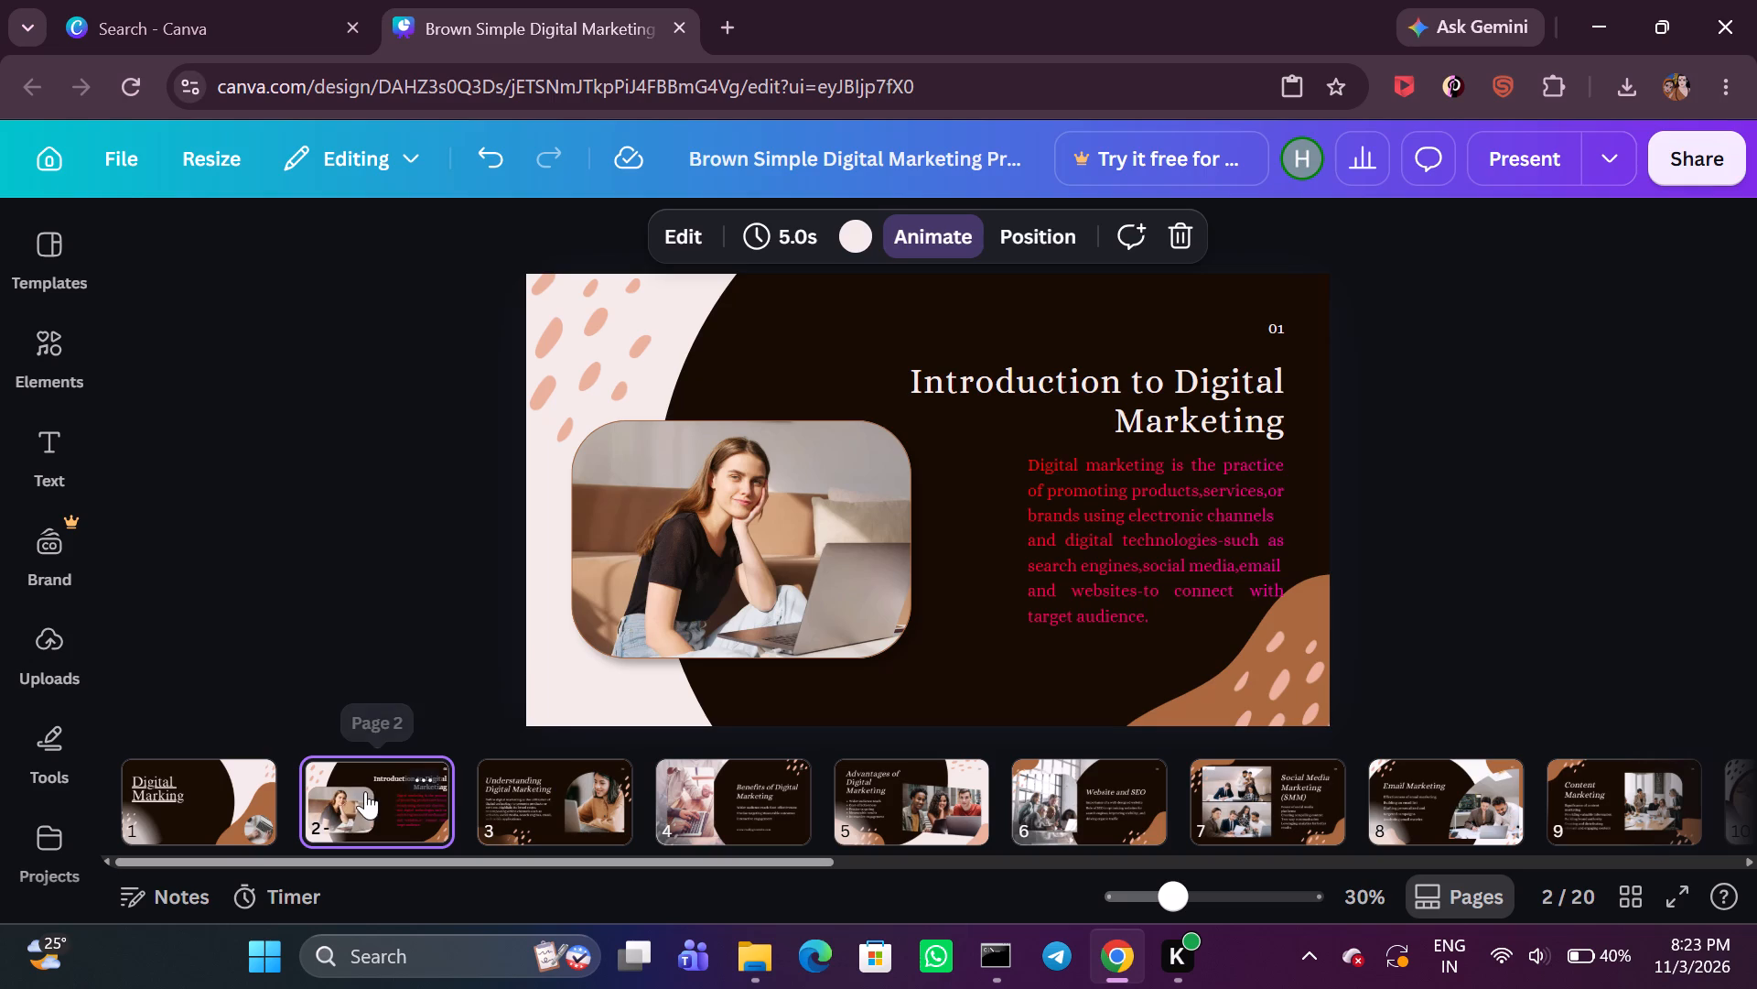
{"action": "left_click", "coordinate": [507, 787]}
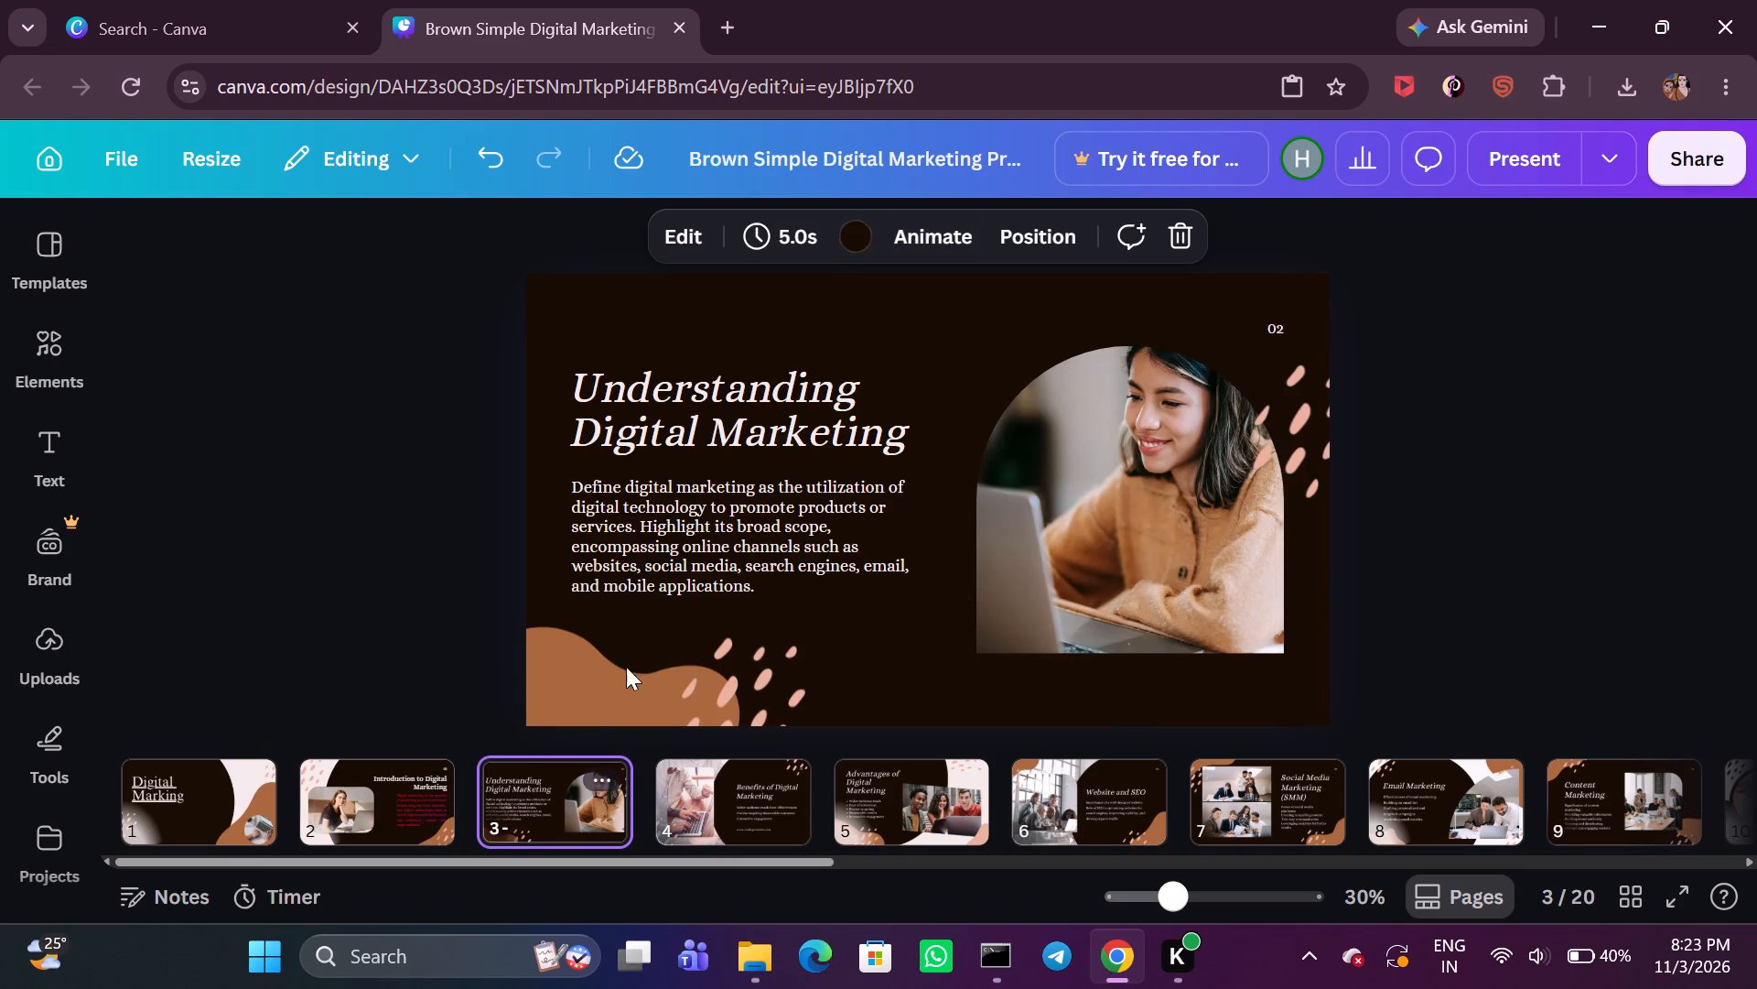
{"action": "left_click", "coordinate": [614, 493]}
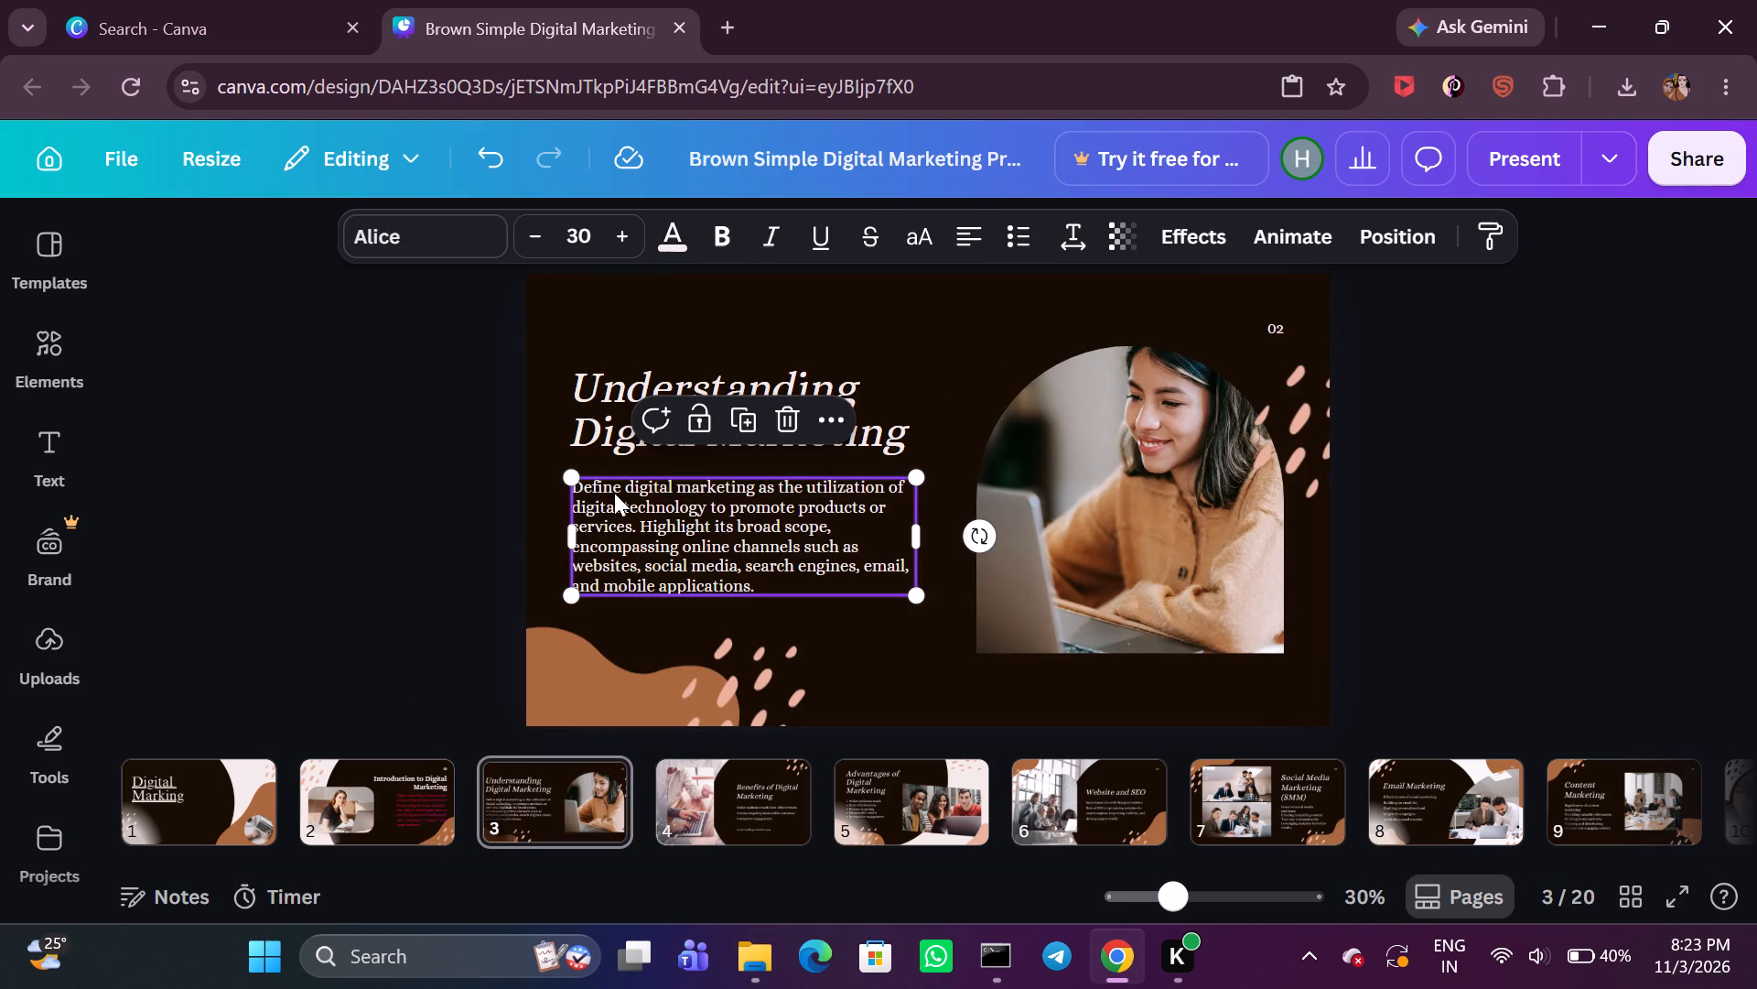
{"action": "left_click", "coordinate": [751, 567]}
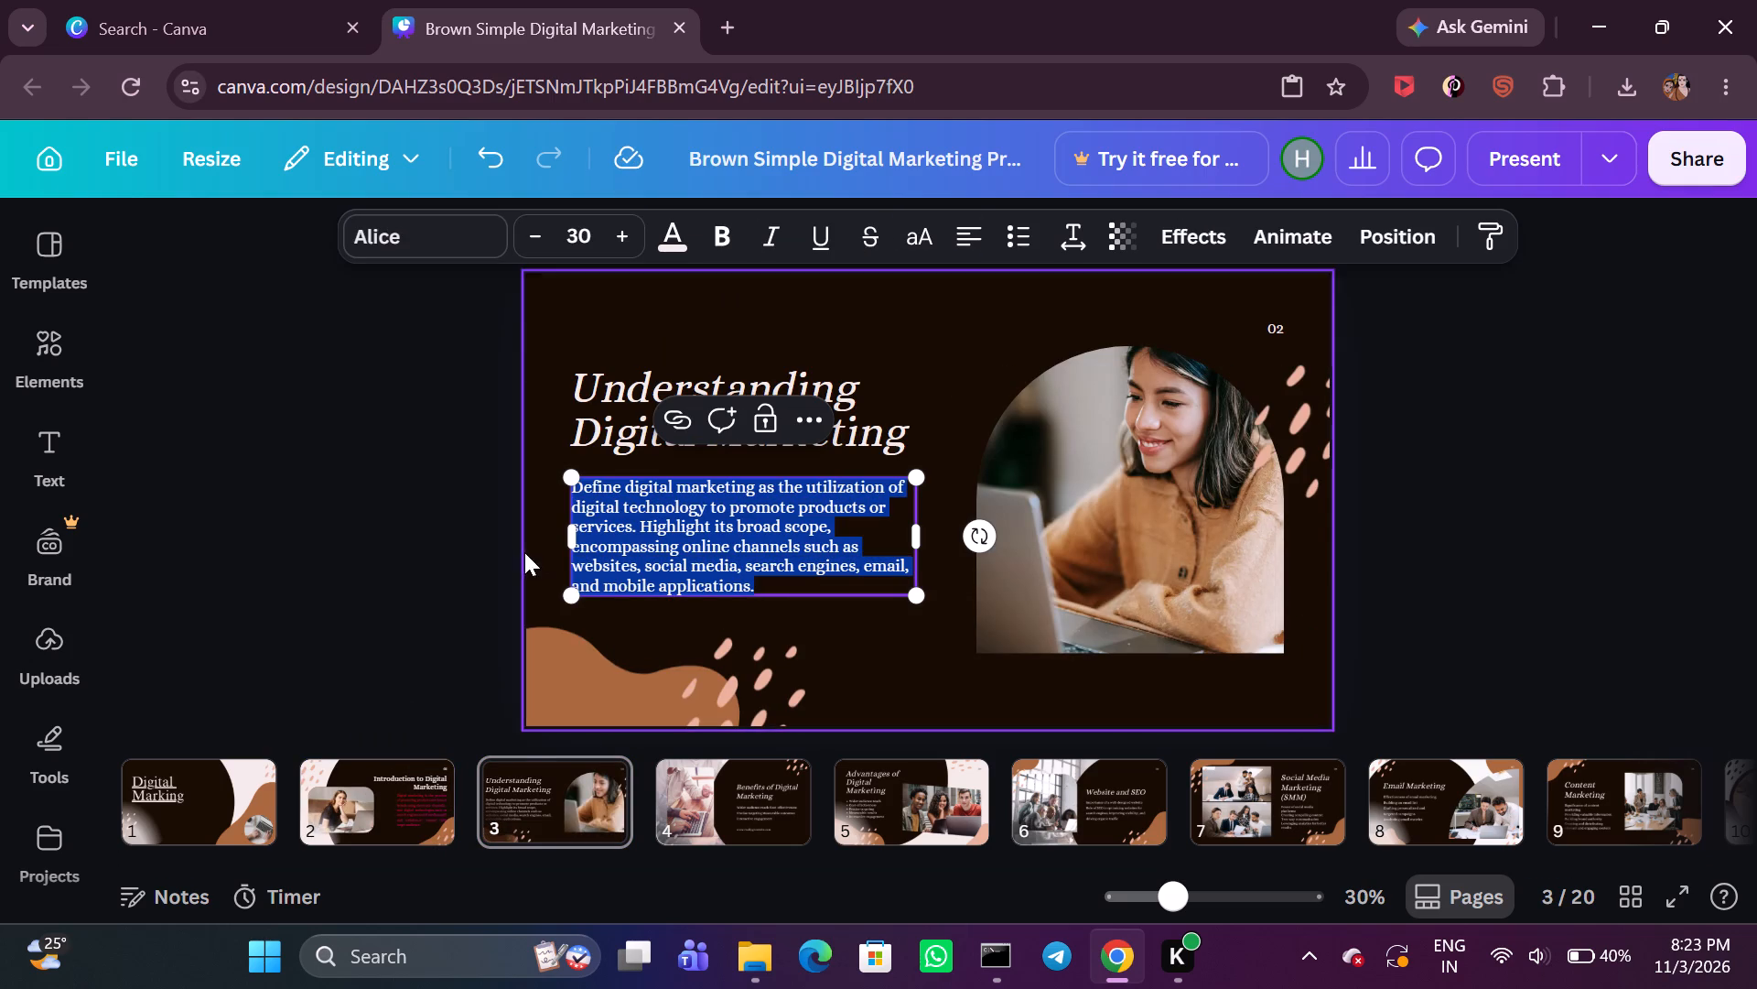
{"action": "left_click", "coordinate": [1059, 520]}
{"action": "left_click", "coordinate": [1080, 511]}
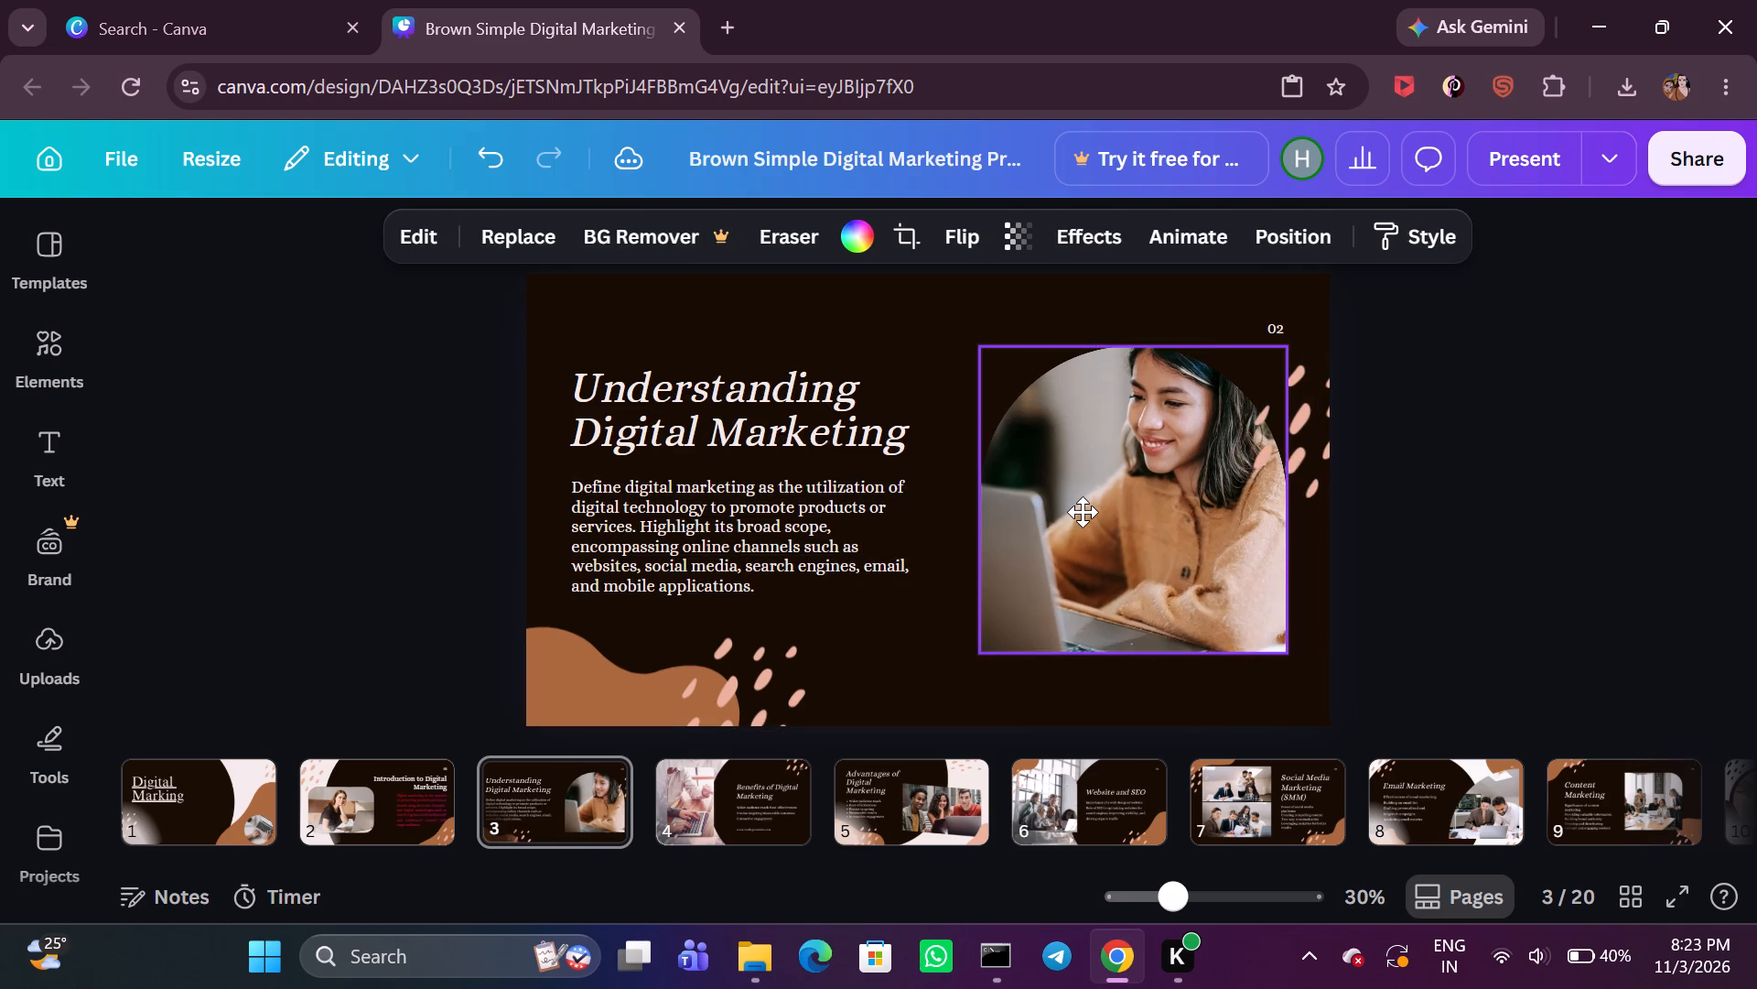
{"action": "left_click", "coordinate": [816, 531]}
{"action": "double_click", "coordinate": [611, 518]}
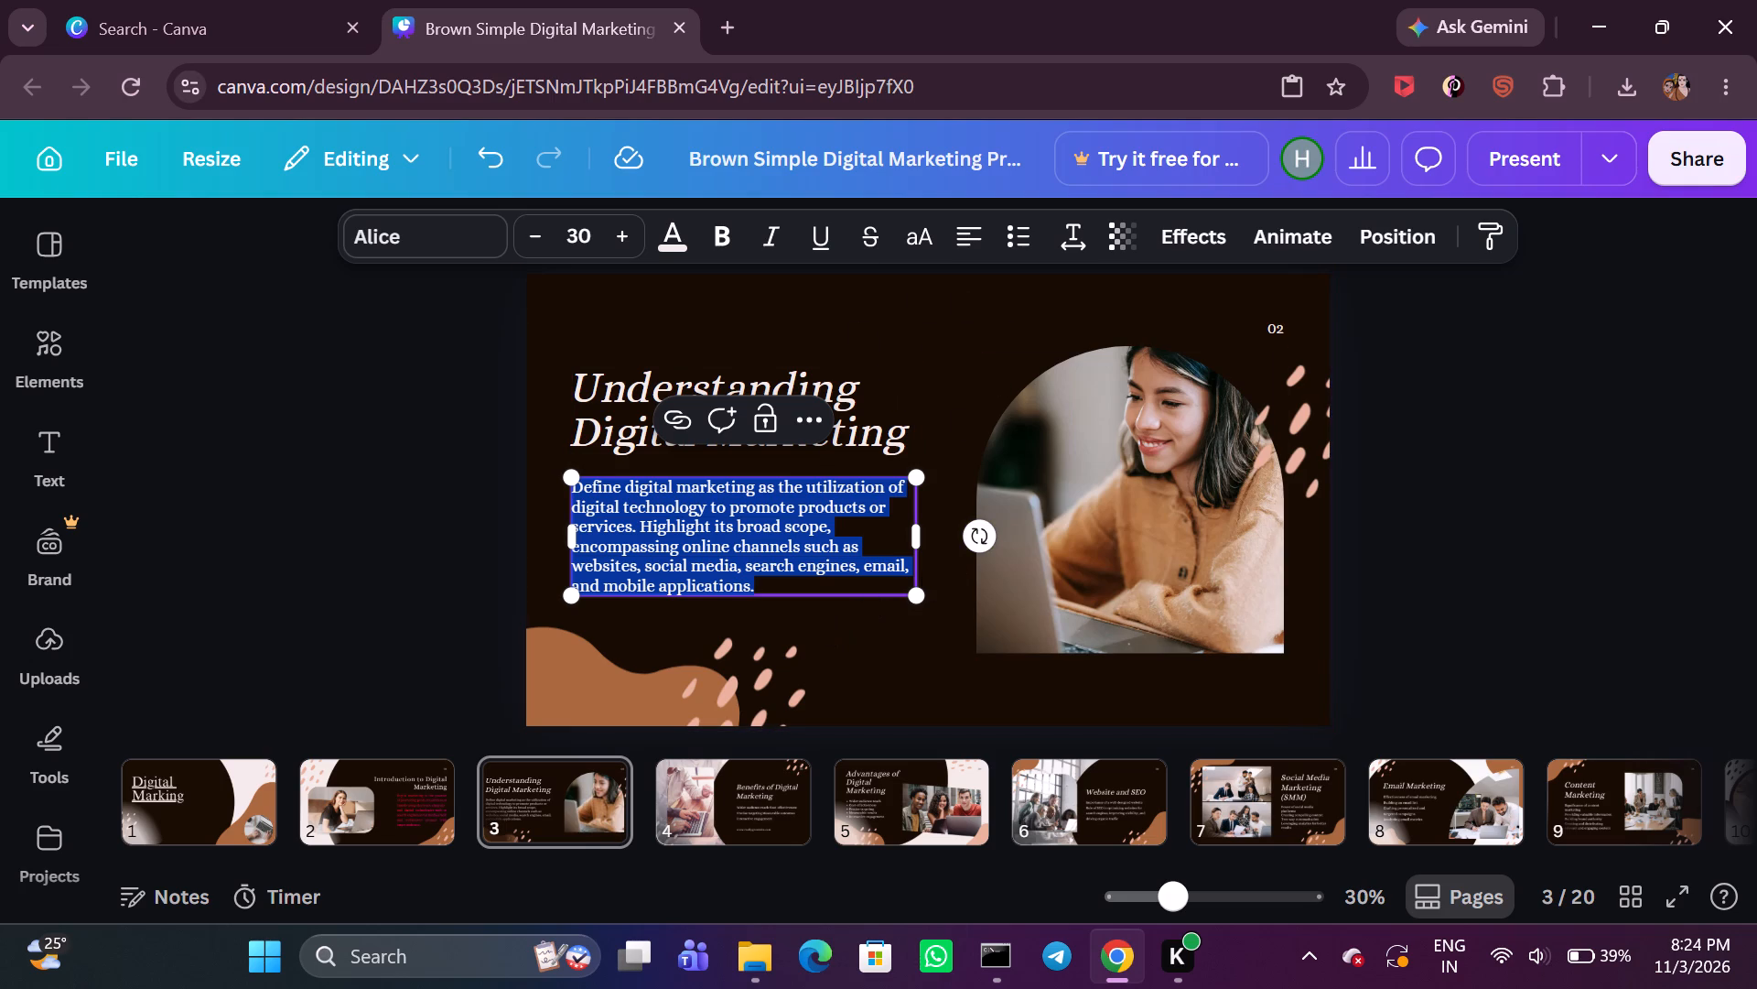
{"action": "key", "text": "BackSpace"}
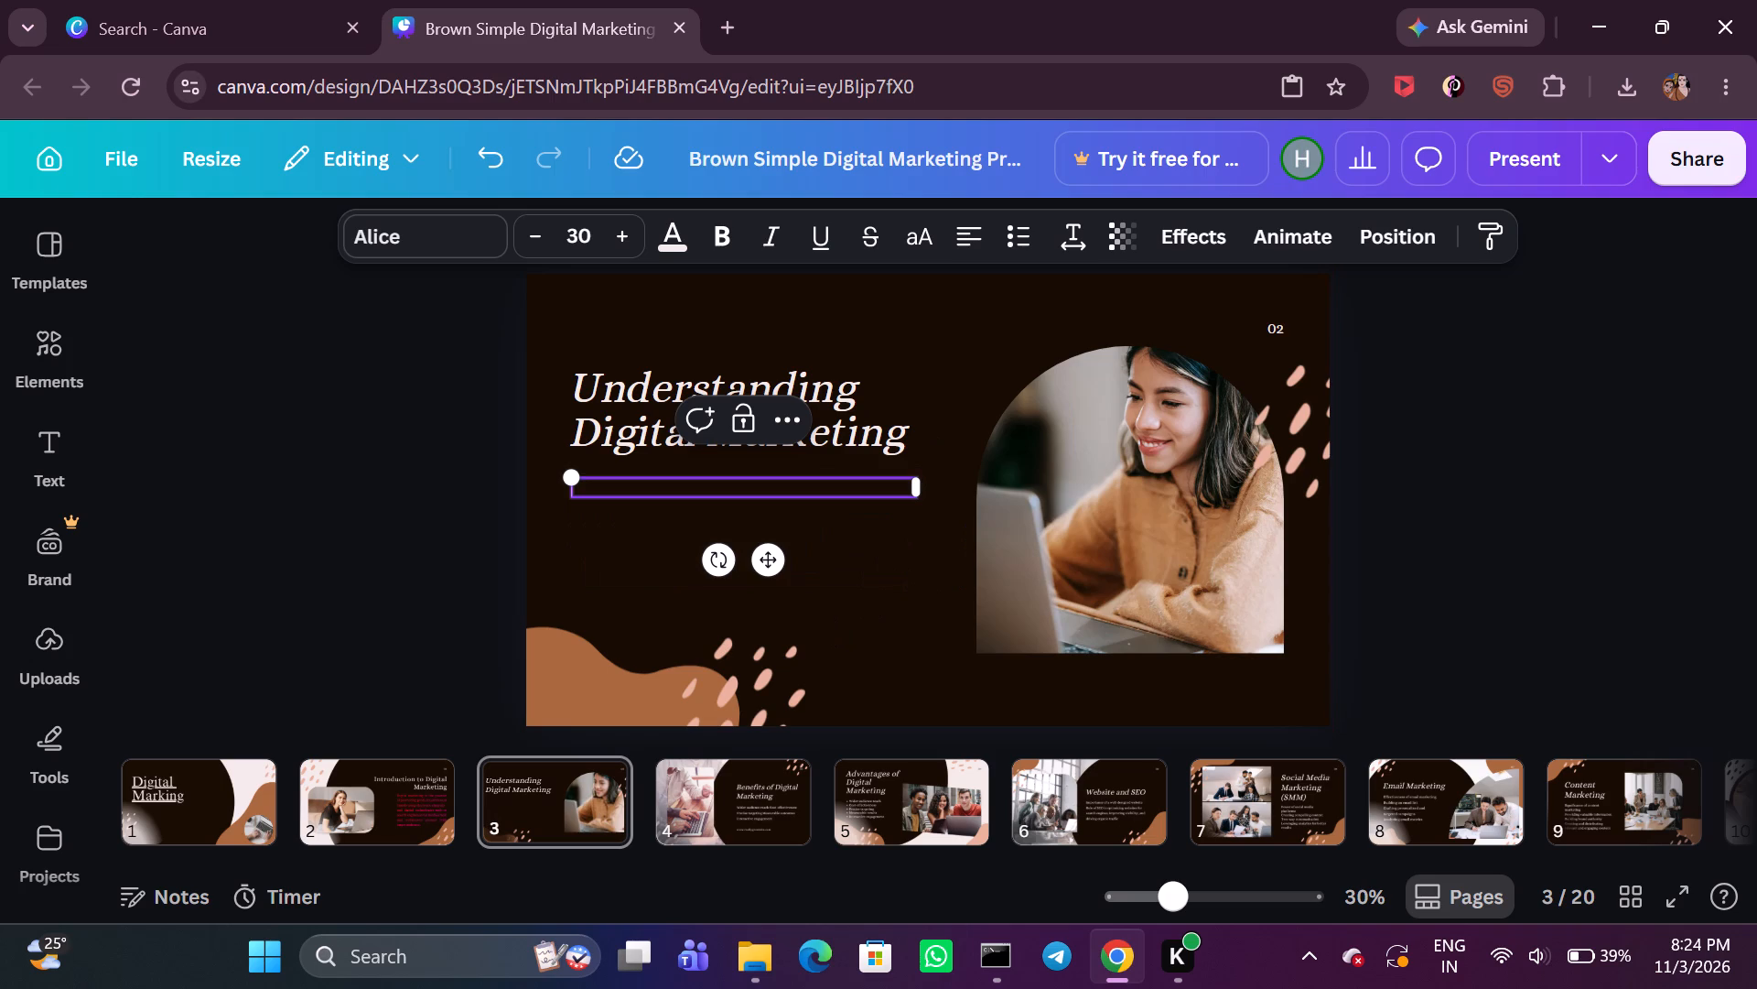
Begin page 3's body text under the title with "Digital marketing refers to using the internet,".
{"action": "type", "text": "De"}
{"action": "key", "text": "BackSpace"}
{"action": "type", "text": "igital"}
{"action": "key", "text": "space"}
{"action": "type", "text": "marke"}
{"action": "type", "text": "ting"}
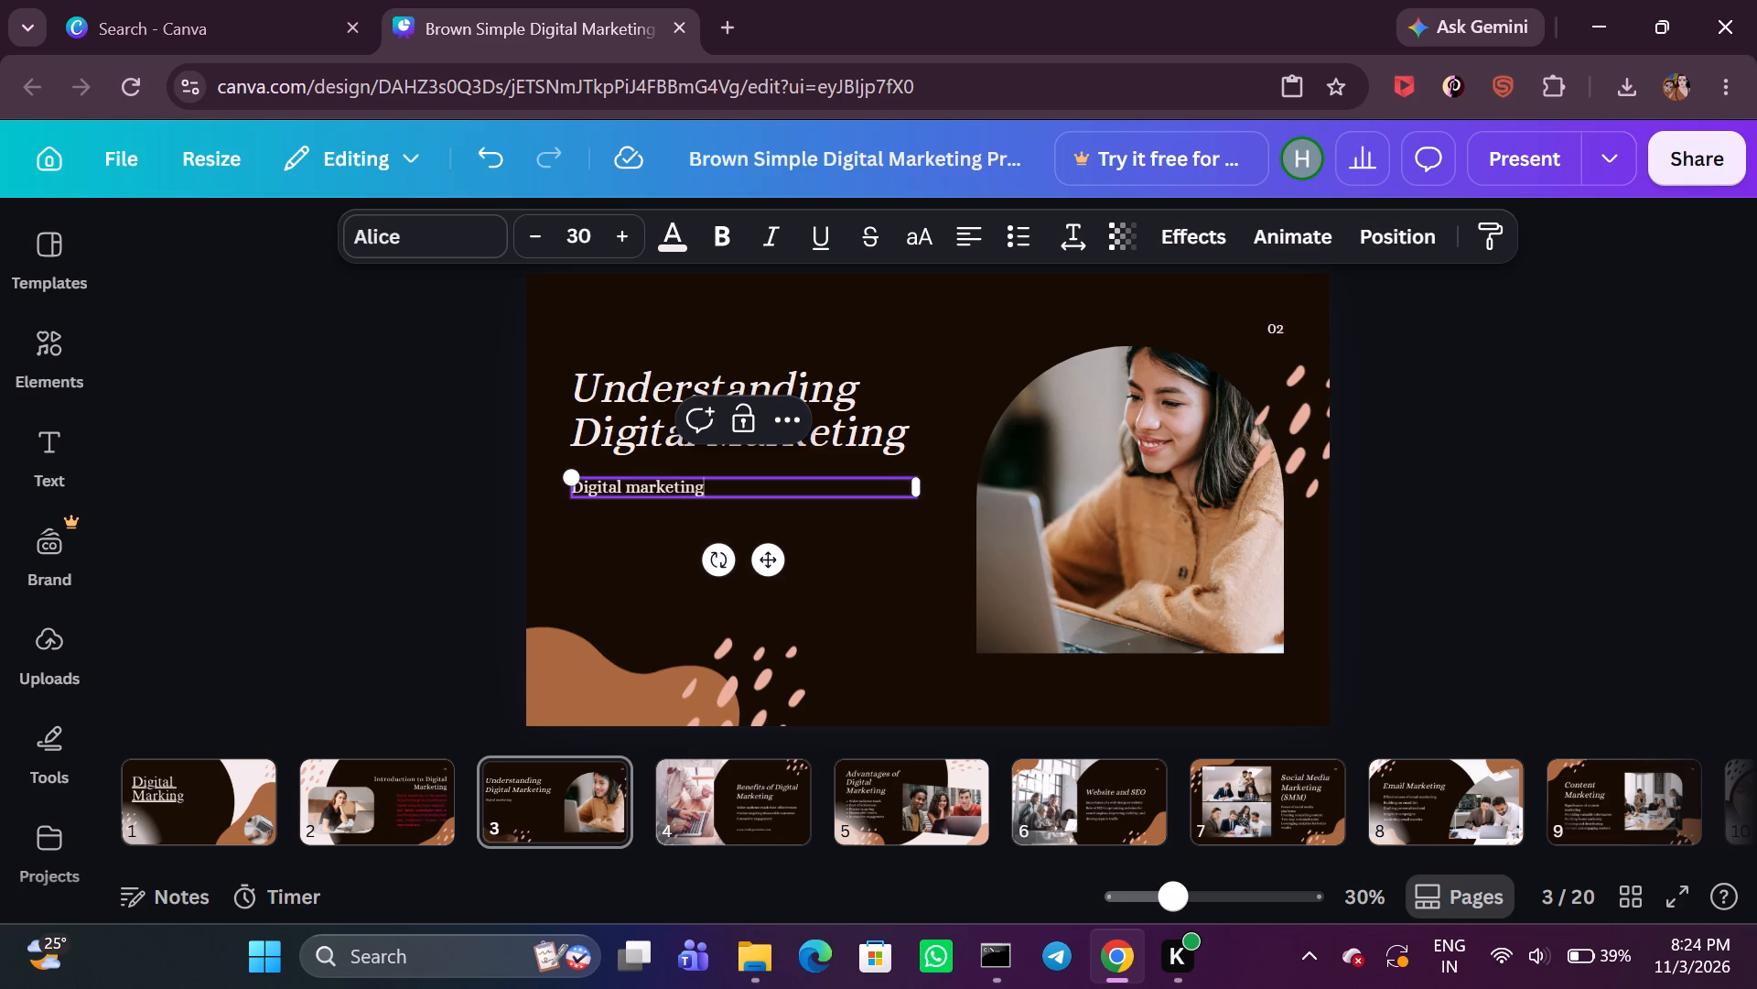
{"action": "key", "text": "space"}
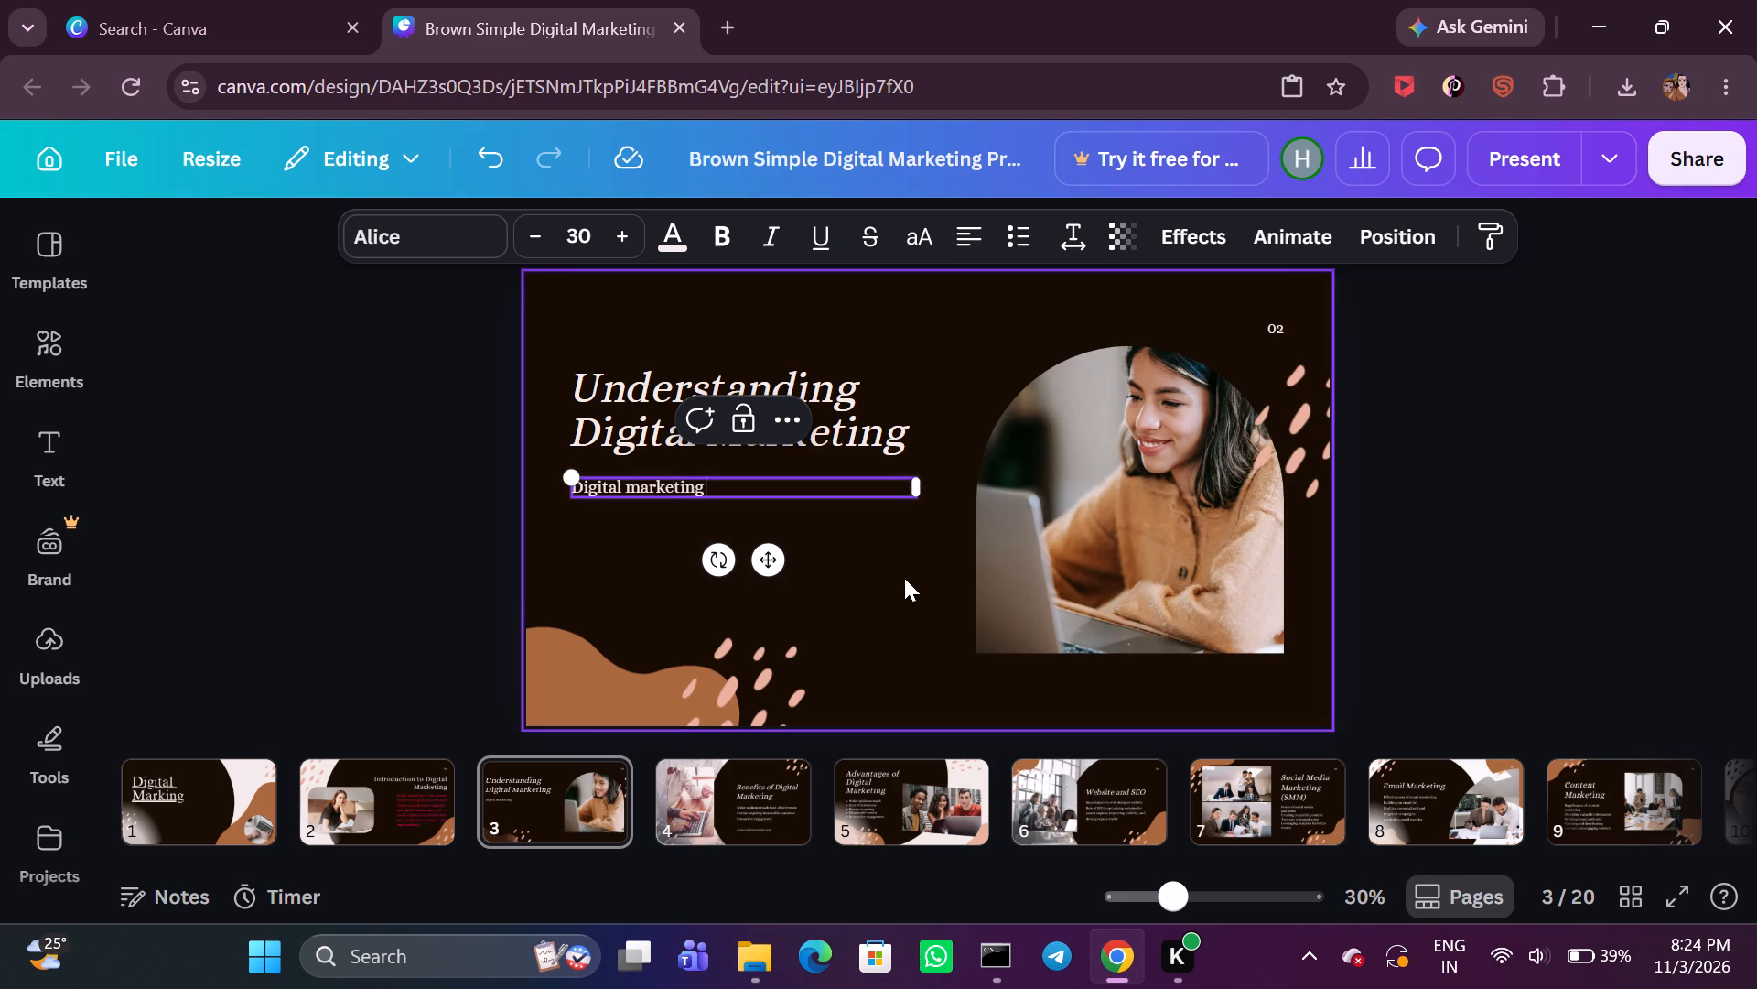
{"action": "type", "text": "re"}
{"action": "type", "text": "fer"}
{"action": "type", "text": "s to"}
{"action": "key", "text": "space"}
{"action": "type", "text": "usinf"}
{"action": "key", "text": "BackSpace"}
{"action": "key", "text": "g"}
{"action": "key", "text": "space"}
{"action": "type", "text": "the in"}
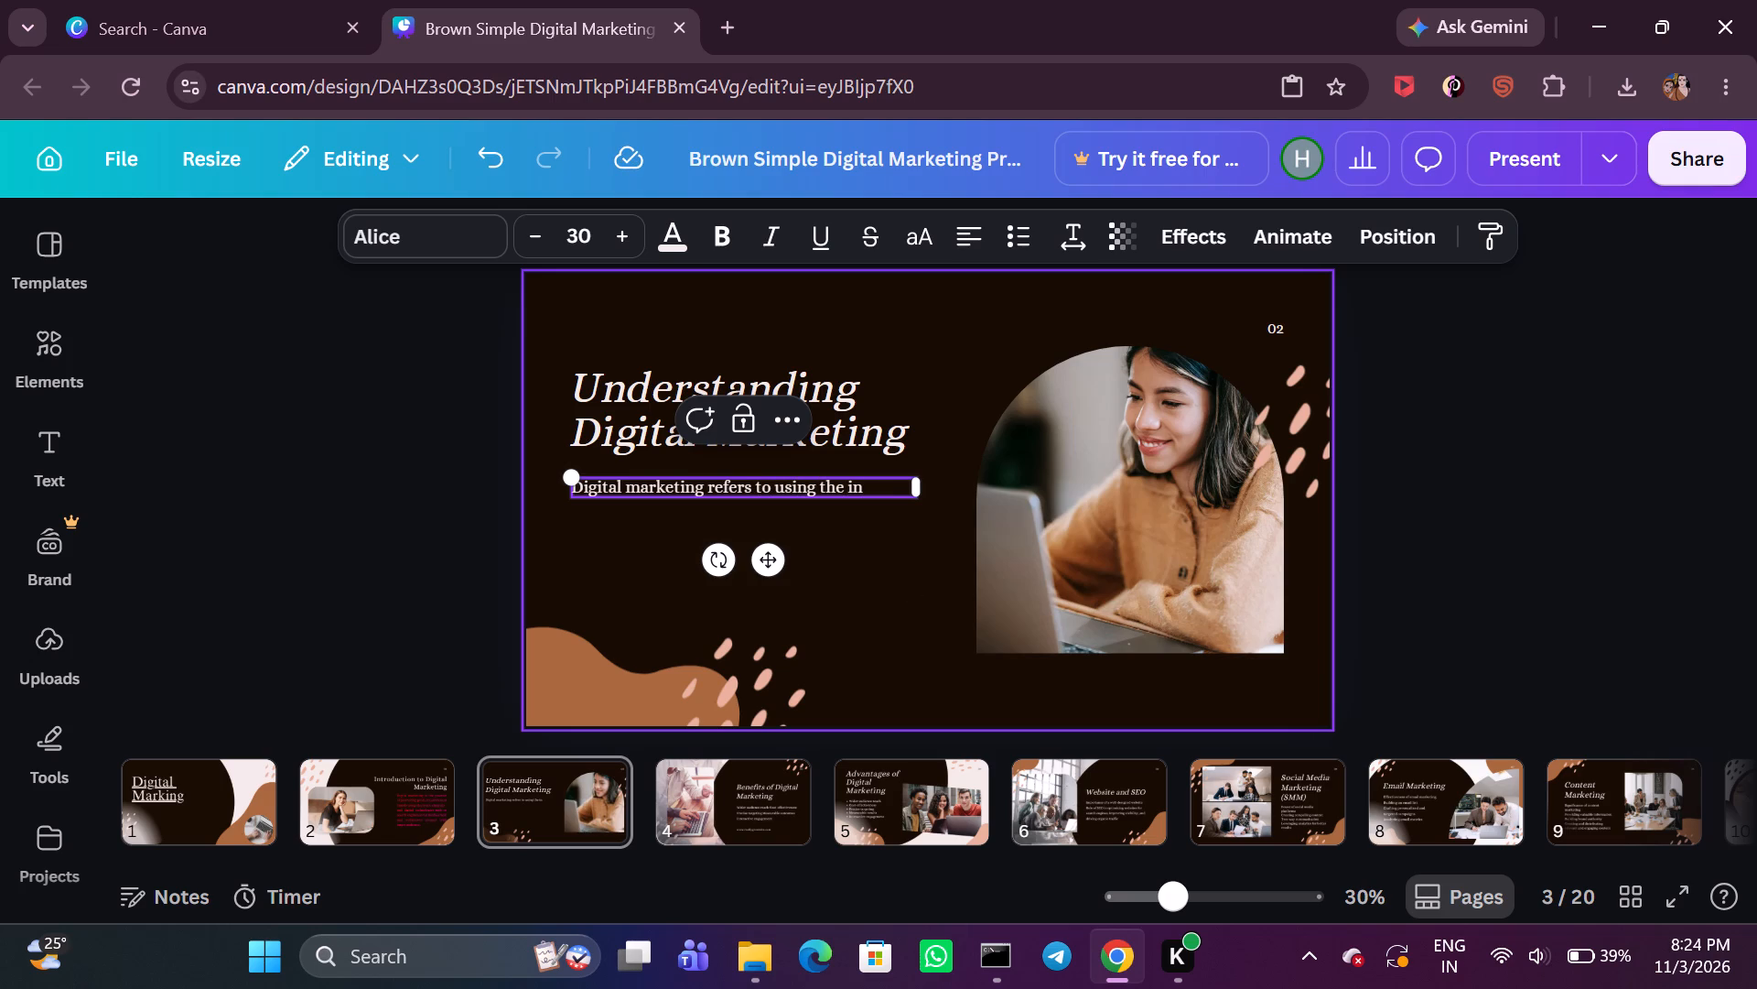
{"action": "type", "text": "ternet"}
{"action": "key", "text": "comma"}
Continue page 3's body text on a new line with "digital devices,and online platforms to".
{"action": "key", "text": "Return"}
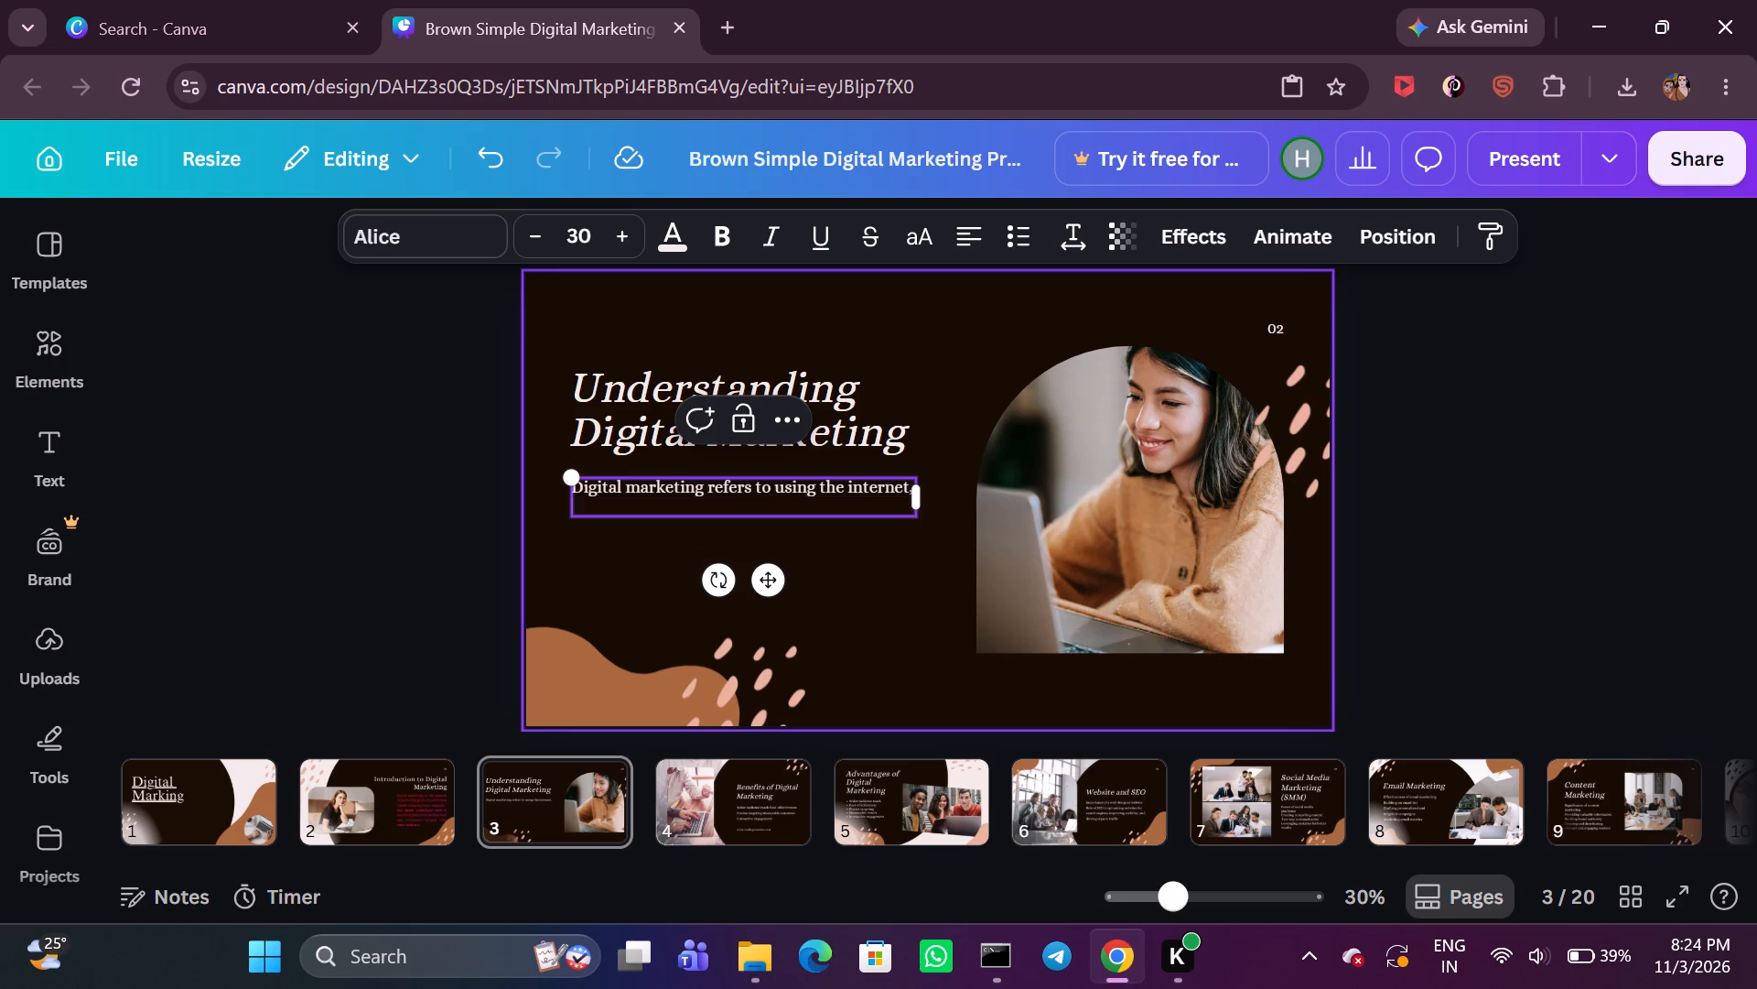
{"action": "type", "text": "digital"}
{"action": "key", "text": "space"}
{"action": "type", "text": "devices"}
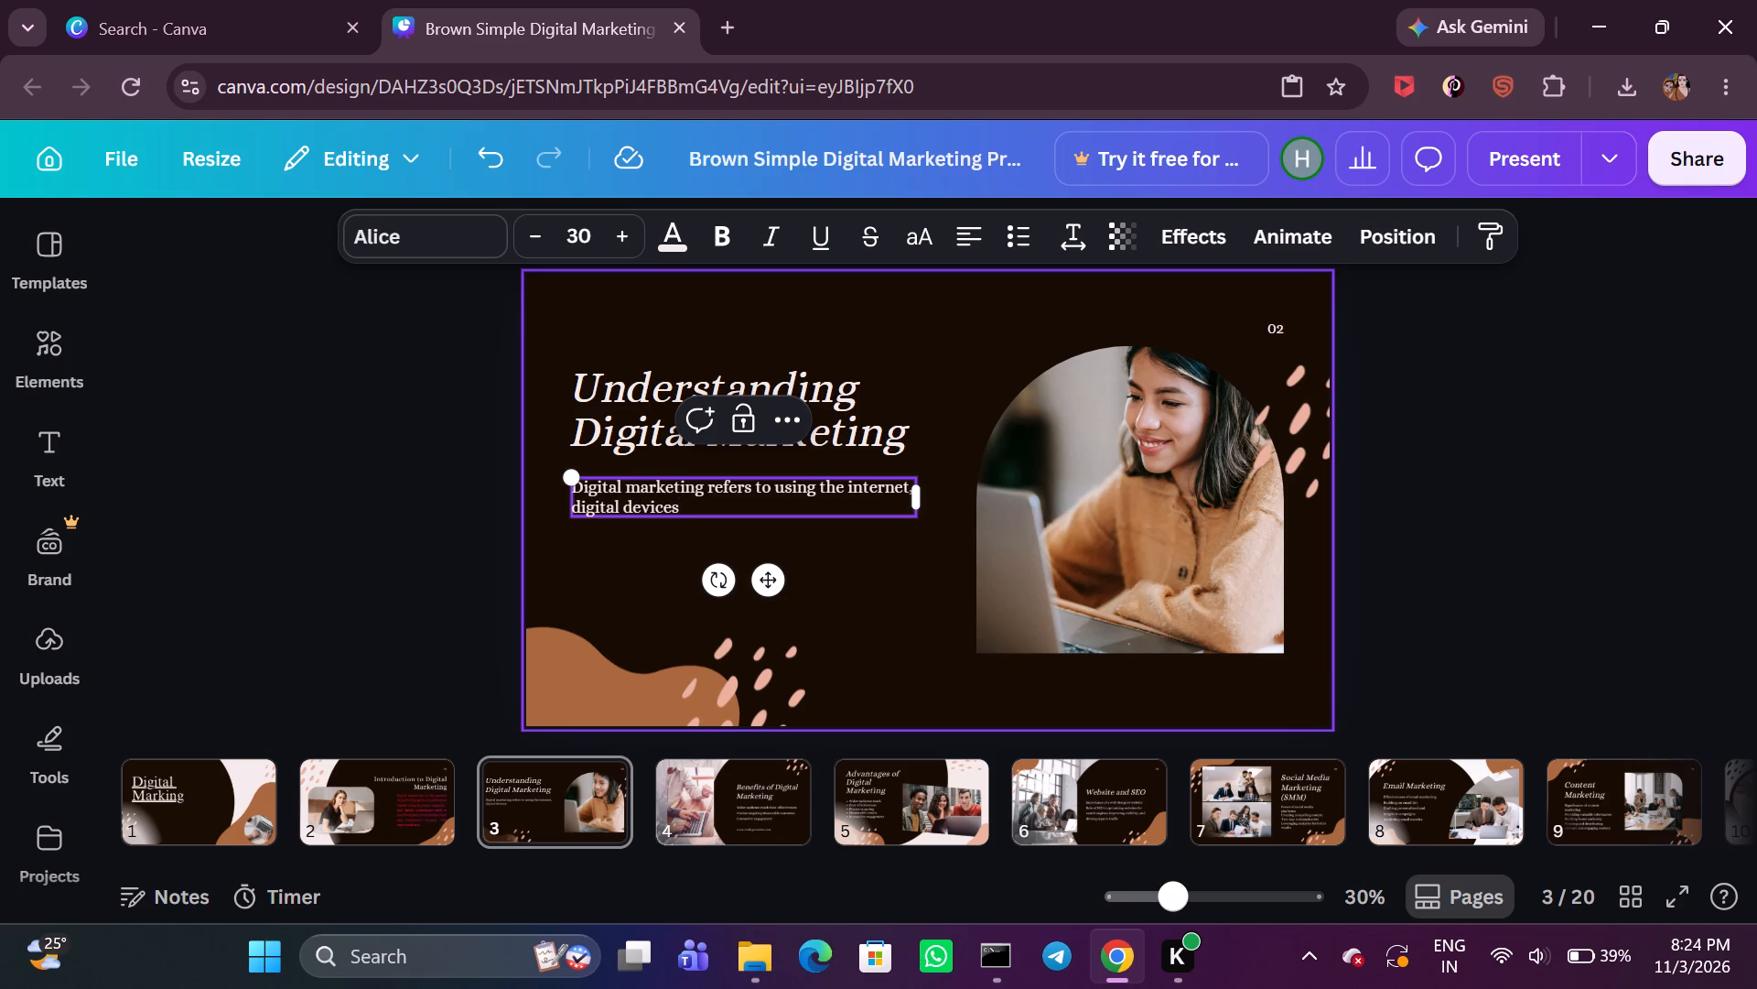
{"action": "type", "text": ",and"}
{"action": "key", "text": "space"}
{"action": "type", "text": "online"}
{"action": "key", "text": "space"}
{"action": "type", "text": "plaf"}
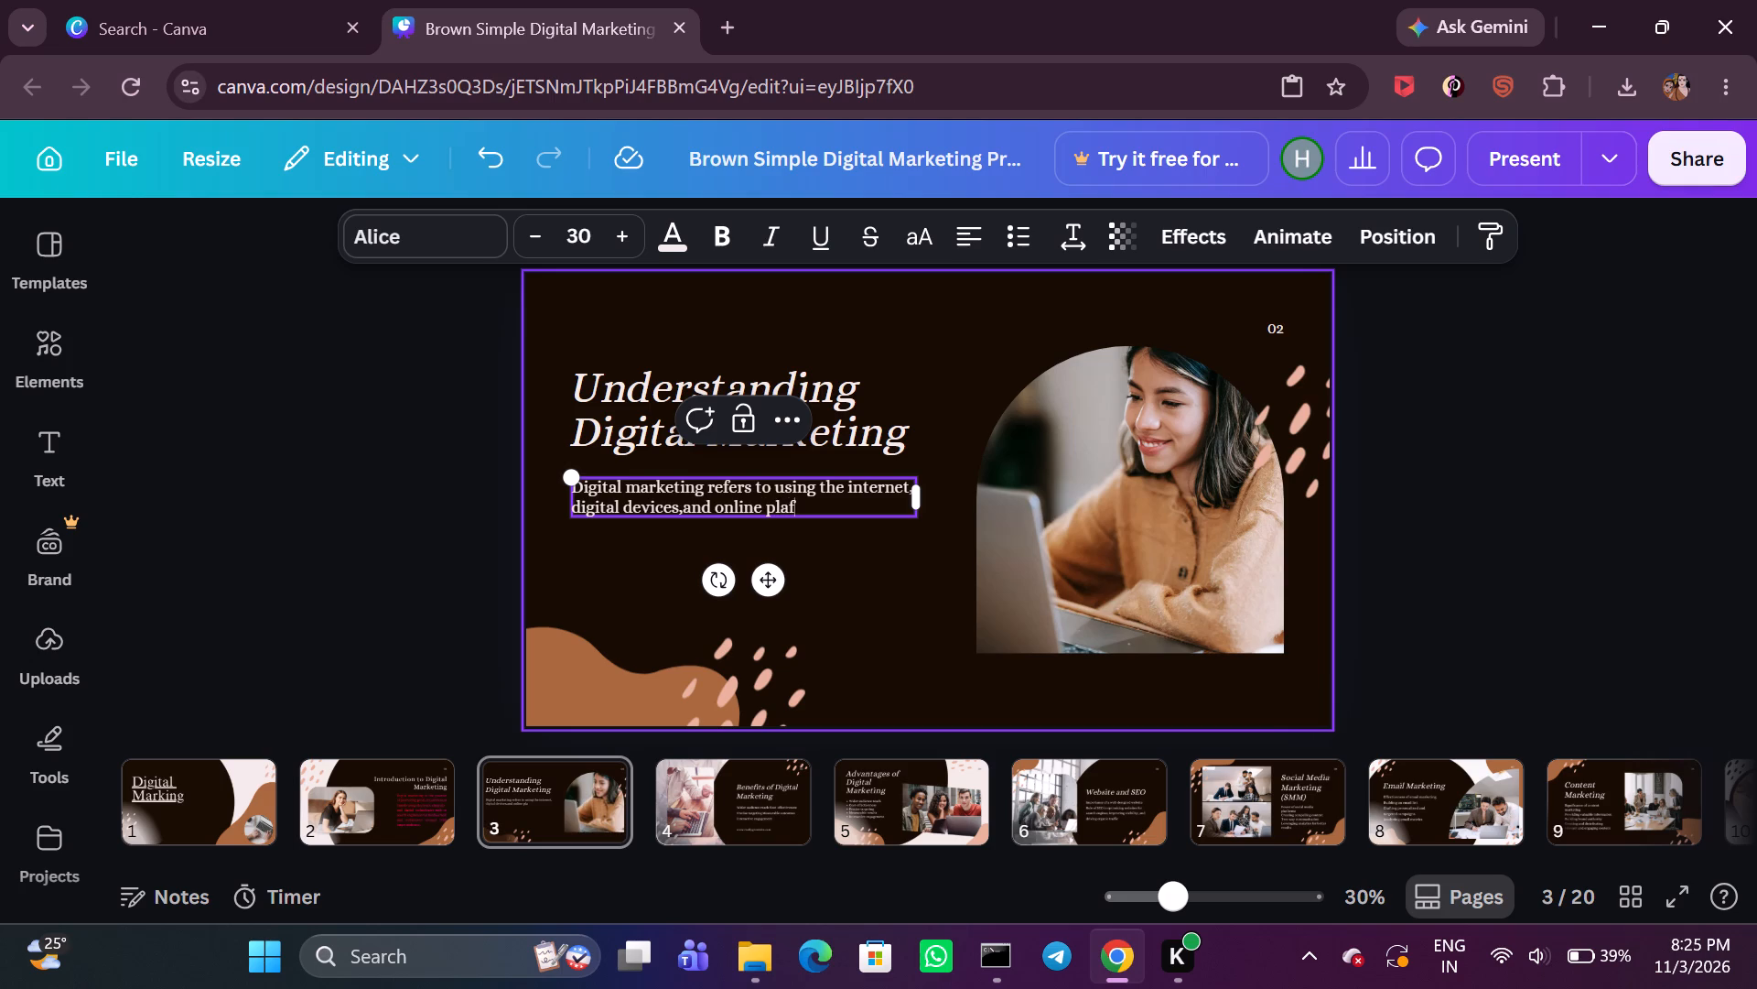
{"action": "key", "text": "BackSpace"}
{"action": "key", "text": "t"}
{"action": "type", "text": "form"}
{"action": "key", "text": "s"}
{"action": "key", "text": "space"}
{"action": "type", "text": "to"}
{"action": "key", "text": "space"}
Finish page 3's body sentence with "promote products,services or brands.".
{"action": "type", "text": "promo"}
{"action": "type", "text": "ye"}
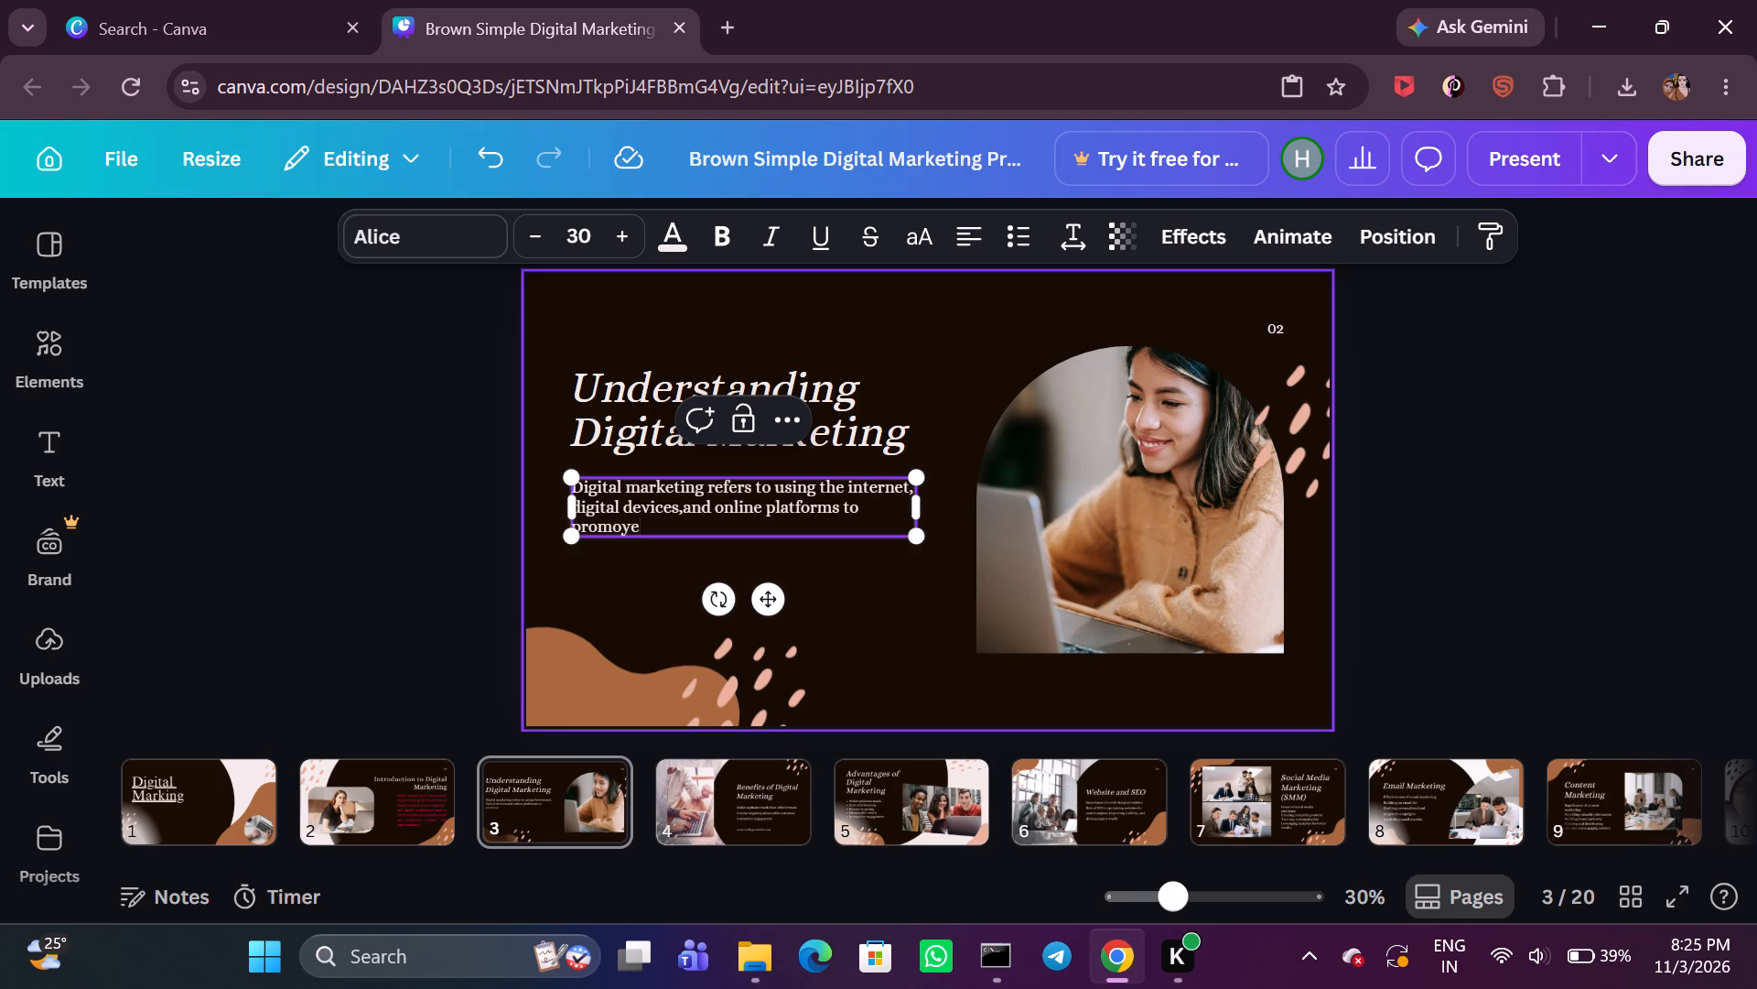
{"action": "key", "text": "space"}
{"action": "key", "text": "BackSpace"}
{"action": "key", "text": "BackSpace"}
{"action": "key", "text": "BackSpace"}
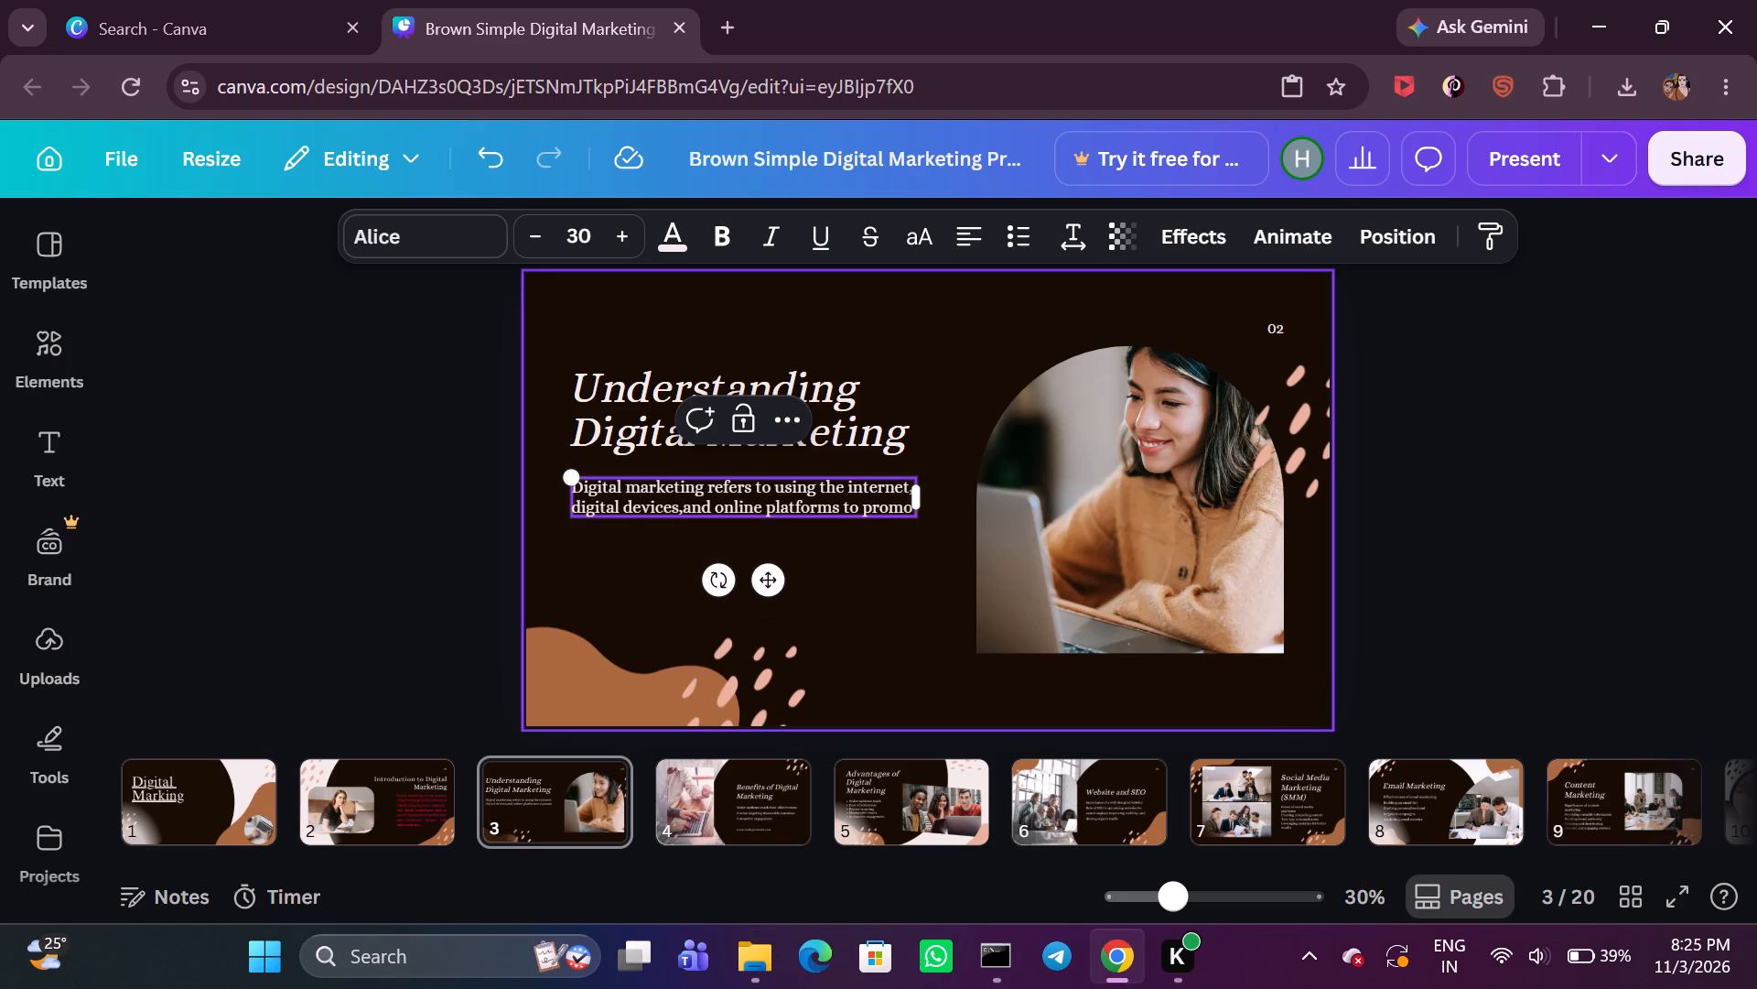
{"action": "type", "text": "te"}
{"action": "key", "text": "space"}
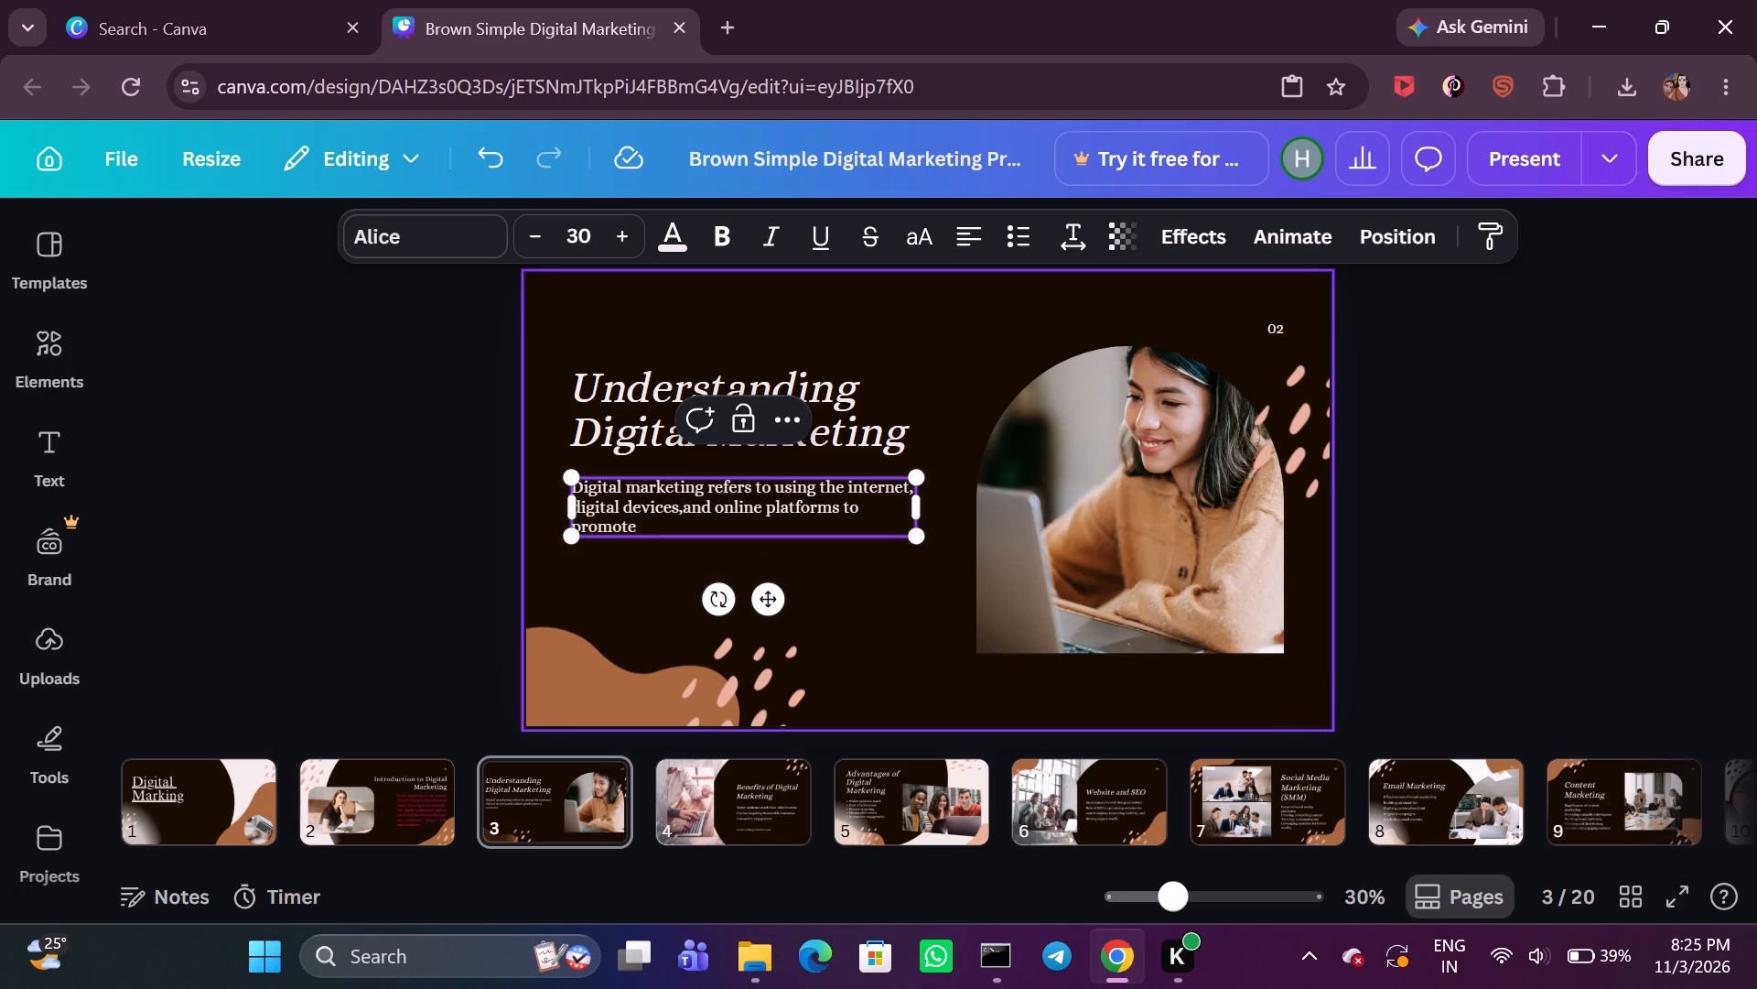
{"action": "type", "text": "pro"}
{"action": "type", "text": "duct"}
{"action": "type", "text": "s,"}
{"action": "type", "text": "ser"}
{"action": "type", "text": "vices"}
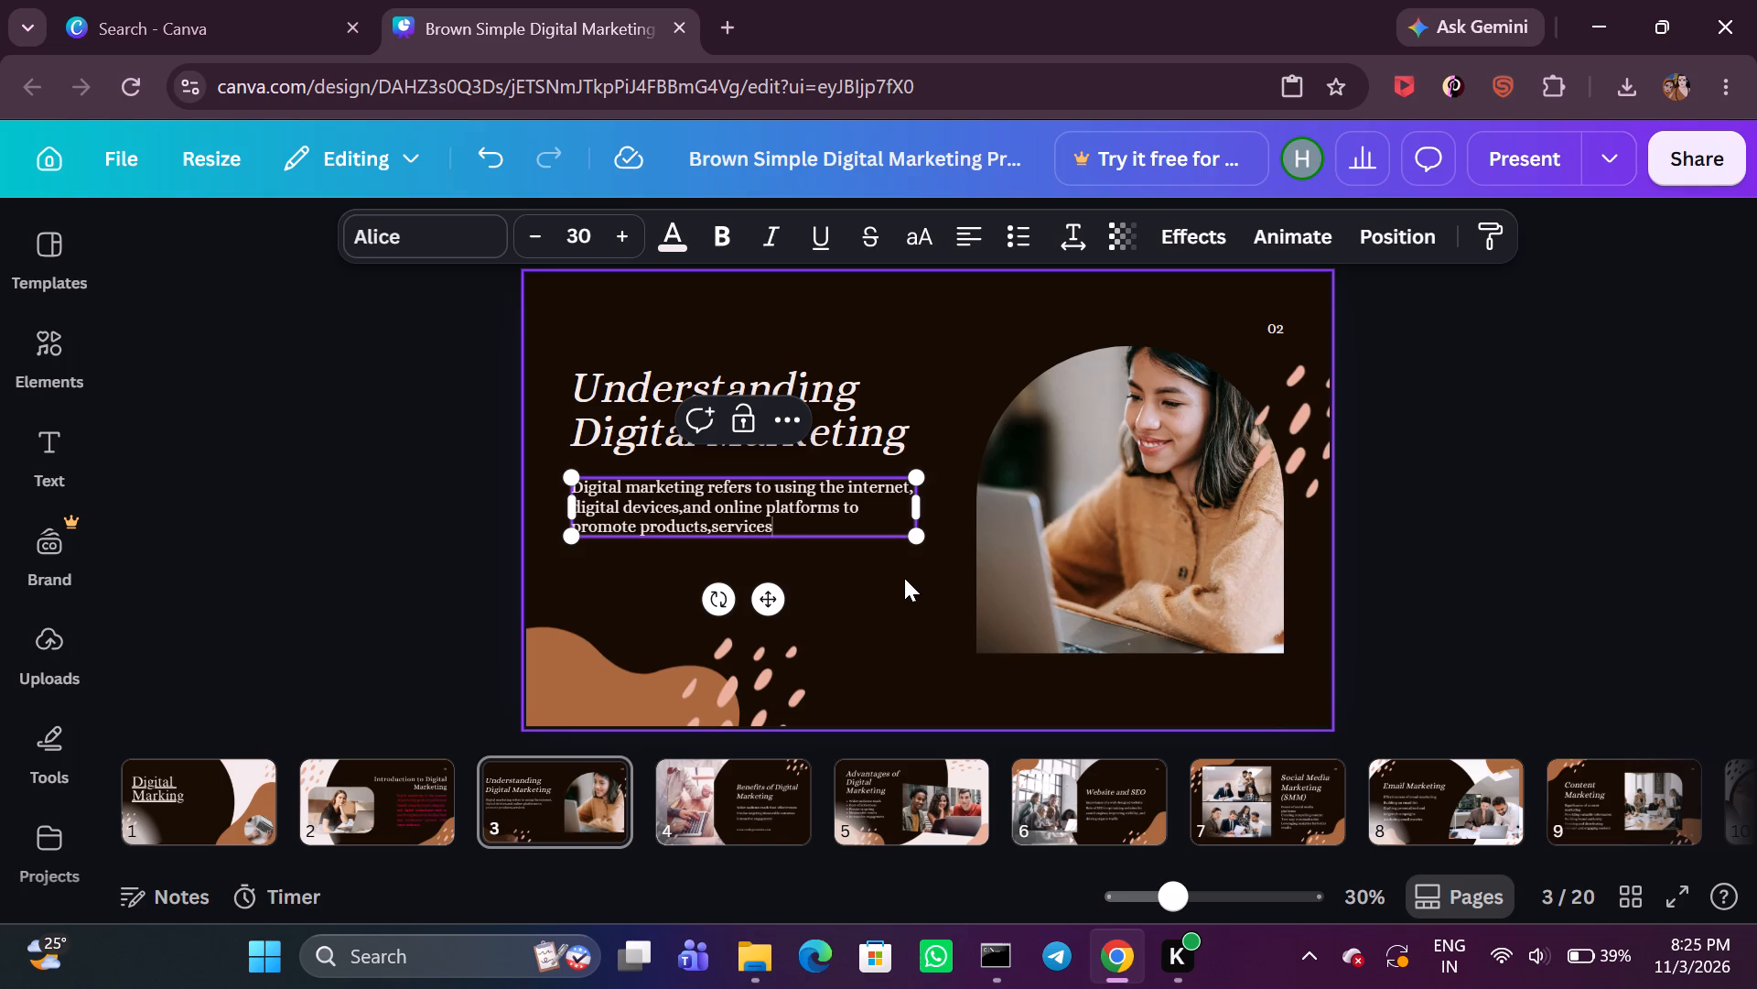
{"action": "key", "text": "space"}
{"action": "type", "text": "or"}
{"action": "key", "text": "space"}
{"action": "type", "text": "brands"}
{"action": "key", "text": "space"}
{"action": "key", "text": "BackSpace"}
{"action": "key", "text": "period"}
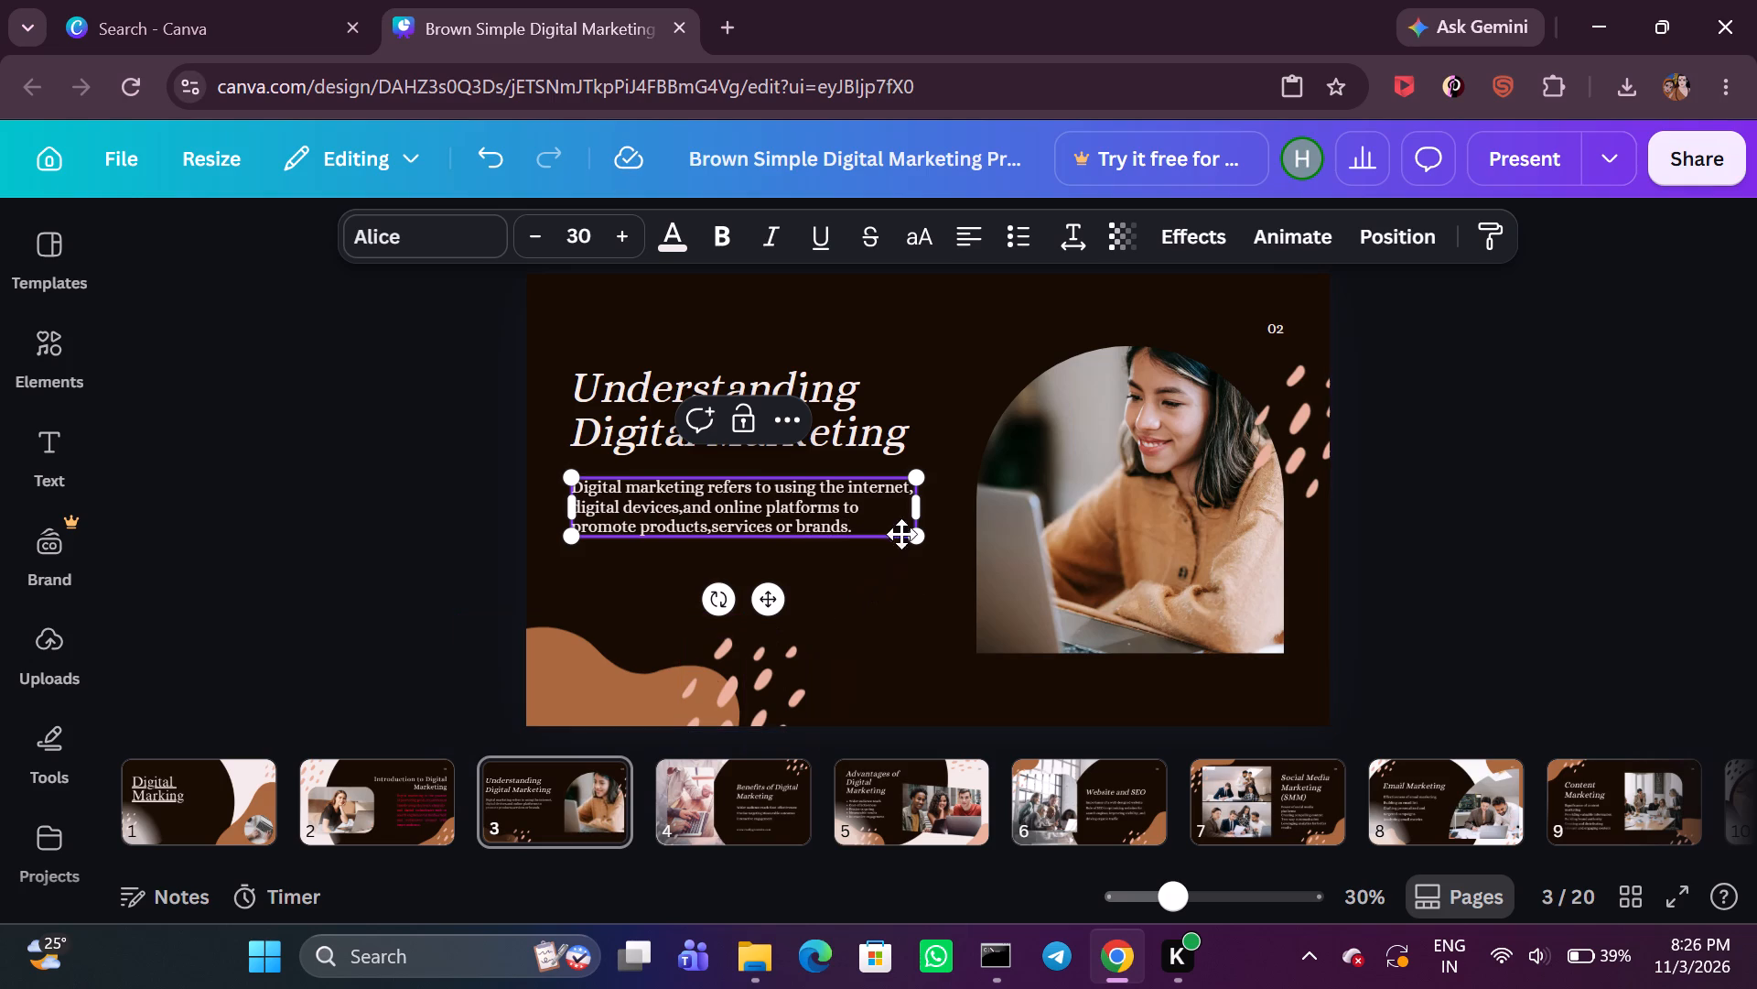
Scale up page 3's body text box proportionally until its font size is 33.6.
{"action": "left_click_drag", "start_coordinate": [916, 536], "coordinate": [911, 555]}
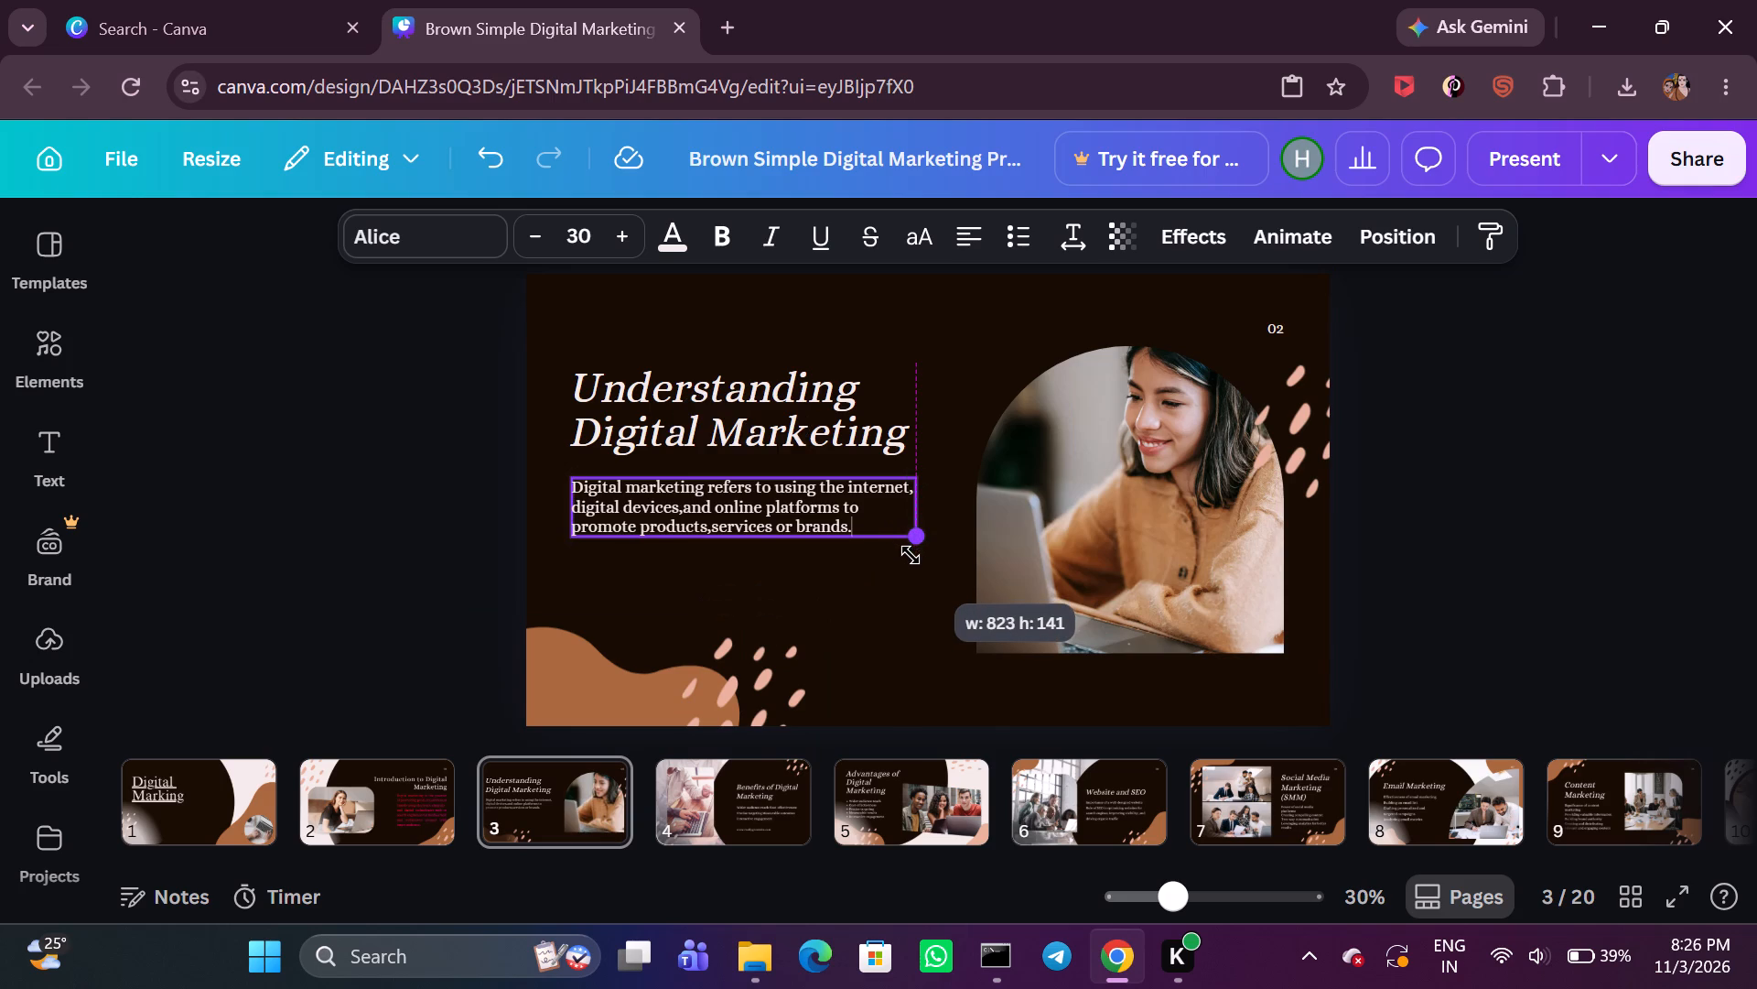
{"action": "left_click_drag", "start_coordinate": [911, 555], "coordinate": [914, 572]}
{"action": "left_click_drag", "start_coordinate": [916, 538], "coordinate": [935, 598]}
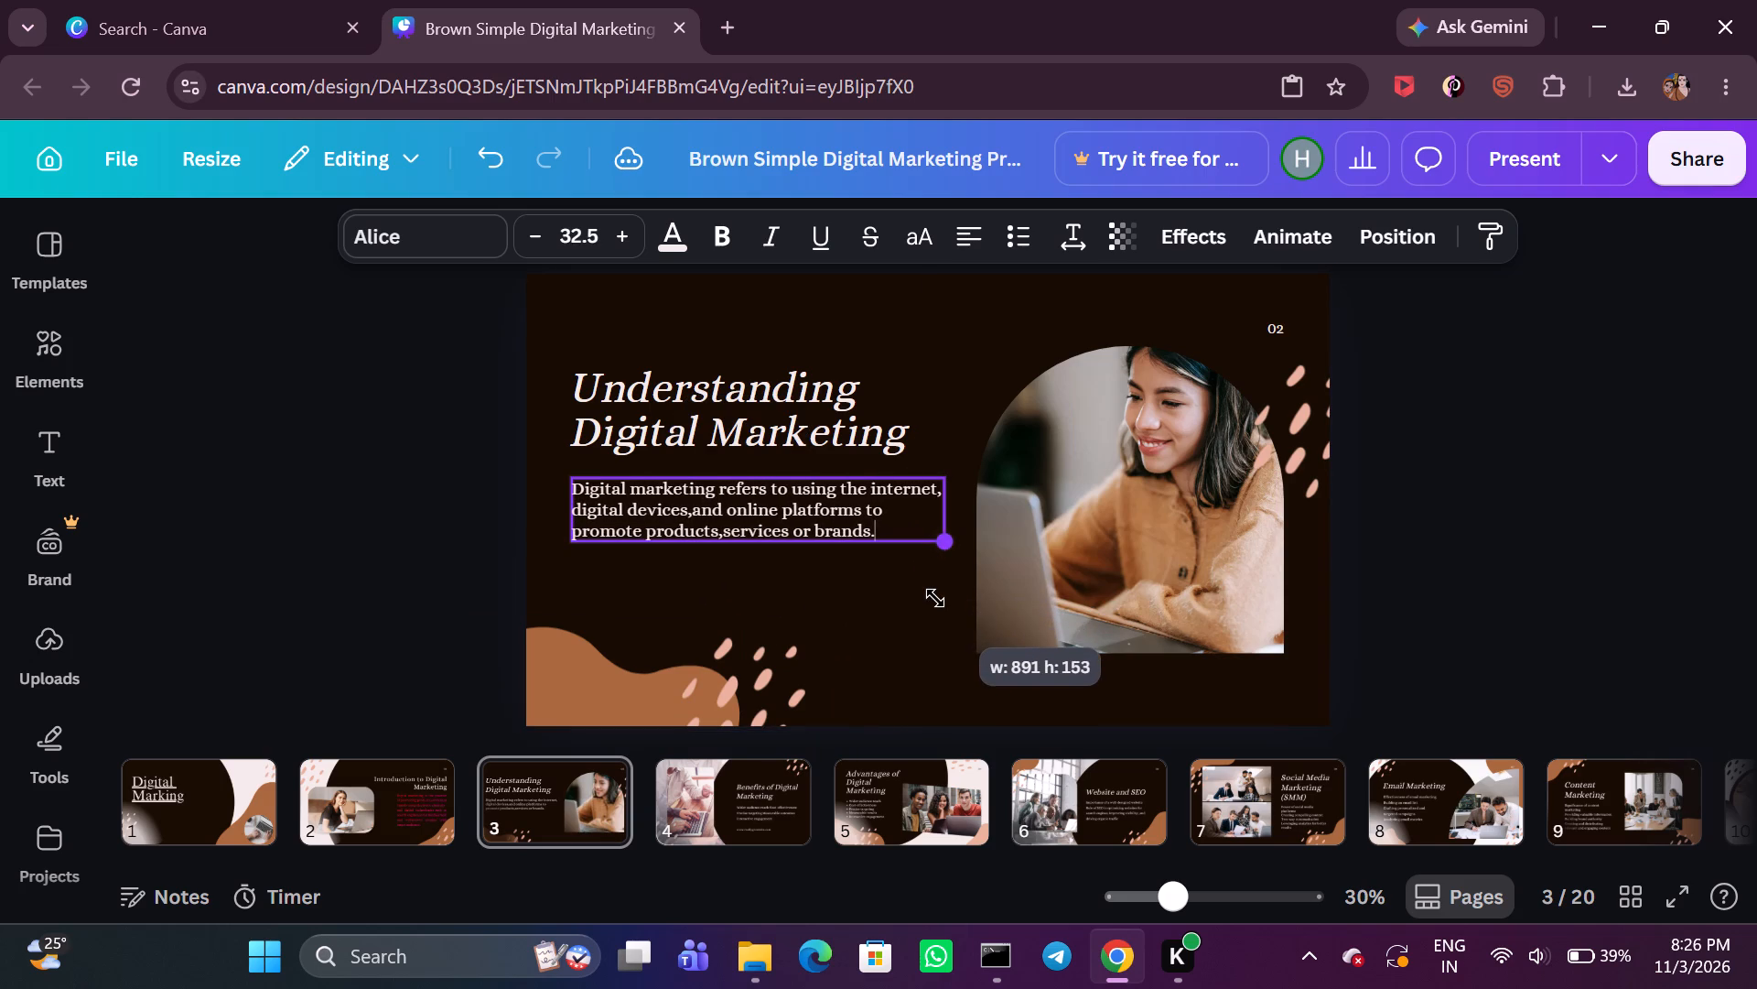
{"action": "left_click_drag", "start_coordinate": [935, 598], "coordinate": [948, 603]}
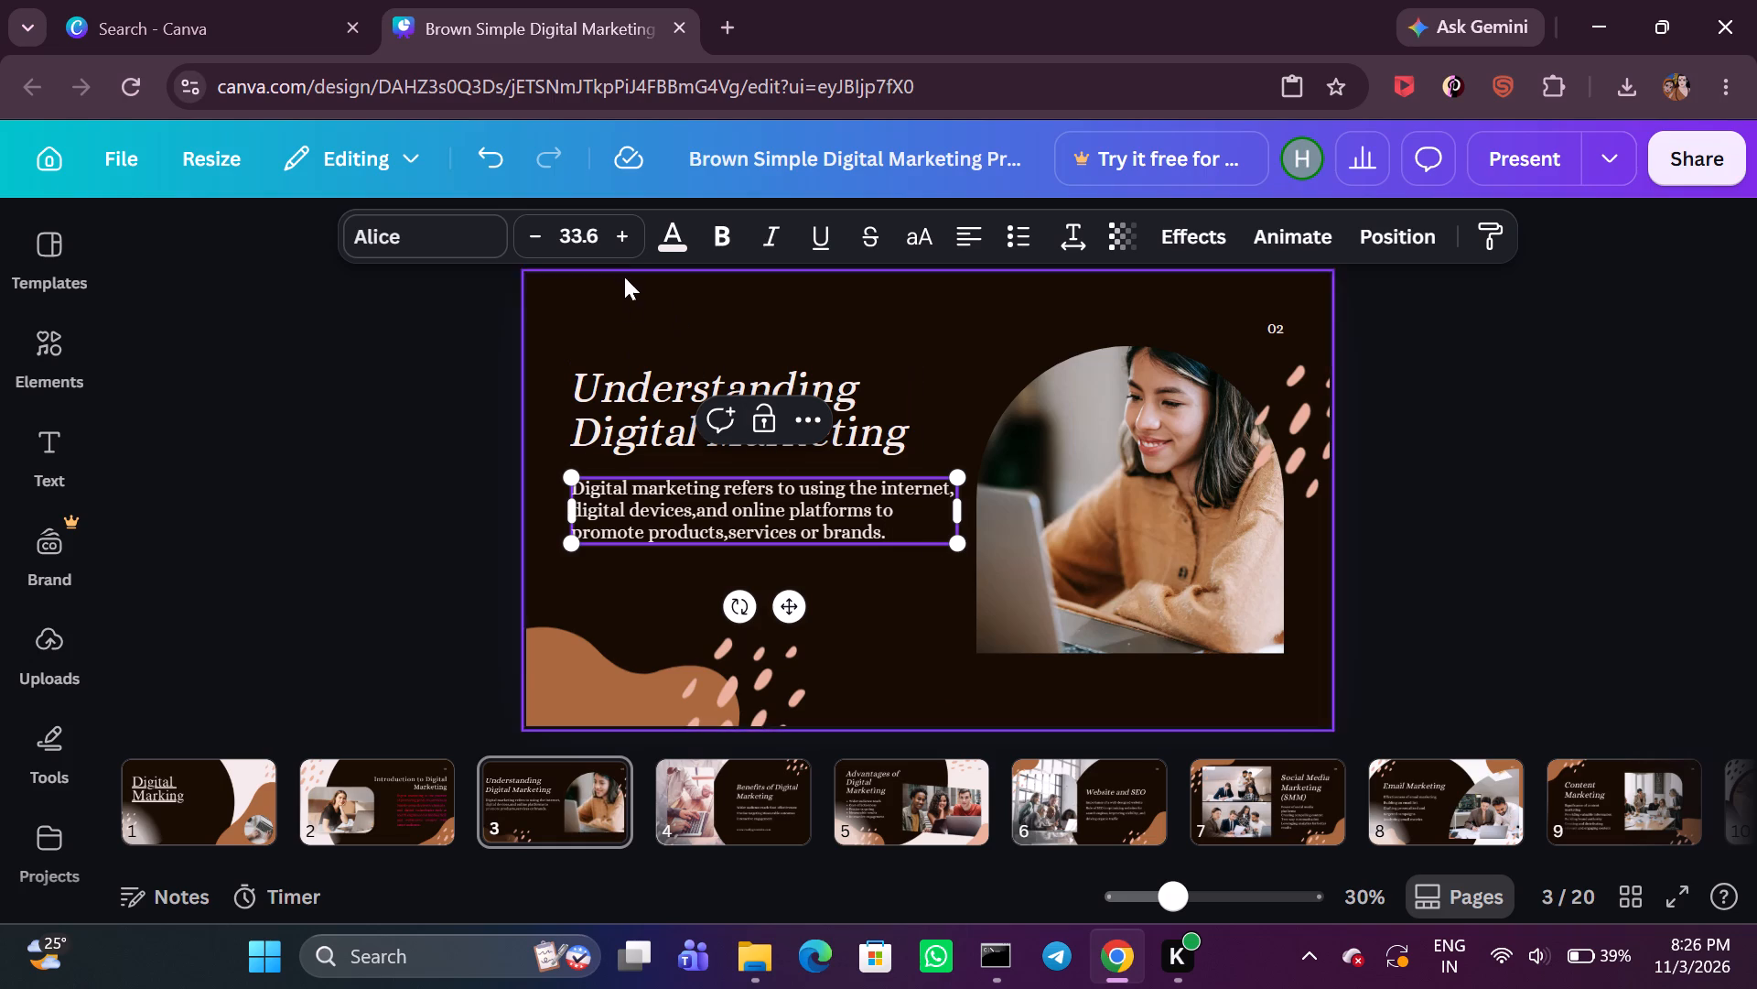
Set the font size of the lines from "digital devices" onward in page 3's body text to 31.6.
{"action": "triple_click", "coordinate": [634, 231]}
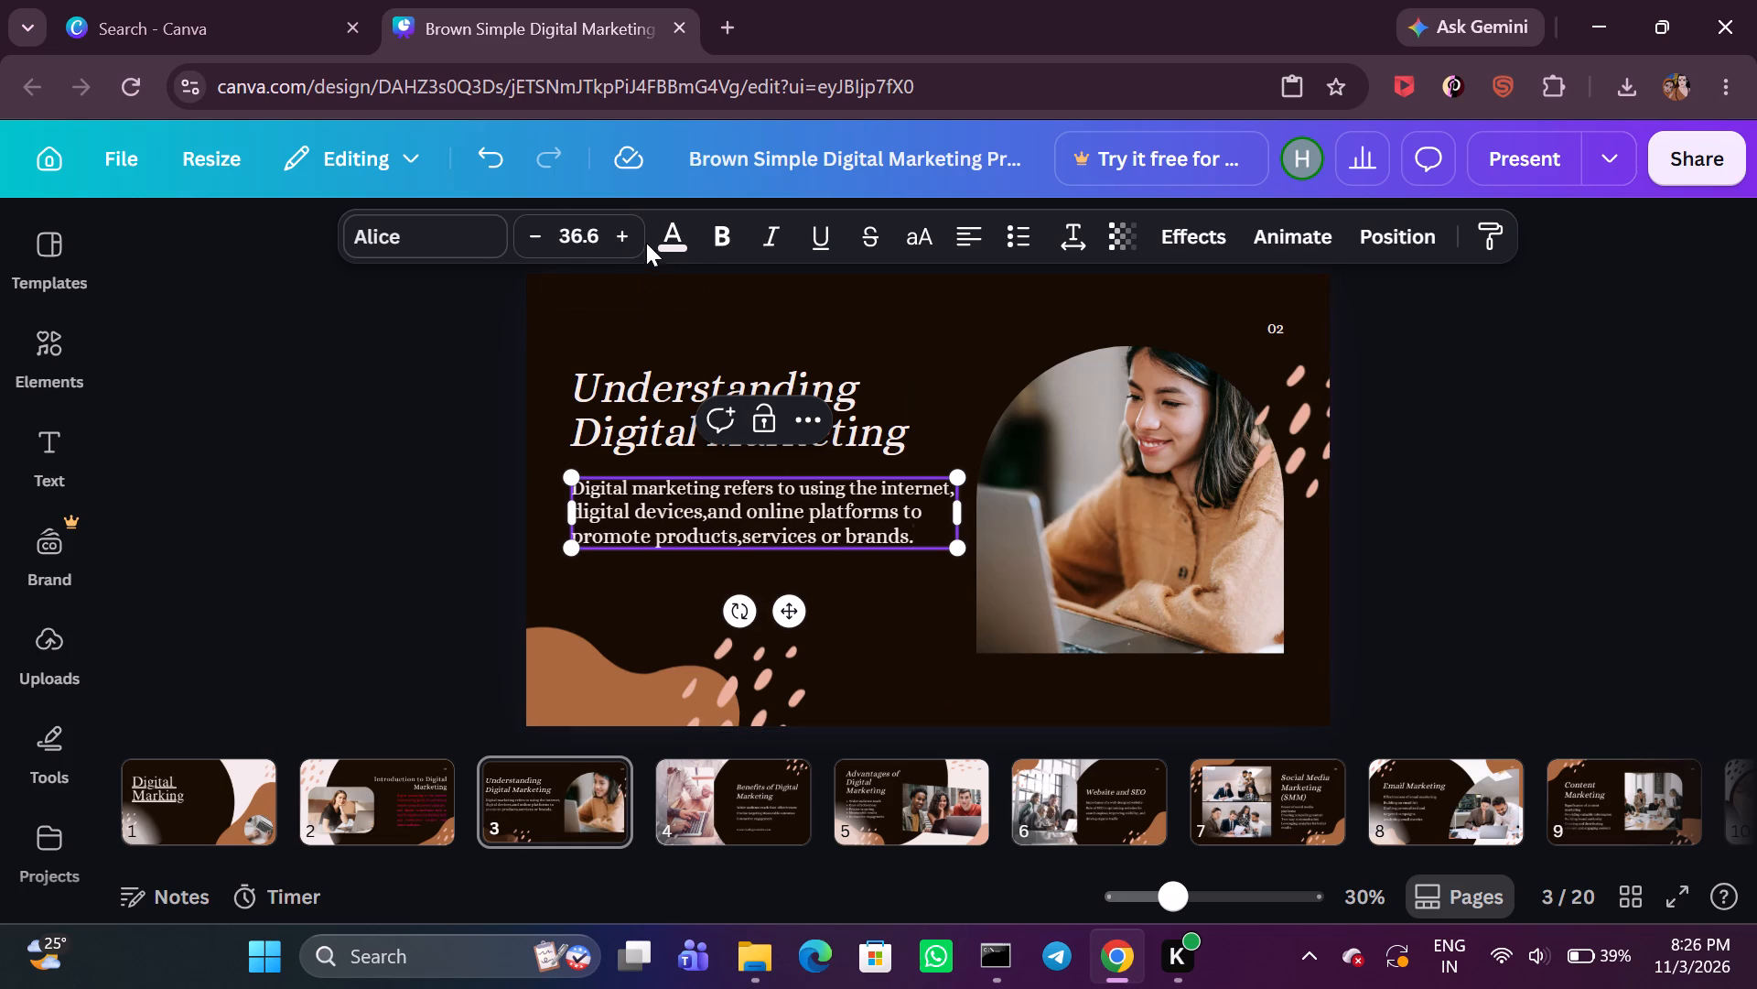
{"action": "triple_click", "coordinate": [528, 231]}
{"action": "double_click", "coordinate": [528, 231]}
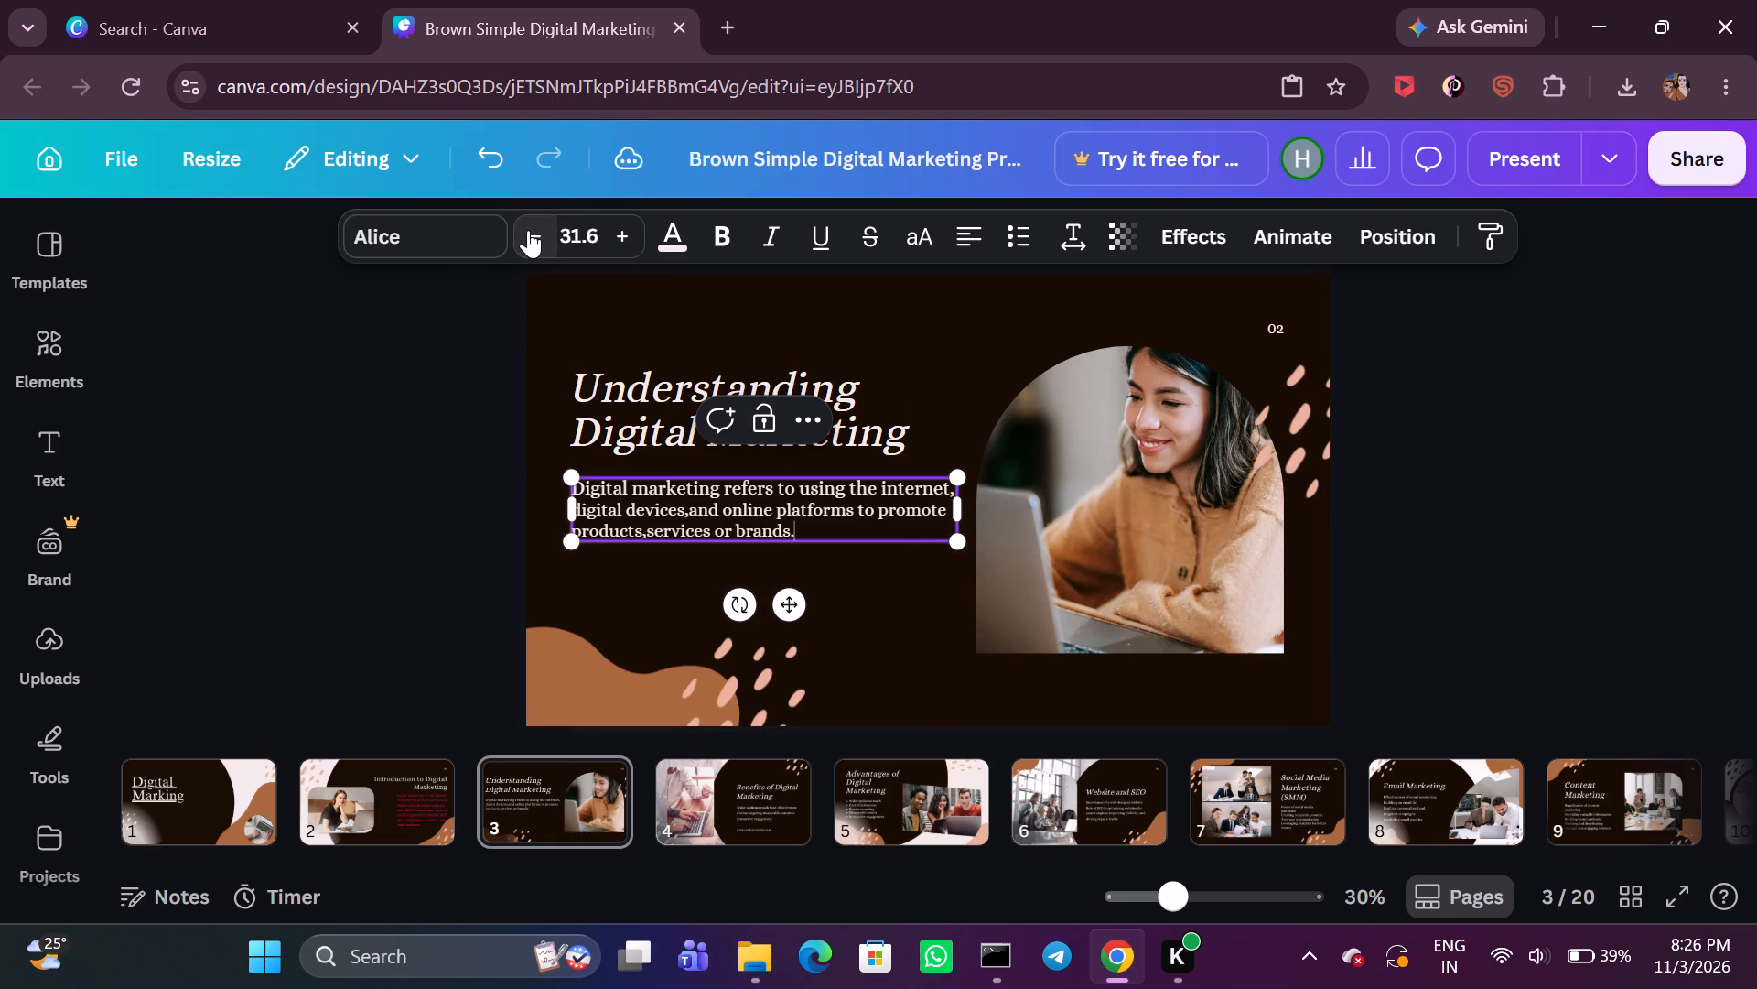
{"action": "triple_click", "coordinate": [528, 230]}
{"action": "left_click", "coordinate": [528, 230]}
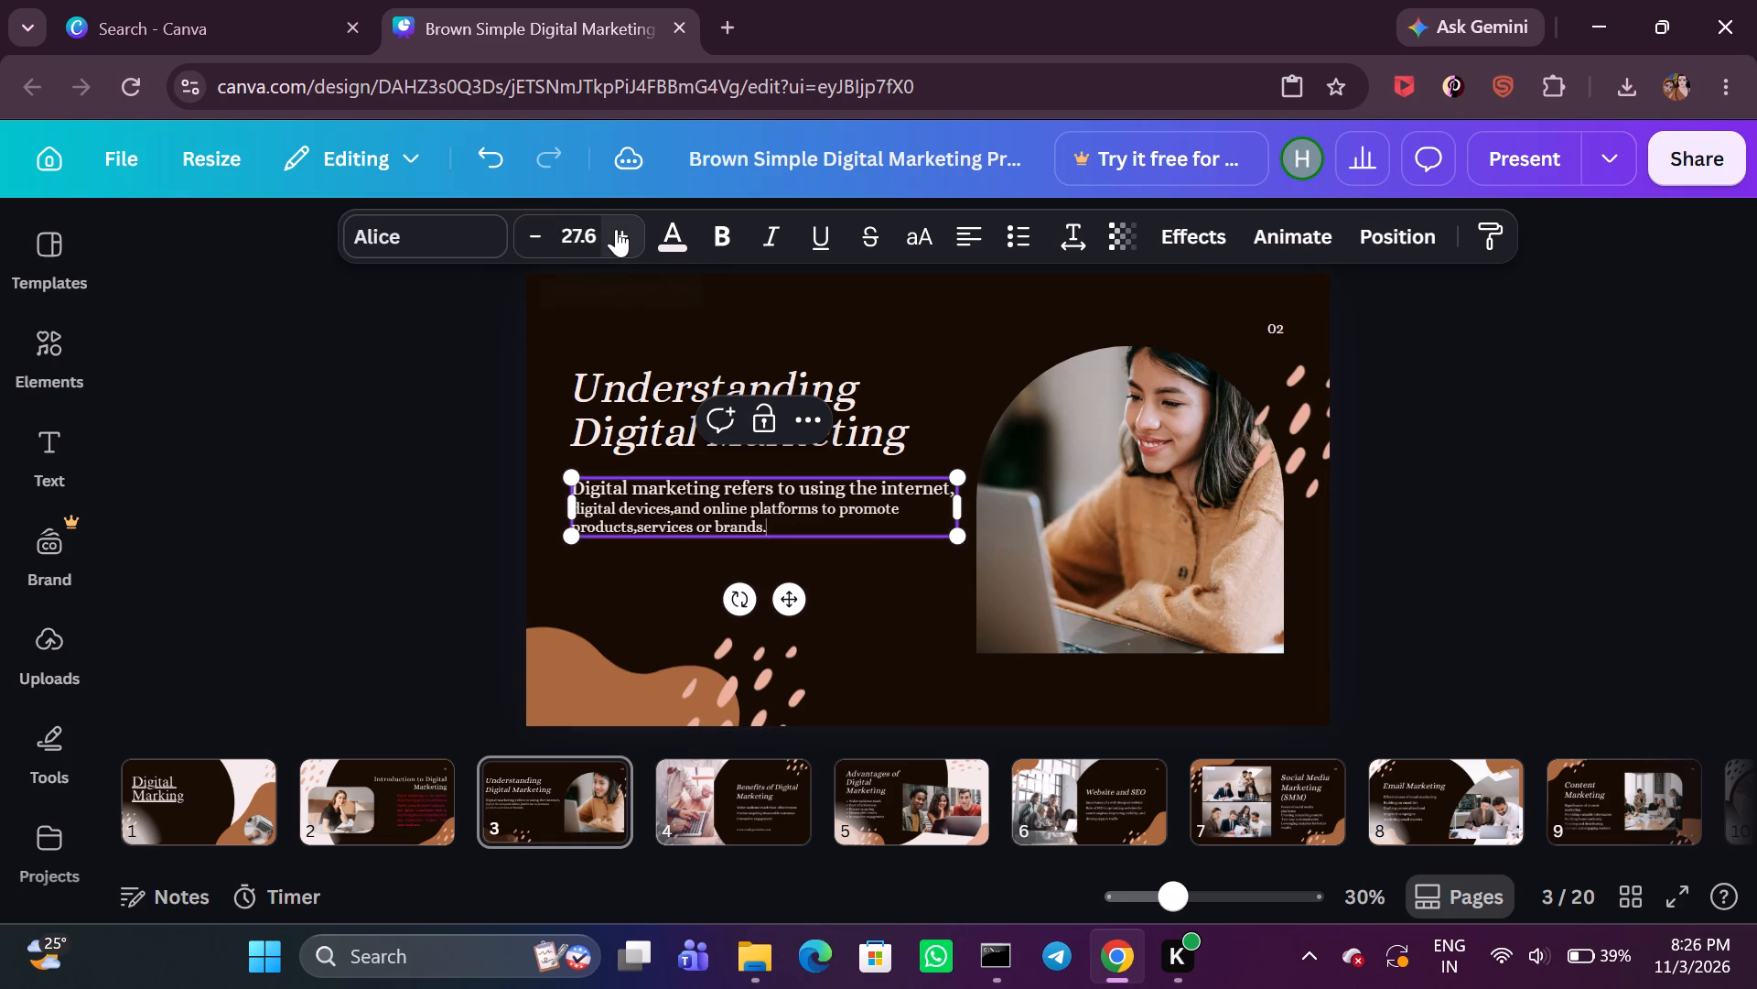
{"action": "triple_click", "coordinate": [616, 229]}
{"action": "left_click", "coordinate": [616, 229]}
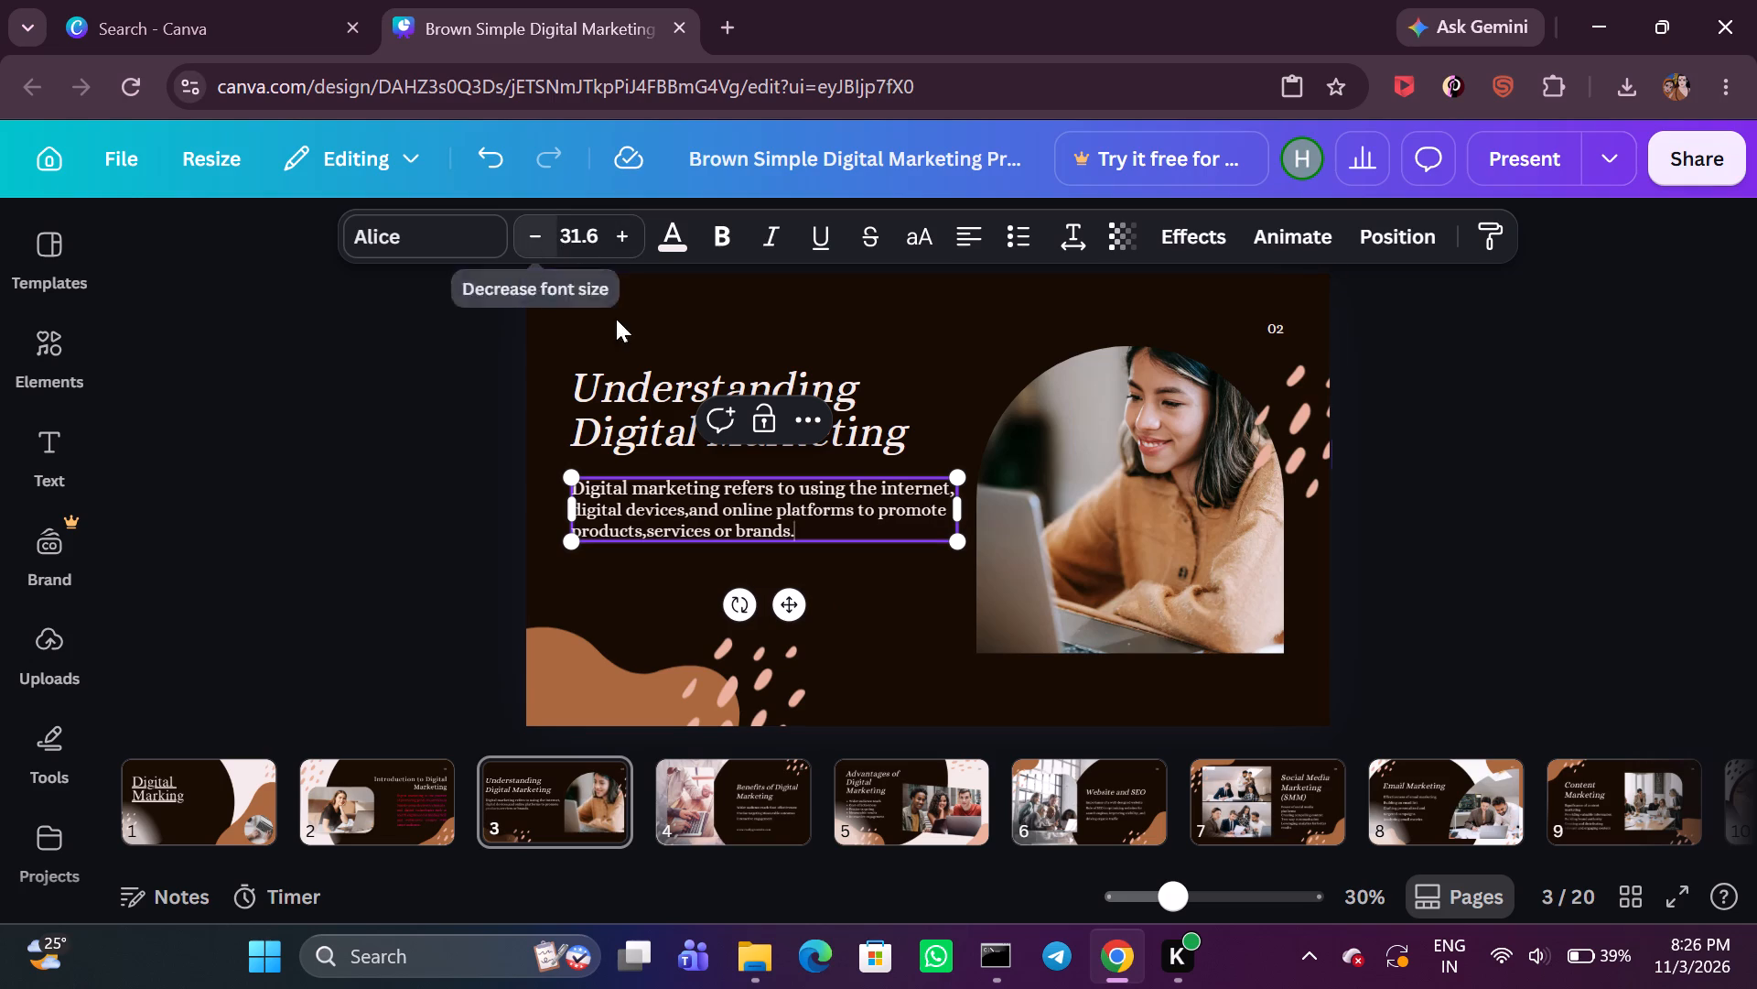
Remove the italics from page 3's title "Understanding Digital Marketing".
{"action": "left_click", "coordinate": [610, 387]}
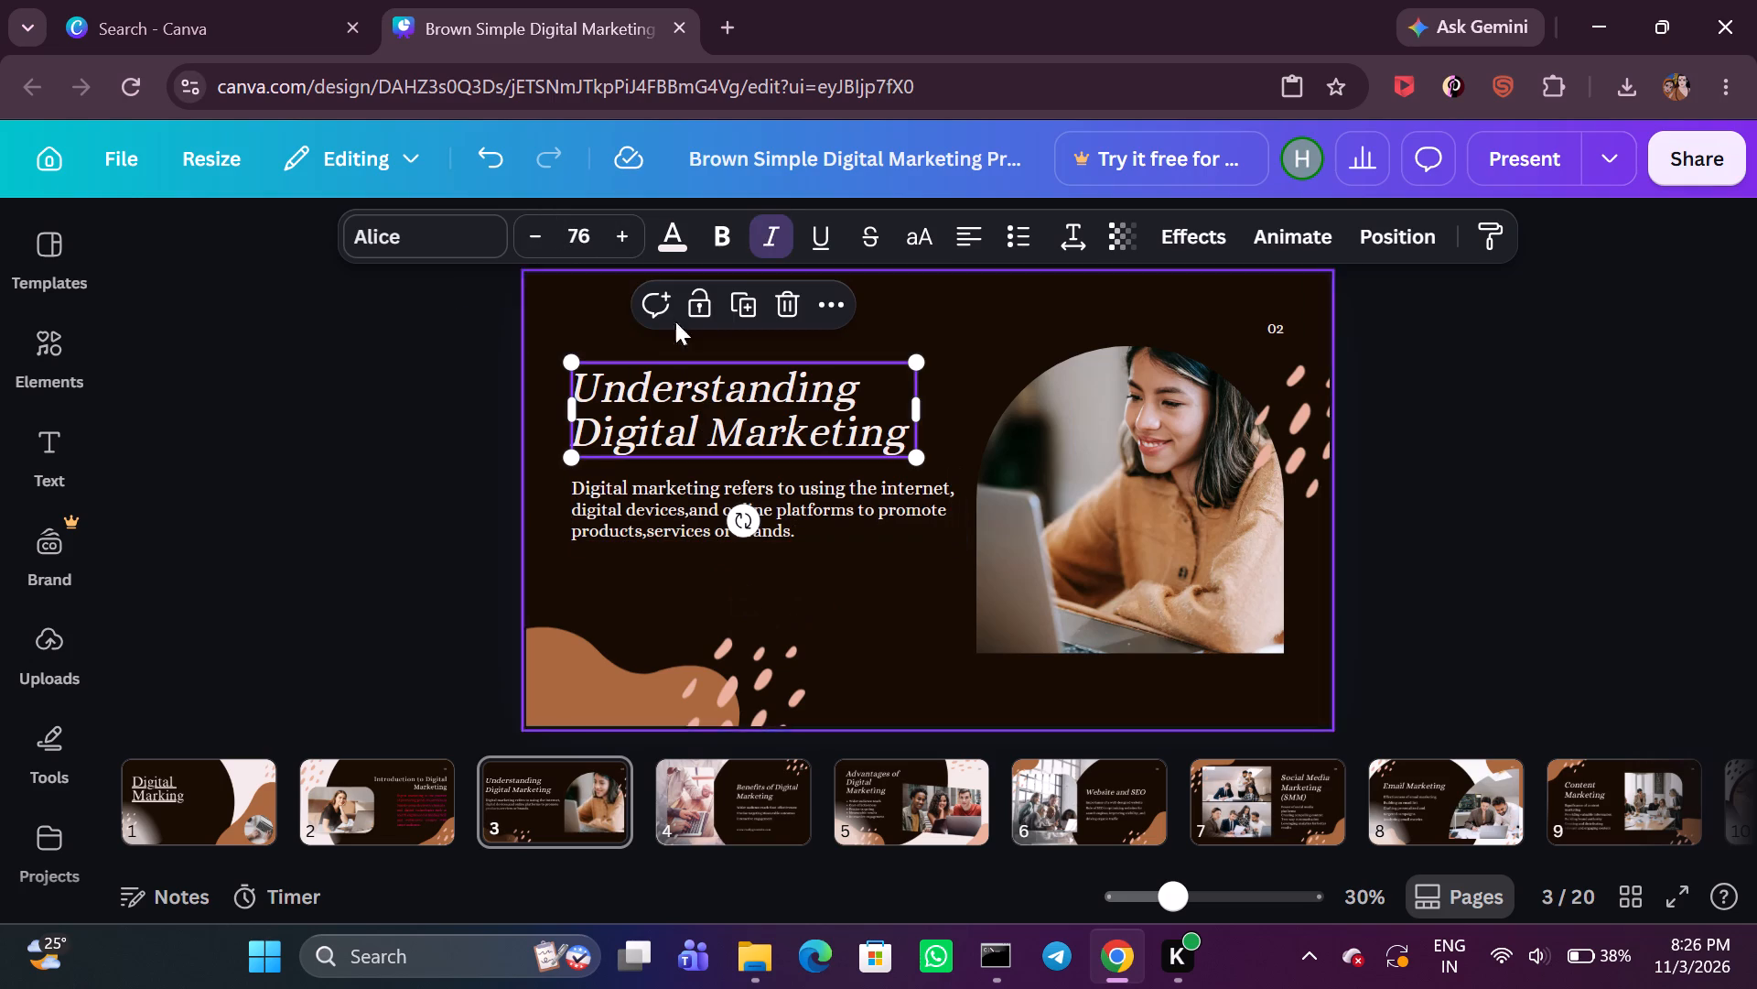
{"action": "left_click", "coordinate": [766, 238]}
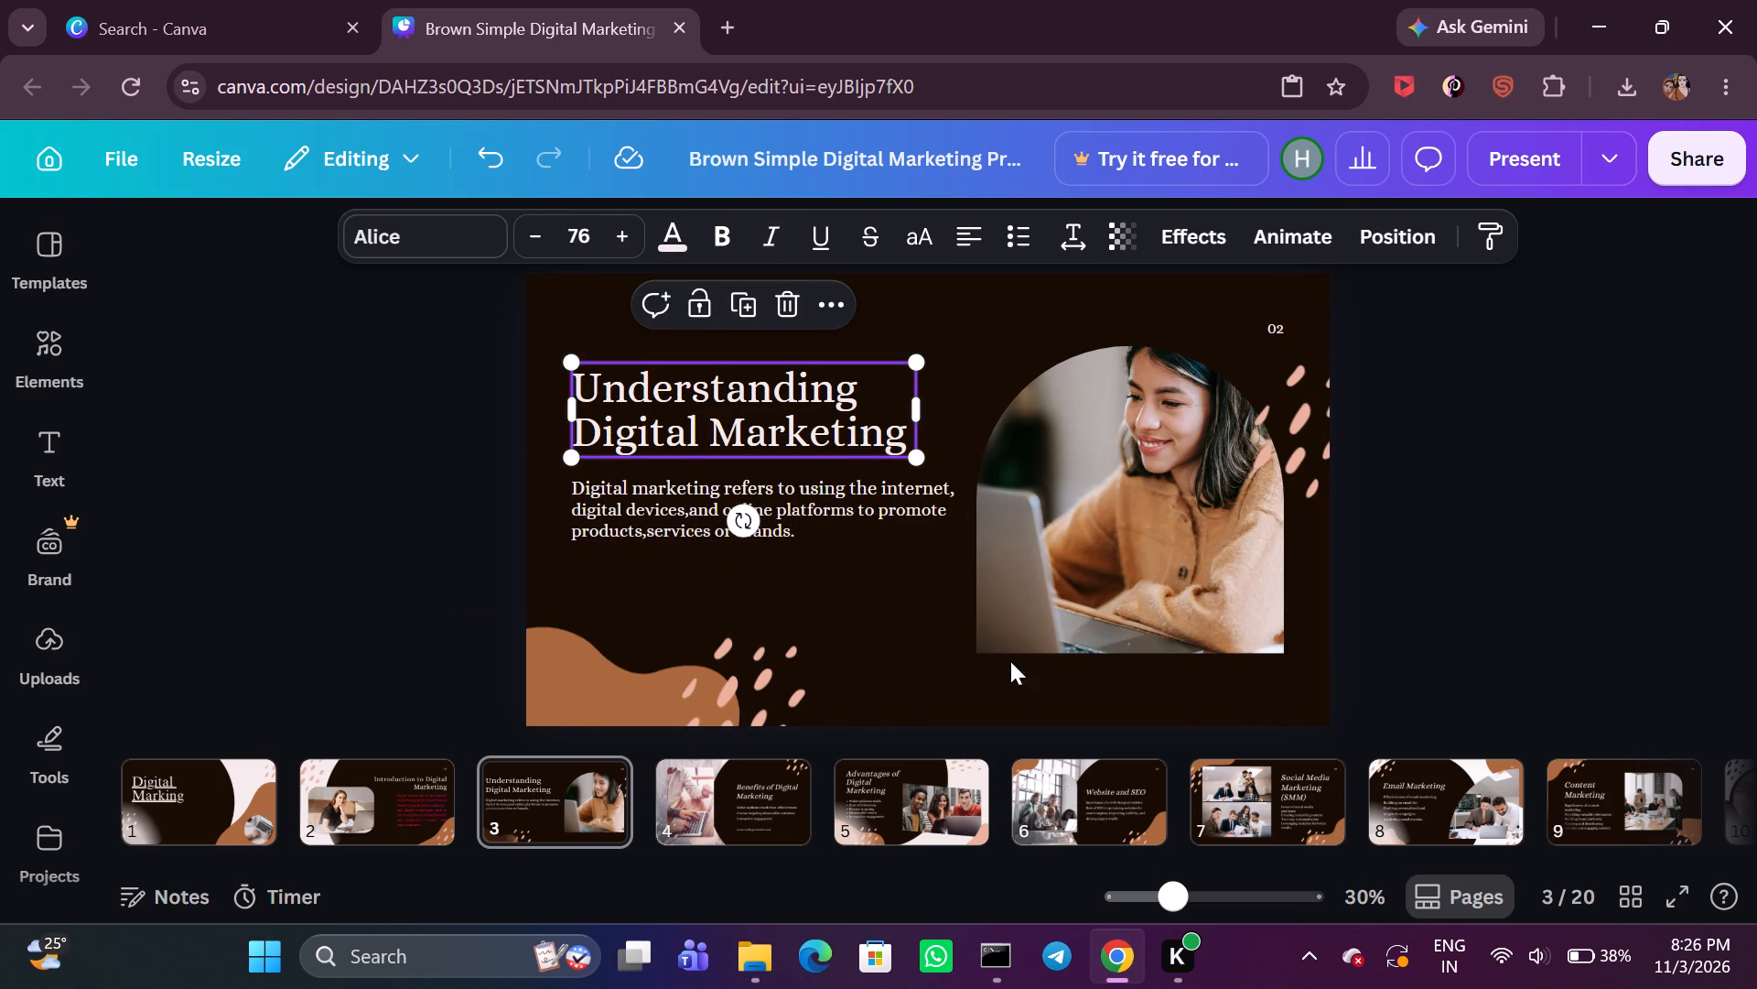
Move page 3's arched photo of the woman with a laptop slightly down and closer to the text.
{"action": "left_click_drag", "start_coordinate": [1085, 550], "coordinate": [1070, 565]}
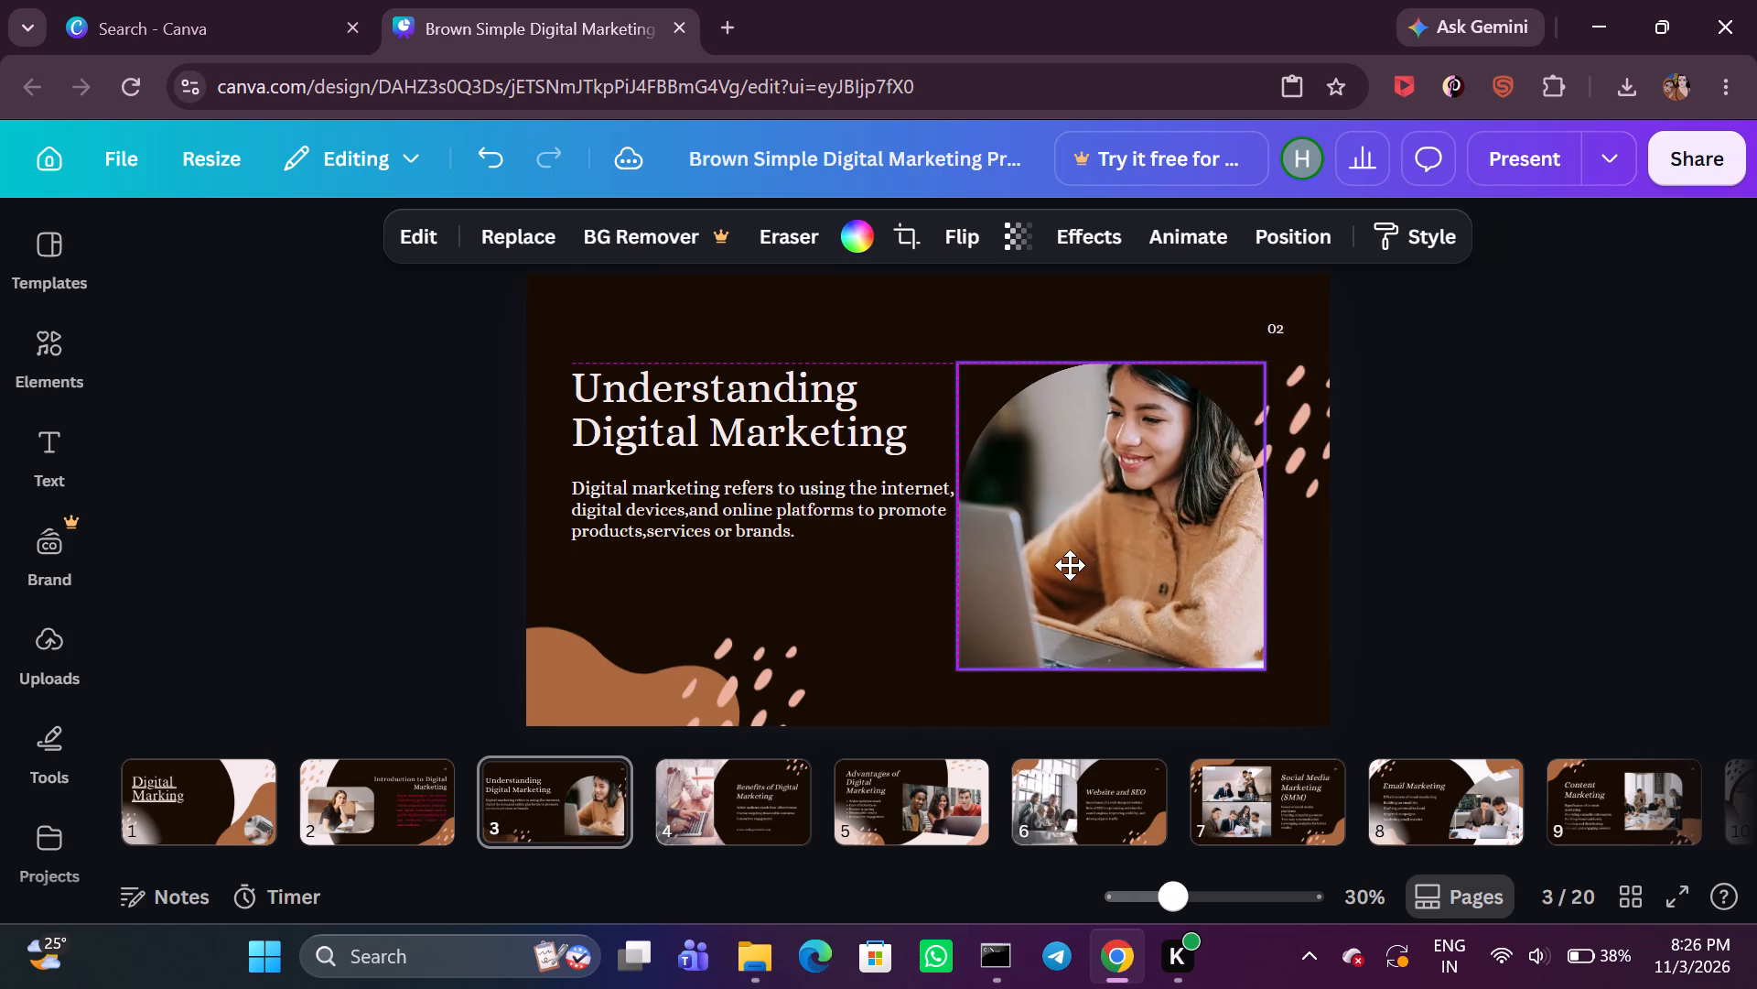
{"action": "left_click_drag", "start_coordinate": [1070, 565], "coordinate": [1073, 591]}
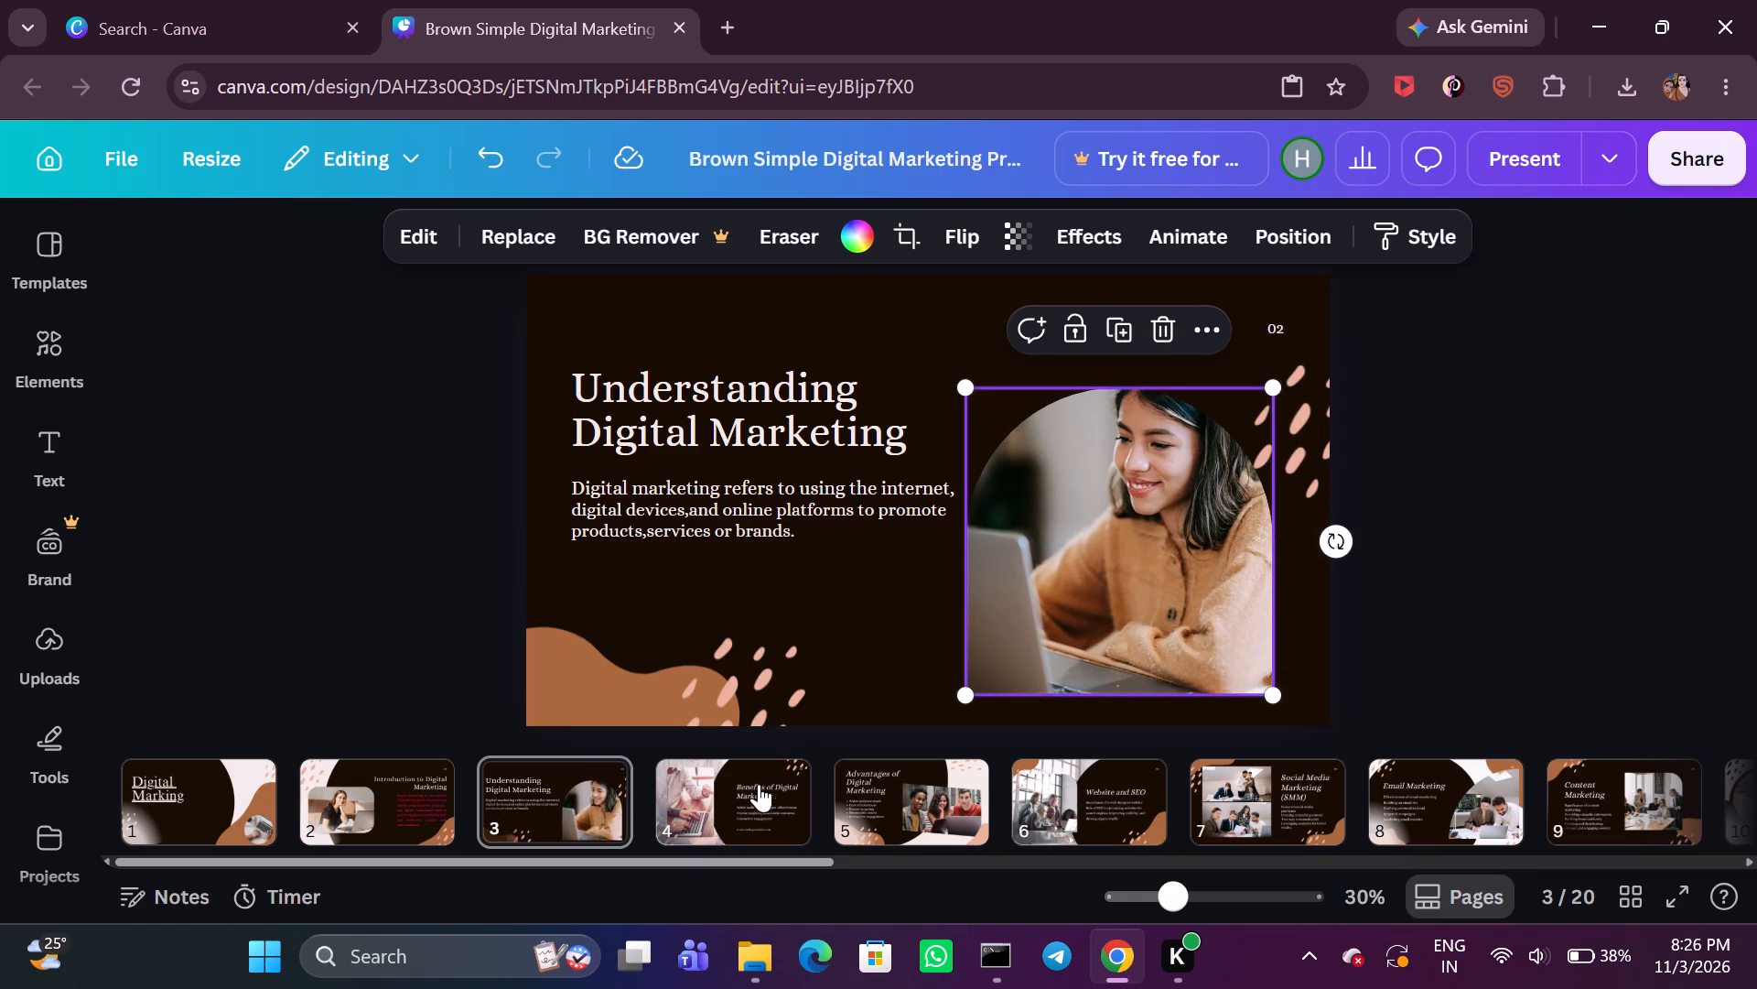
Open page 4, "Benefits of Digital Marketing".
{"action": "left_click", "coordinate": [759, 786]}
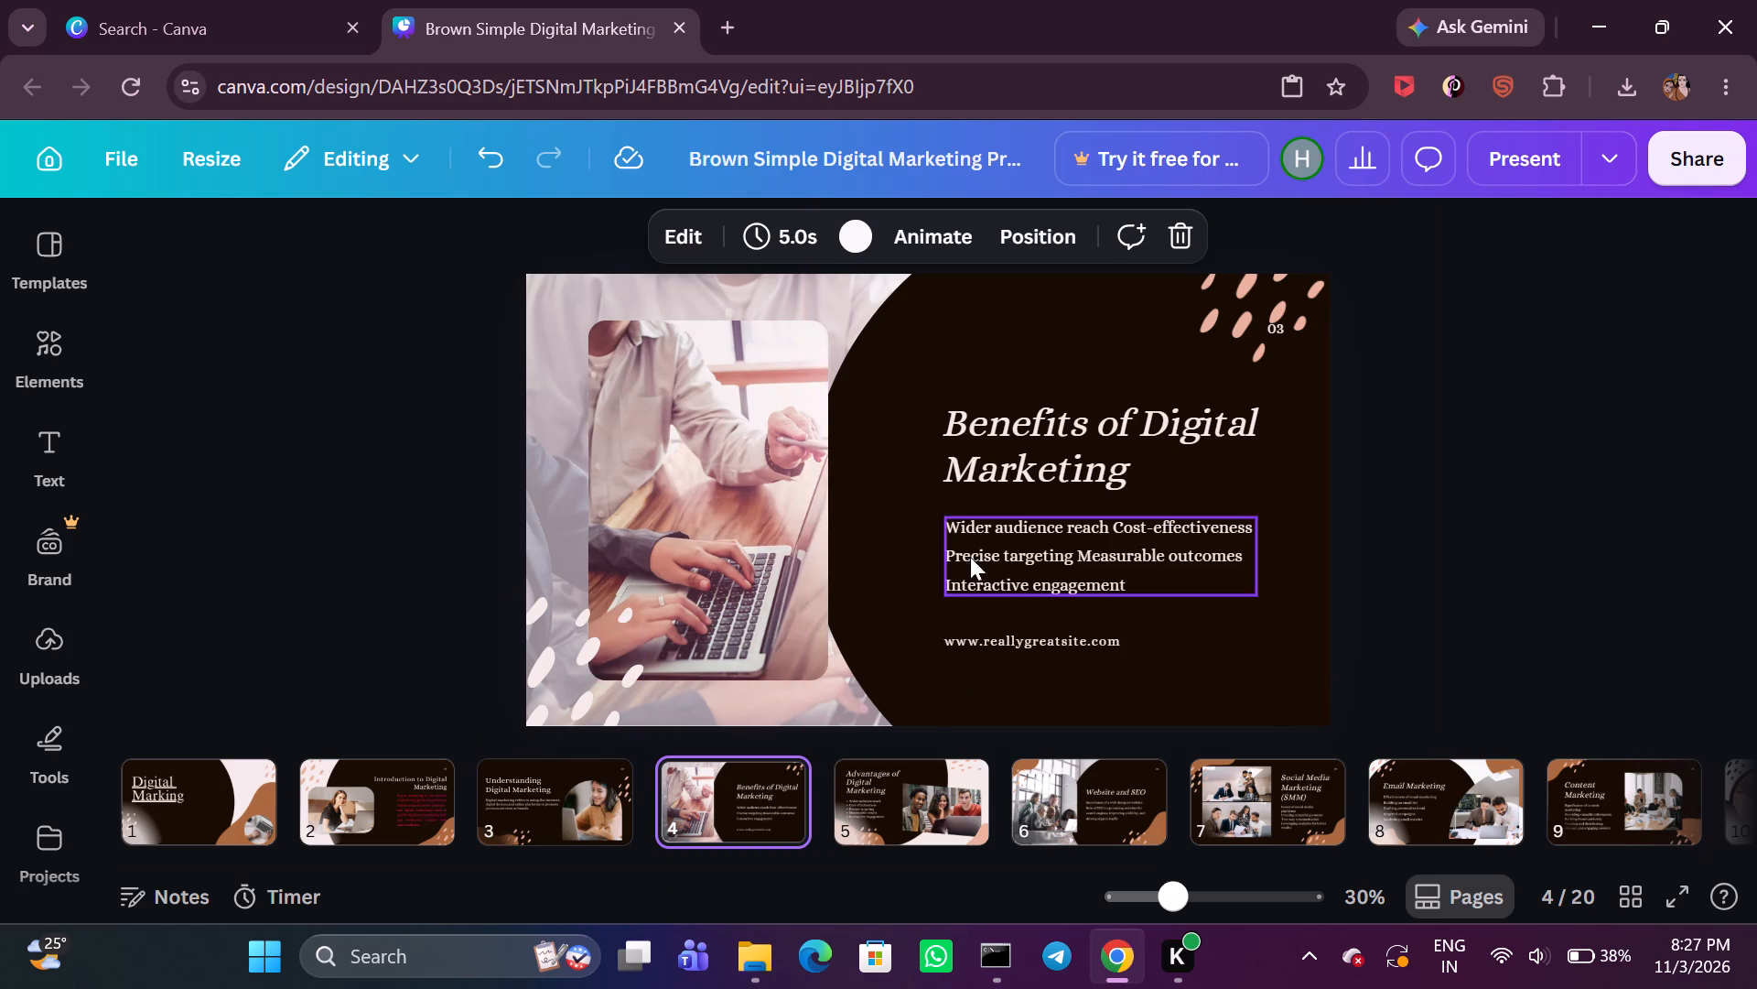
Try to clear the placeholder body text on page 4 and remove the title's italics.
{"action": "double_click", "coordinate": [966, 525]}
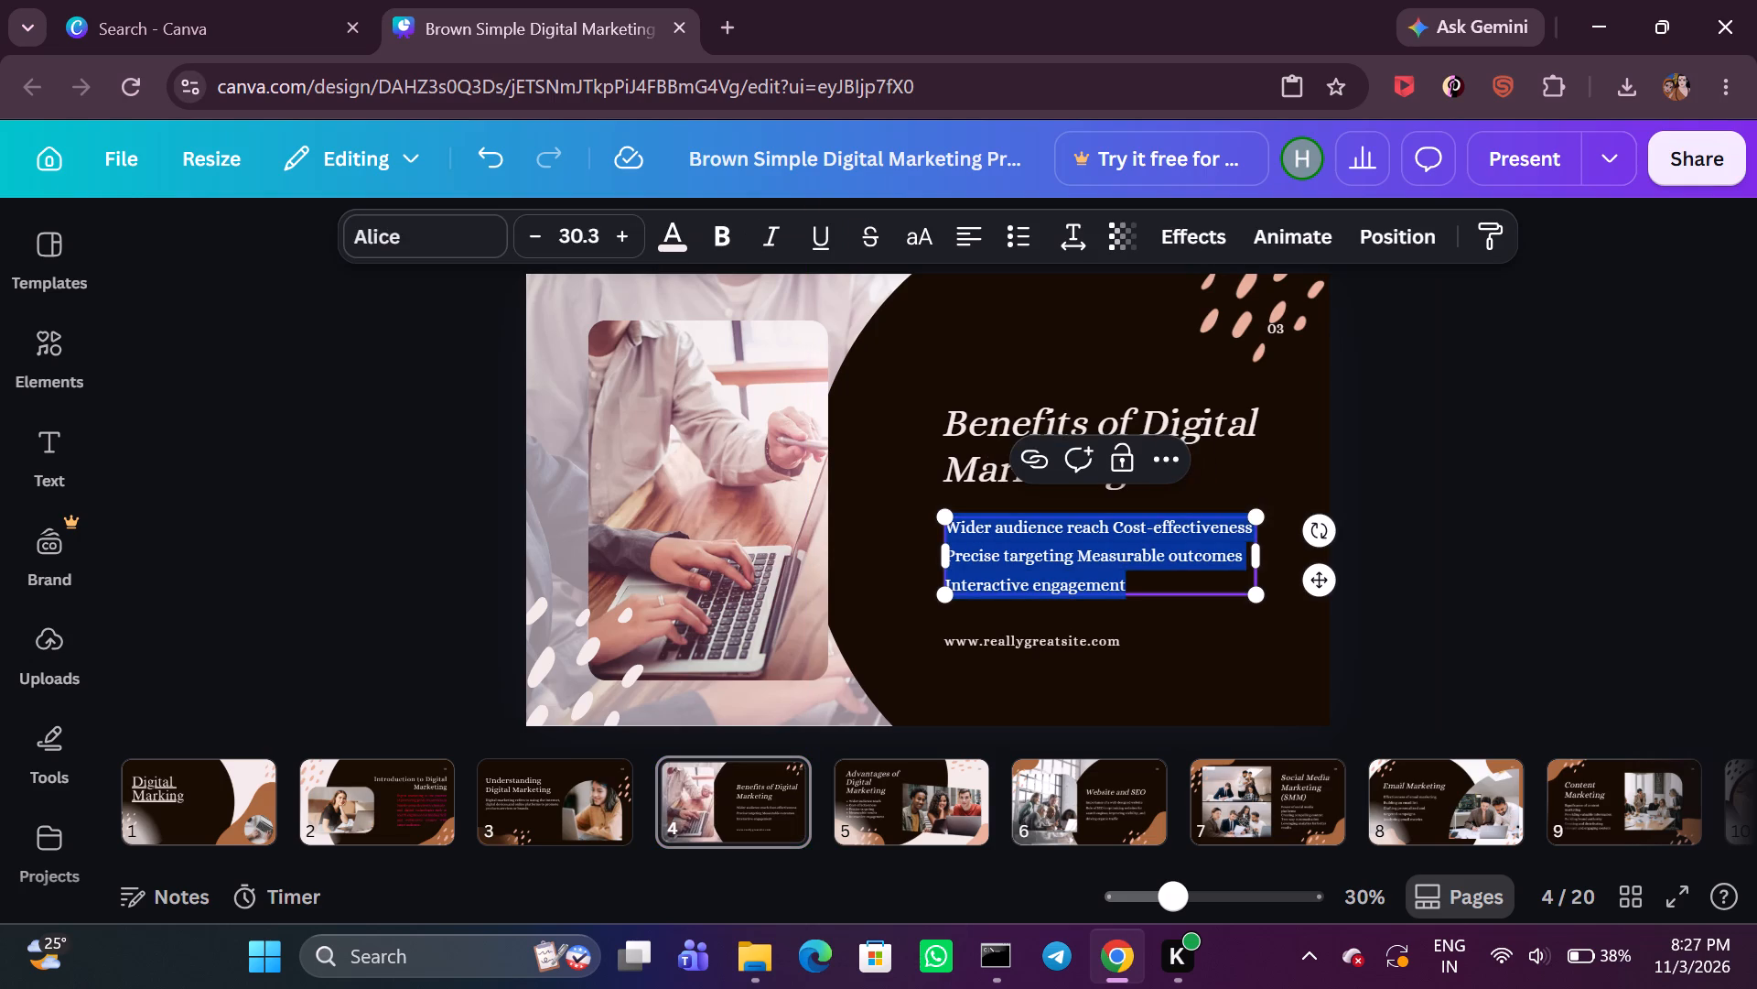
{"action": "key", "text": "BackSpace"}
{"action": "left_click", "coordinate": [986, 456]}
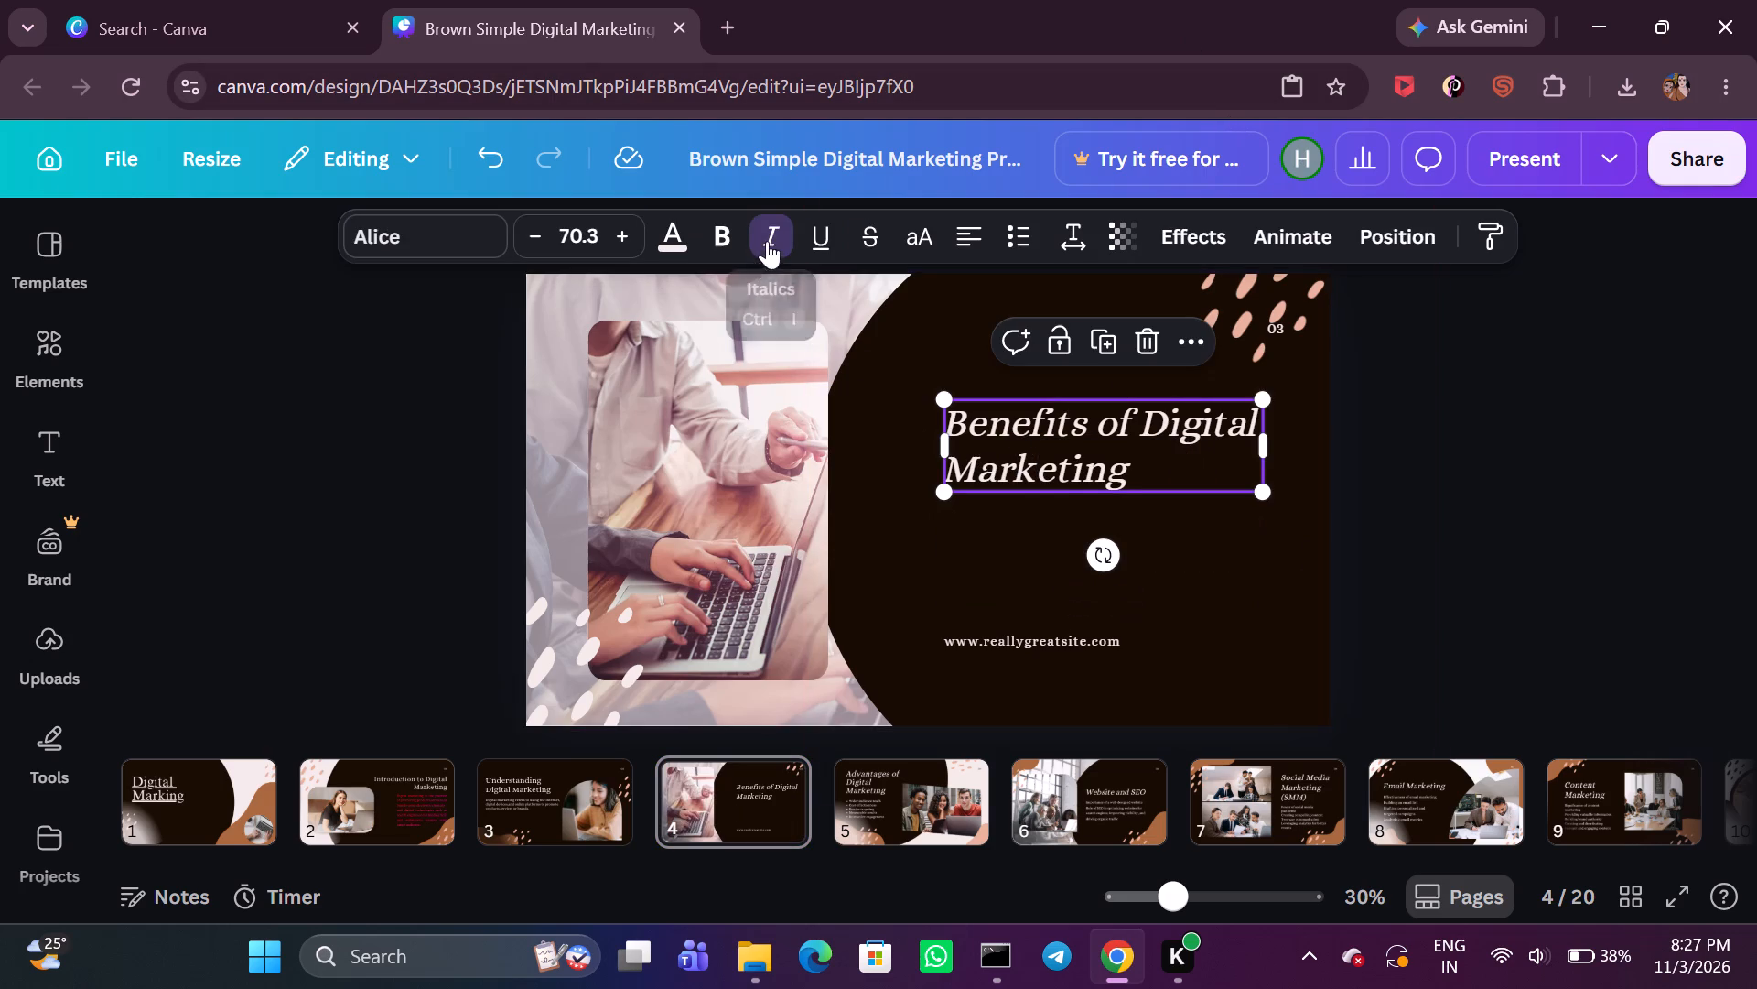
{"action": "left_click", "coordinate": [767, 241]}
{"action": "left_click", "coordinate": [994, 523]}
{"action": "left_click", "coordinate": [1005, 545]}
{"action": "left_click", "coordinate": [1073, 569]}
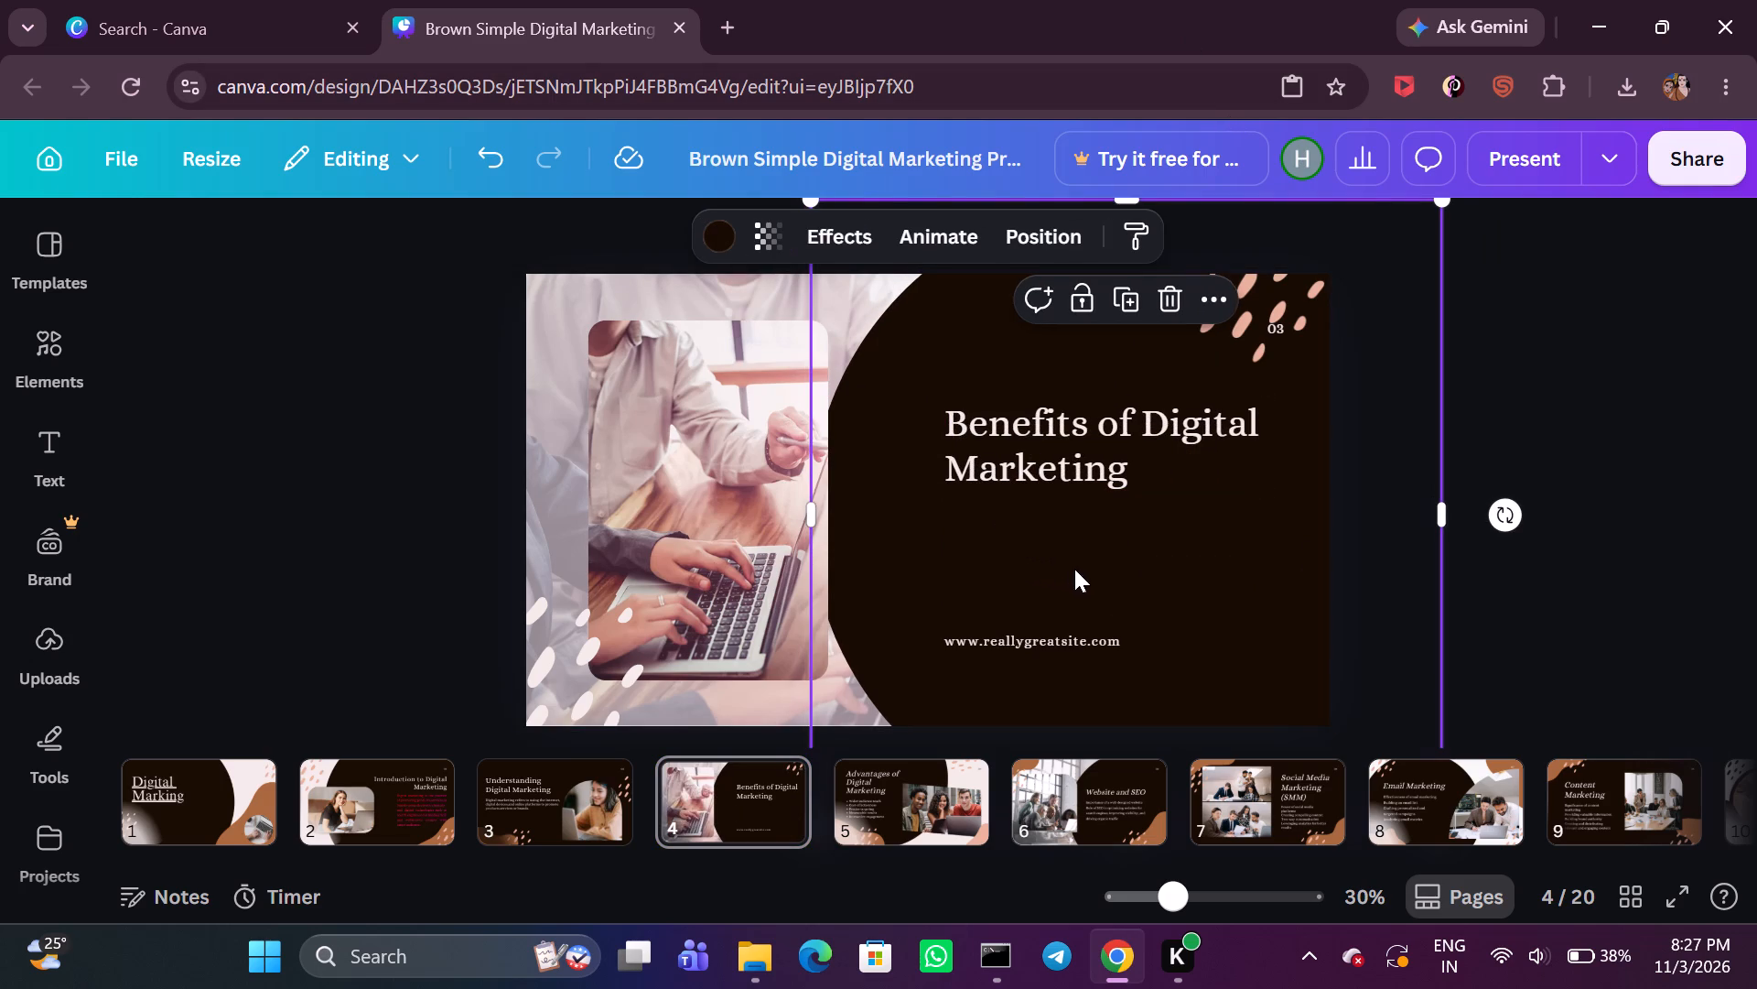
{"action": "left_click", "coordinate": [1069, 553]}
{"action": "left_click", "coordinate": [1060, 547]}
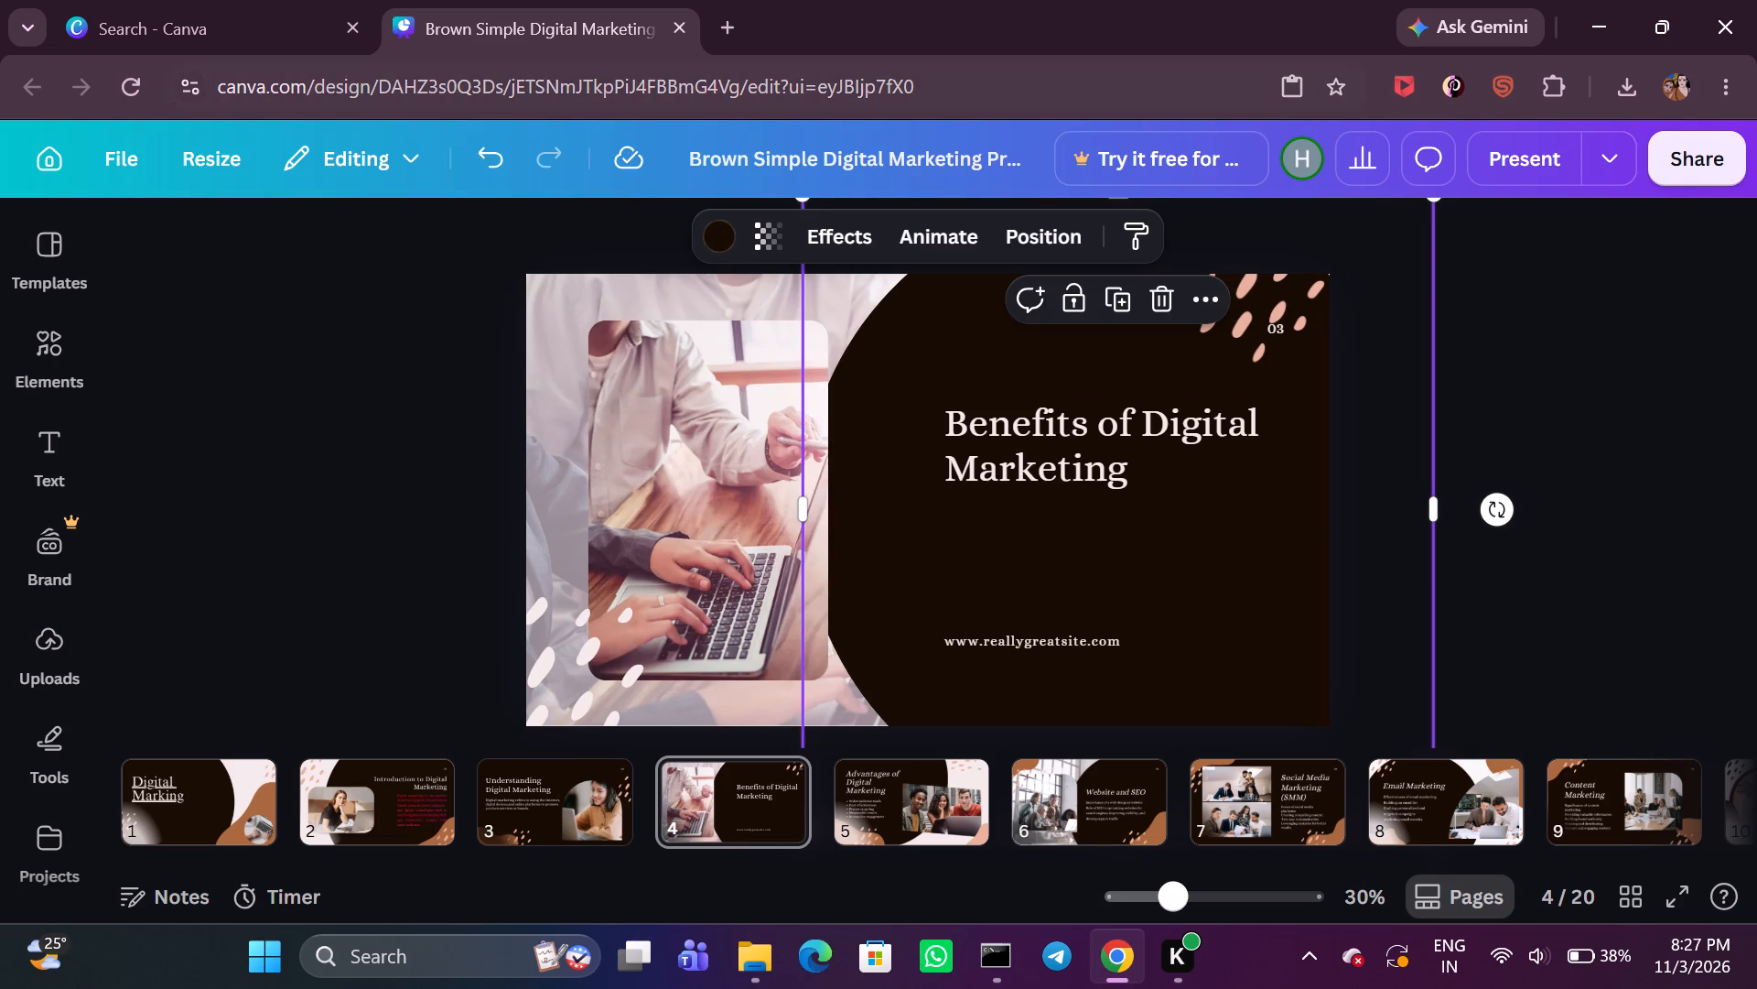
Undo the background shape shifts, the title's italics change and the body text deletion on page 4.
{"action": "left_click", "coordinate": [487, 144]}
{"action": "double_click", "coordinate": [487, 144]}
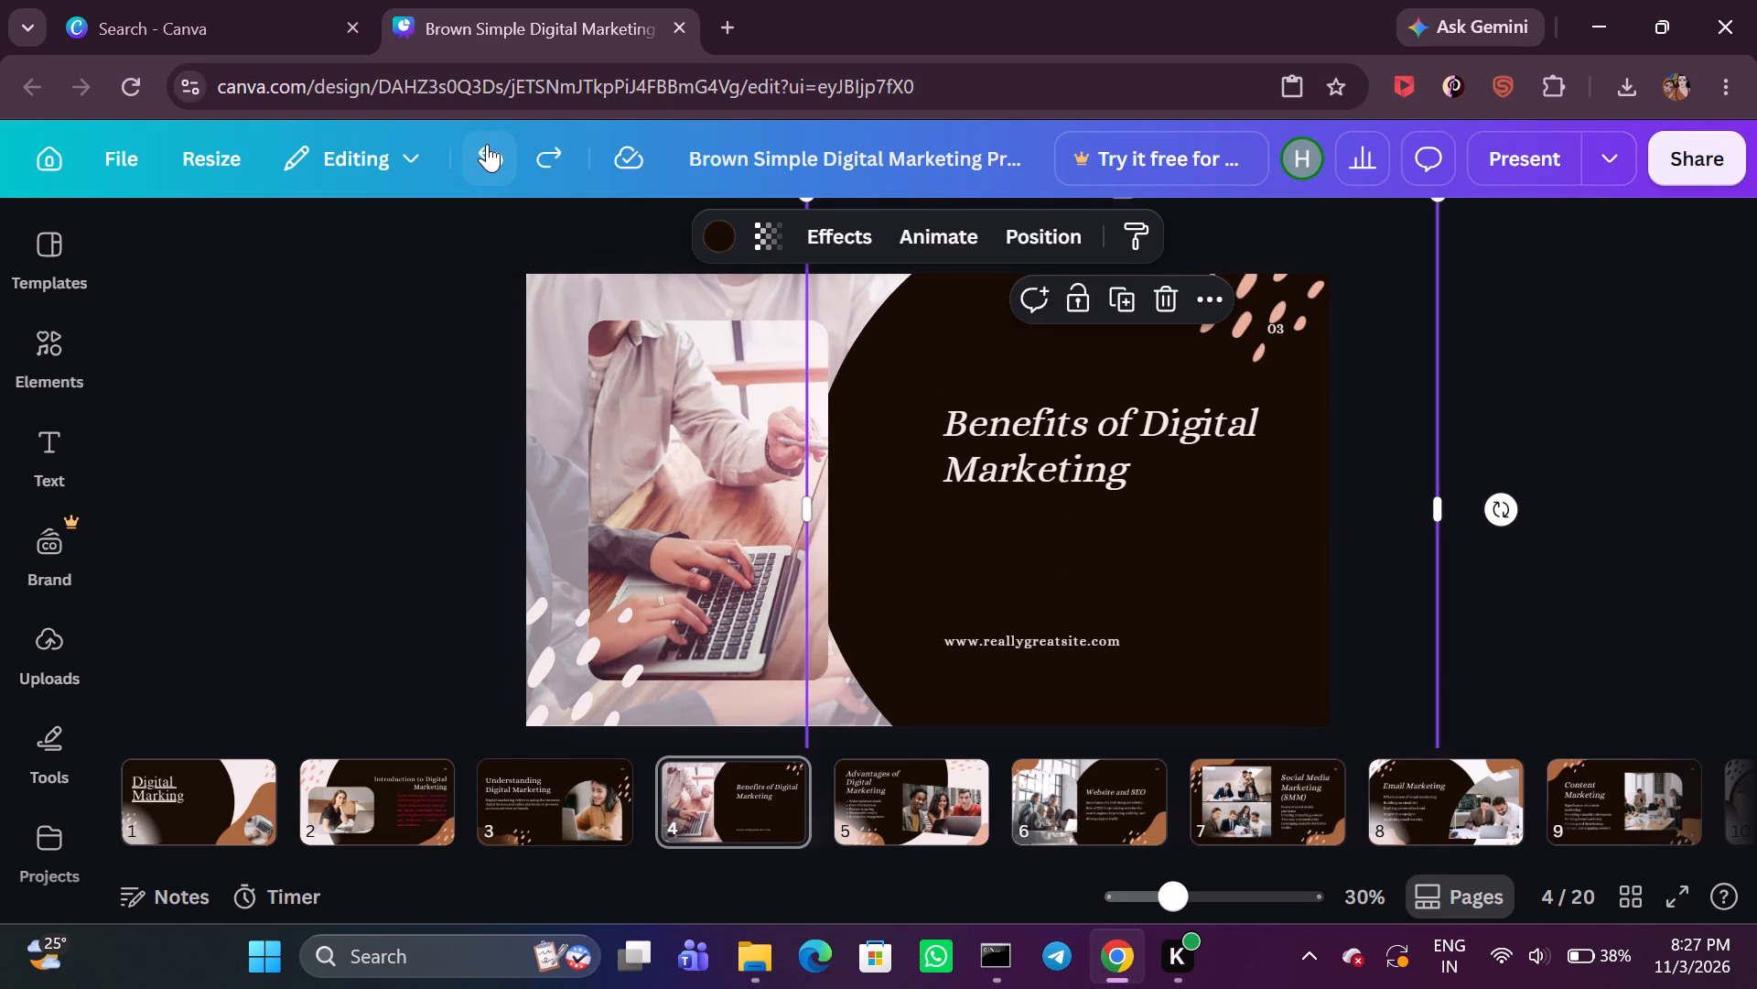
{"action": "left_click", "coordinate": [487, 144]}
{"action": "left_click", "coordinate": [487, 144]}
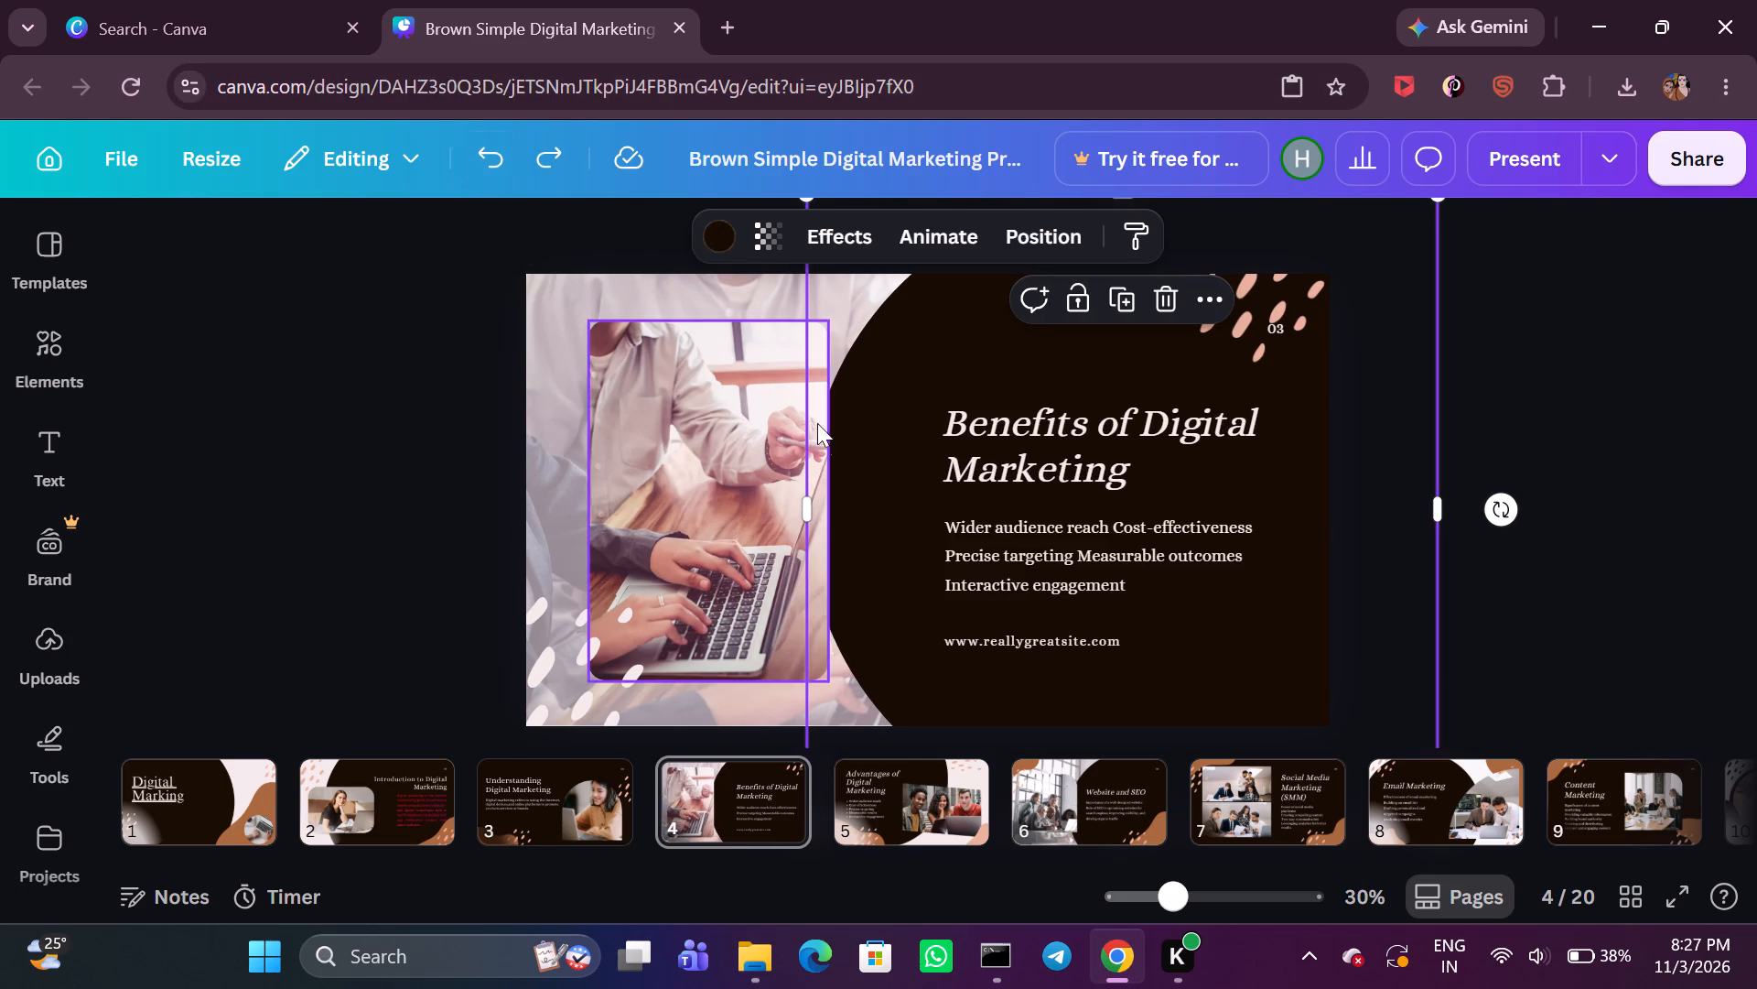
Remove the italics from page 4's title "Benefits of Digital Marketing".
{"action": "left_click", "coordinate": [970, 461]}
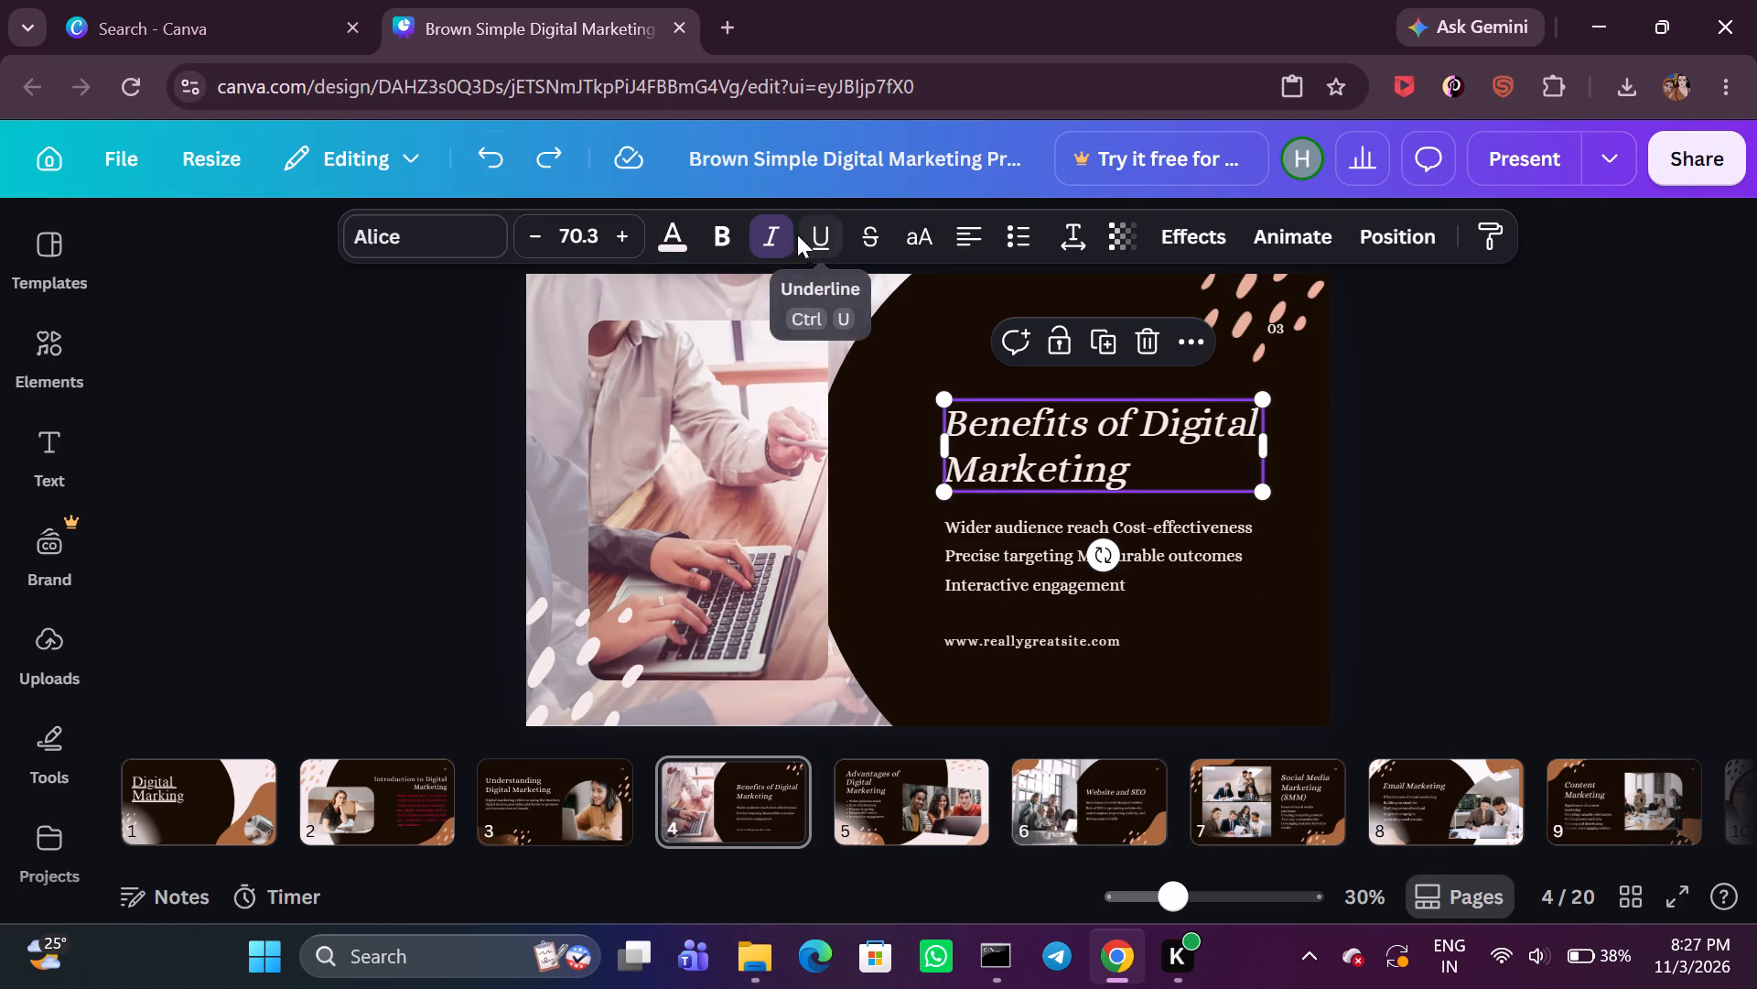
{"action": "left_click", "coordinate": [786, 230]}
Replace the placeholder body text under page 4's title with "Digital marketing".
{"action": "left_click", "coordinate": [1018, 528]}
{"action": "left_click", "coordinate": [1018, 528]}
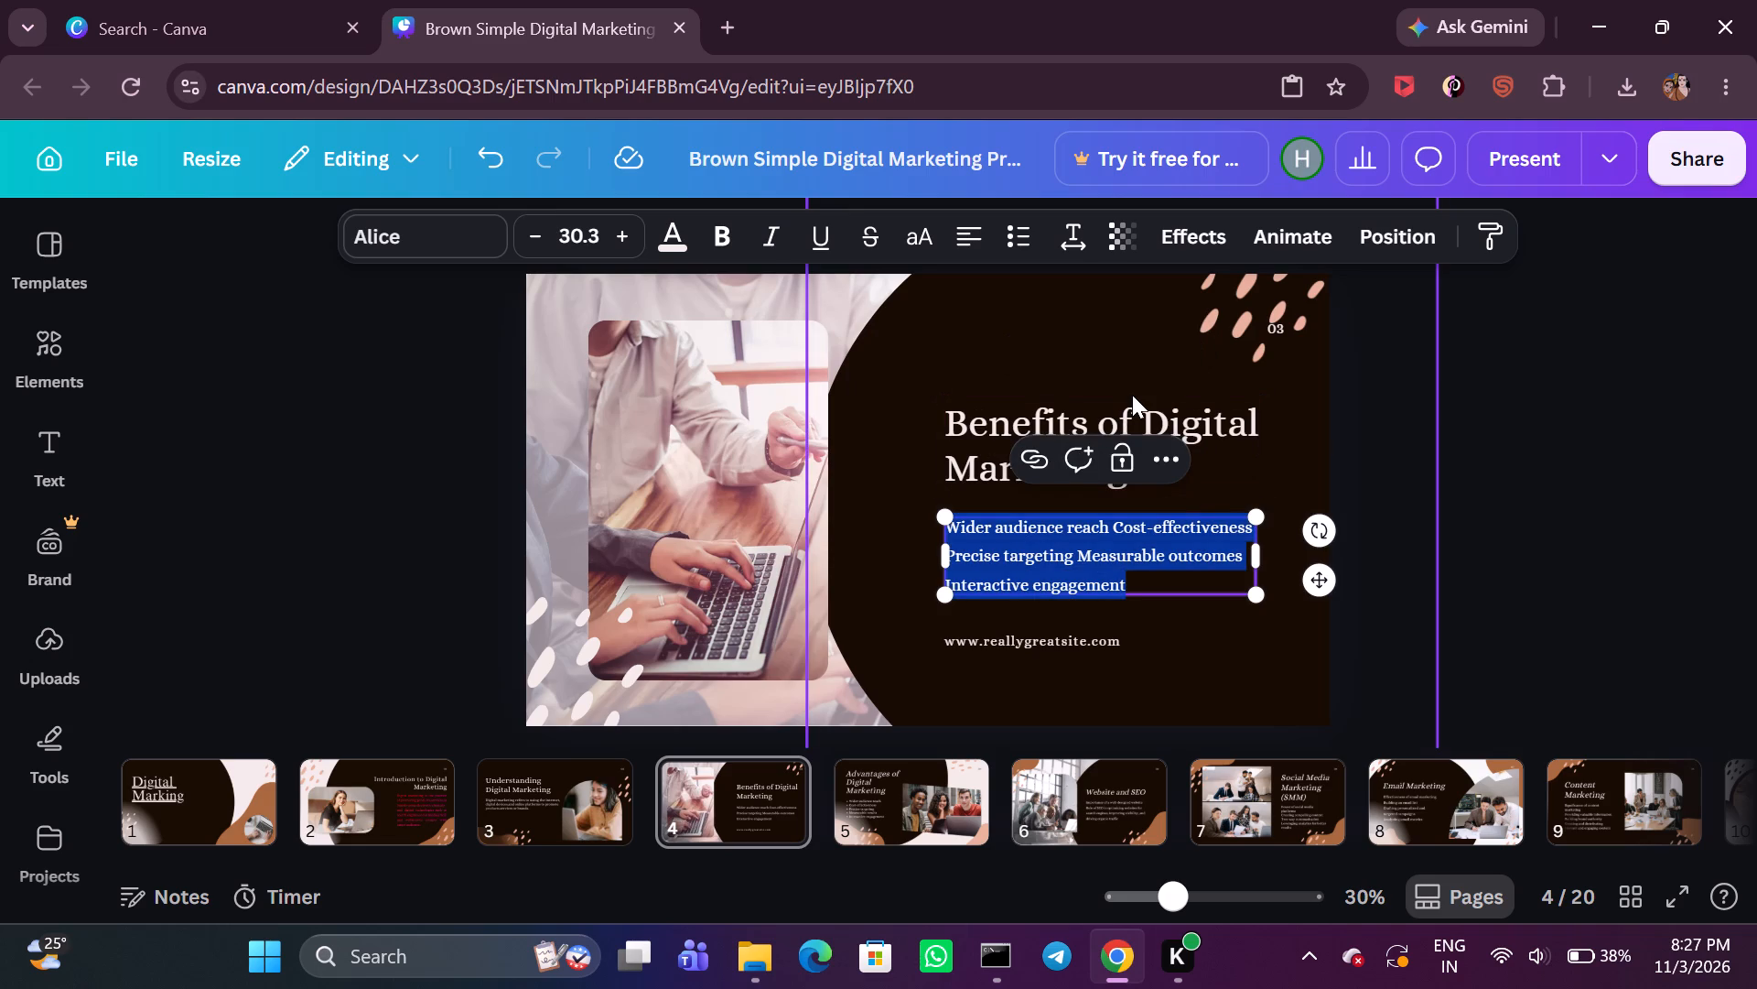
{"action": "type", "text": "Di"}
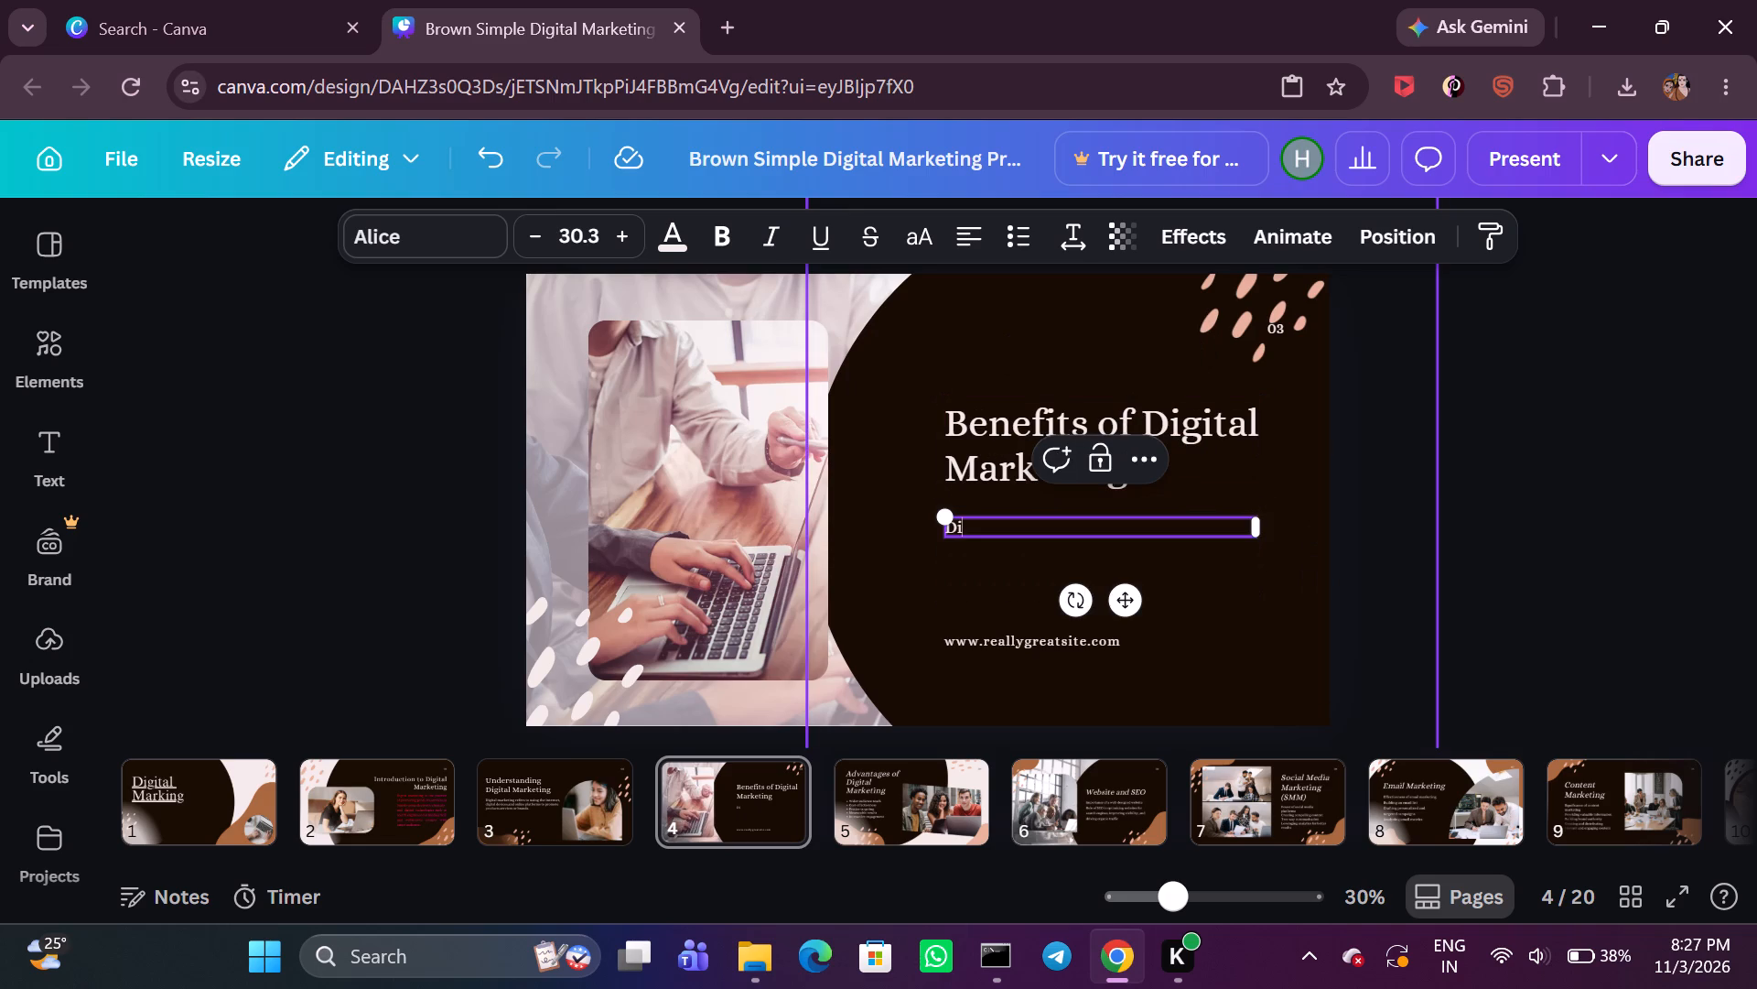
{"action": "type", "text": "gital"}
{"action": "key", "text": "space"}
{"action": "key", "text": "shift+m"}
{"action": "key", "text": "BackSpace"}
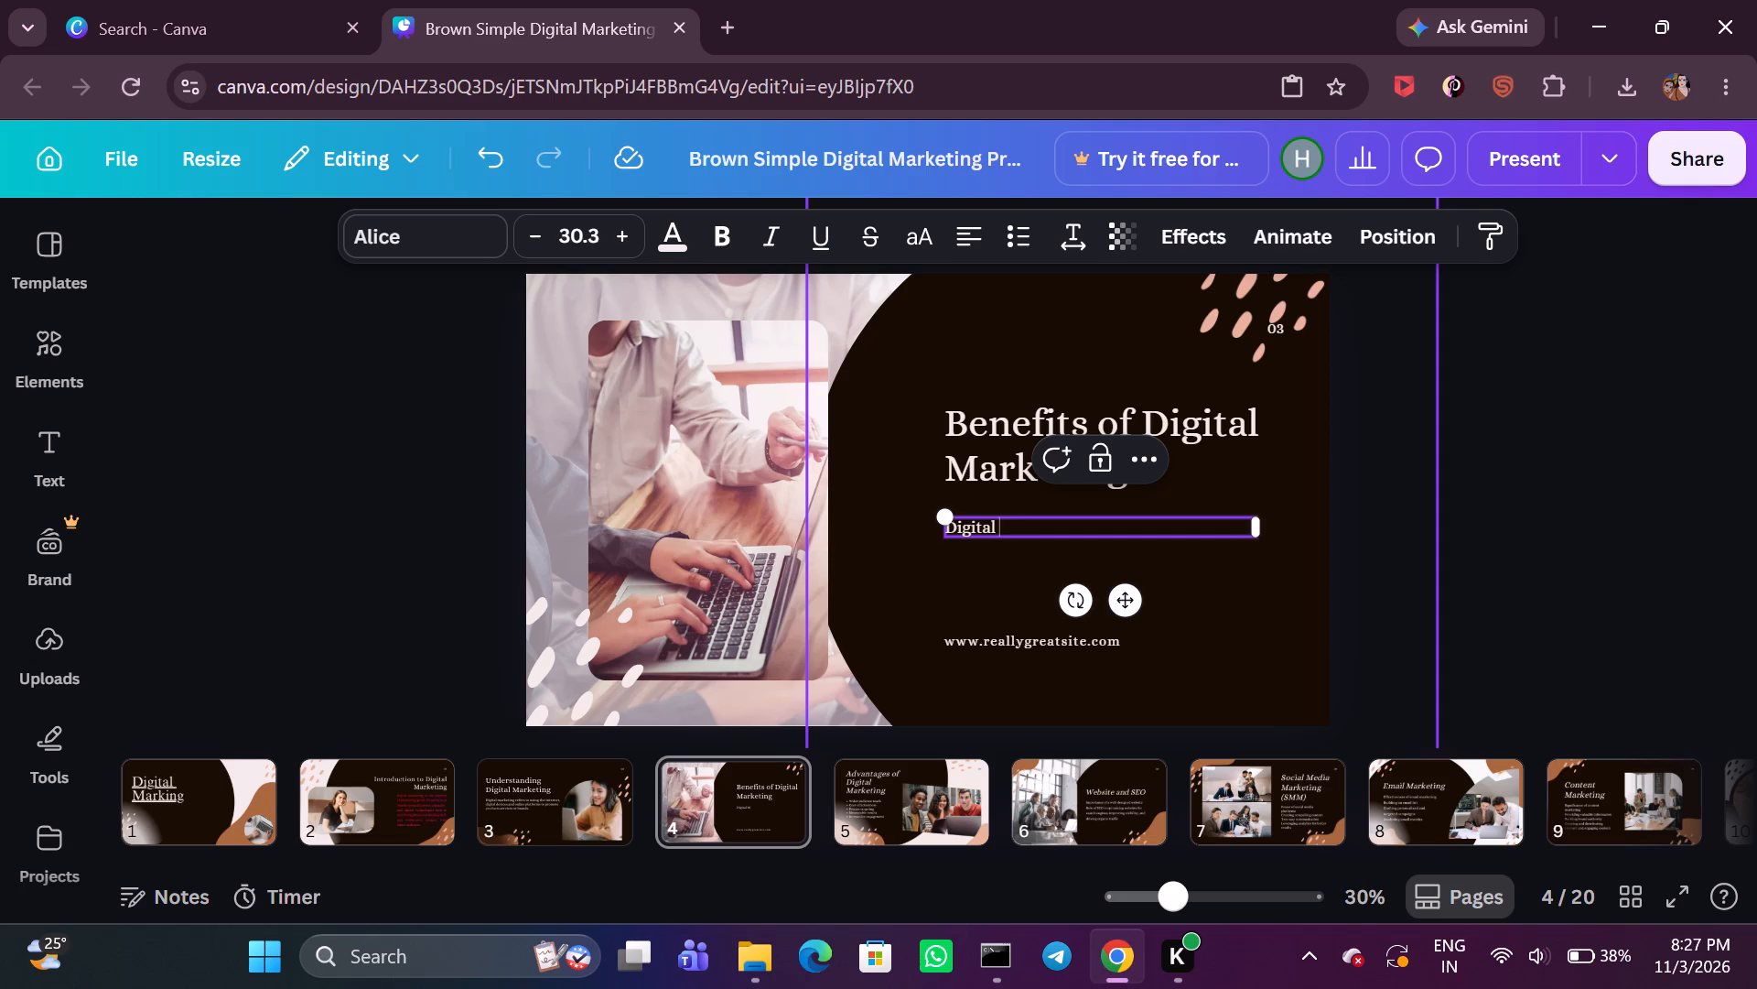
{"action": "type", "text": "marke"}
{"action": "type", "text": "ti"}
{"action": "type", "text": "ng"}
Continue page 4's body text with "offers businesses major".
{"action": "key", "text": "space"}
{"action": "type", "text": "offer"}
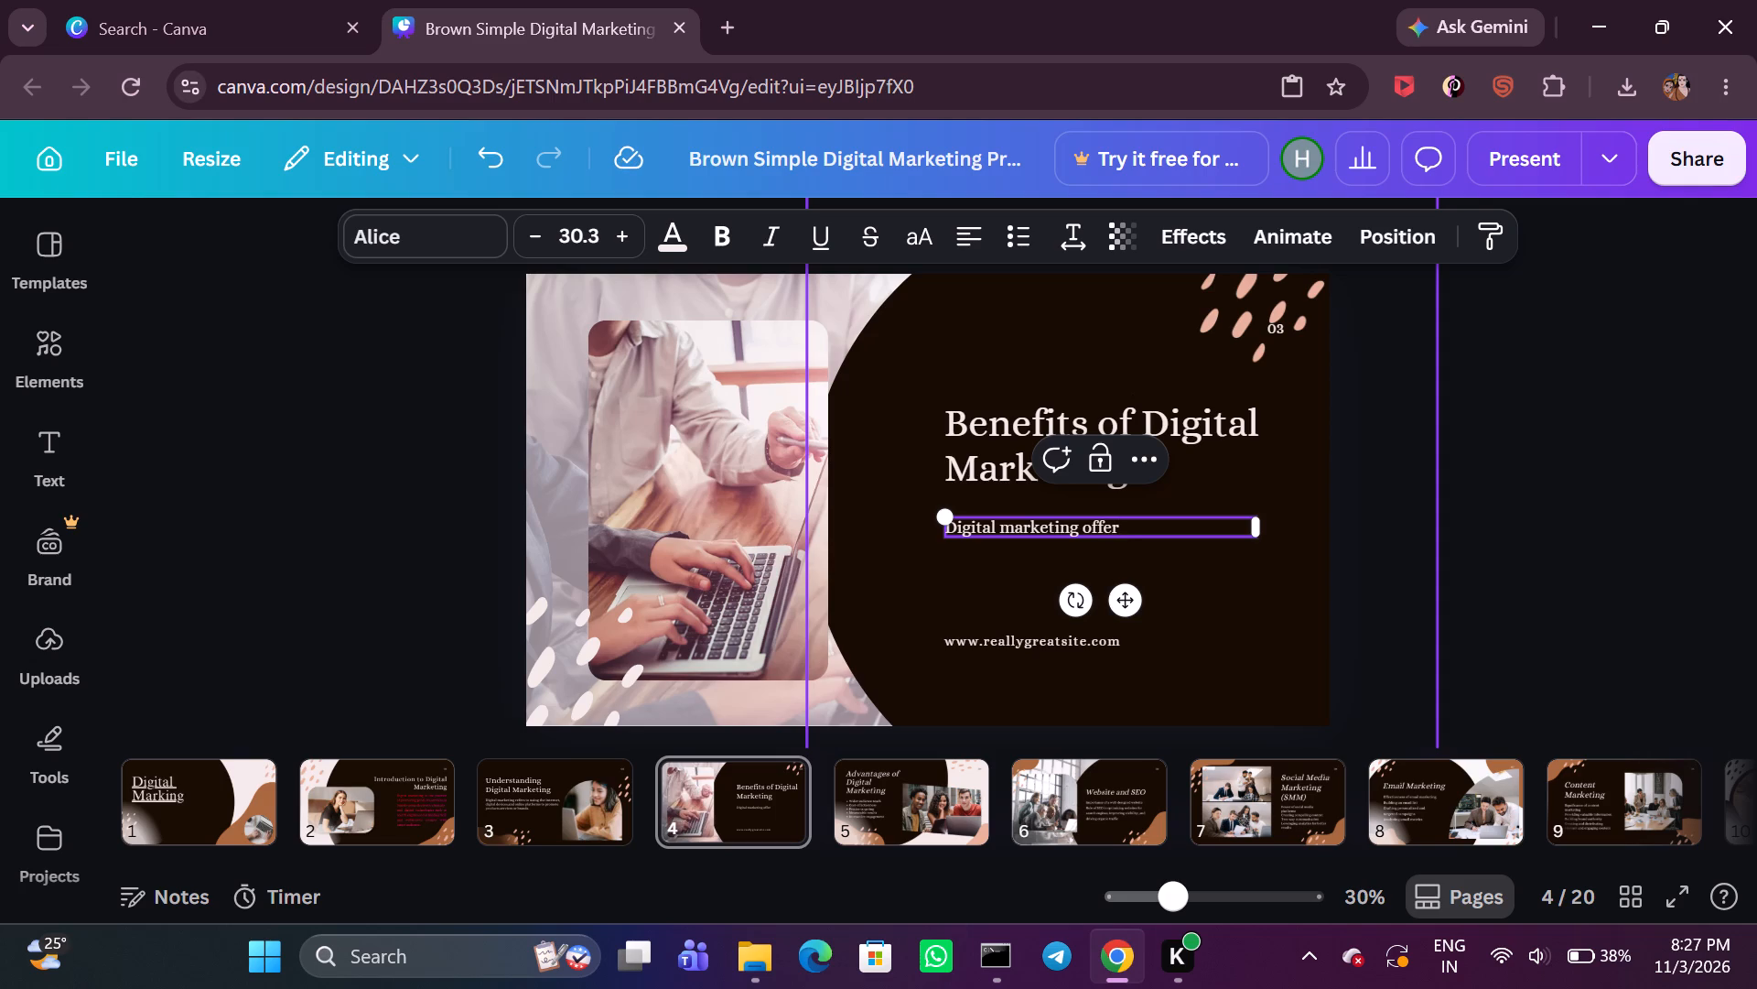
{"action": "type", "text": "s"}
{"action": "key", "text": "space"}
{"action": "type", "text": "business"}
{"action": "type", "text": "es"}
{"action": "key", "text": "space"}
{"action": "type", "text": "major"}
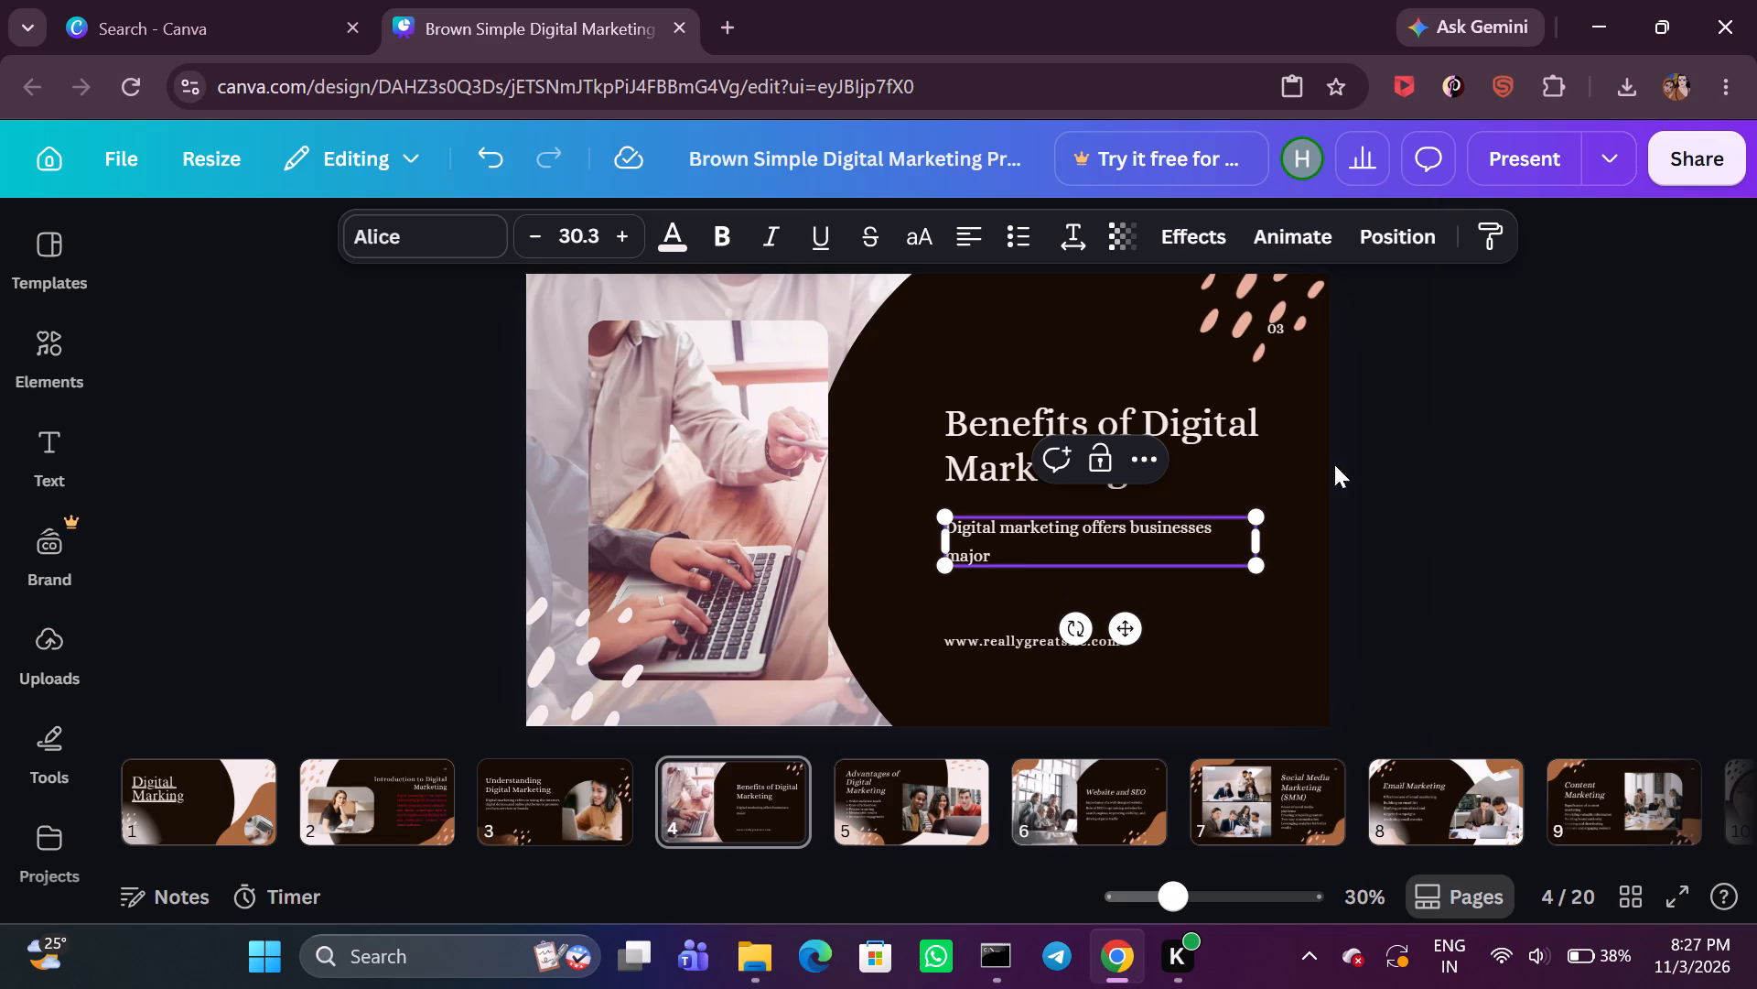